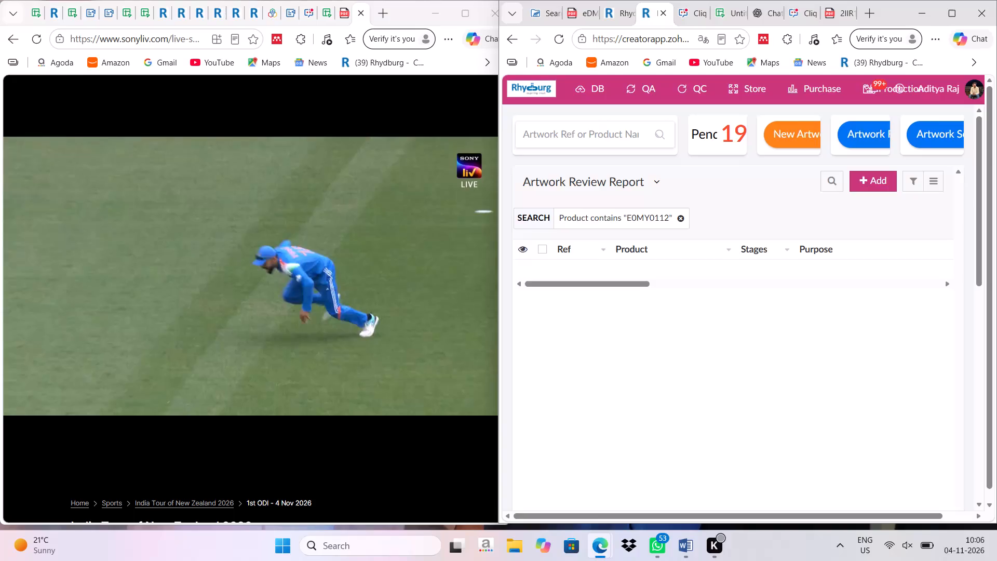
Switch to the colleague's direct chat in Cliq and download the E0MY0205 ULCEBURG 20 TABLET PDF from today's messages.
{"action": "left_click", "coordinate": [686, 9]}
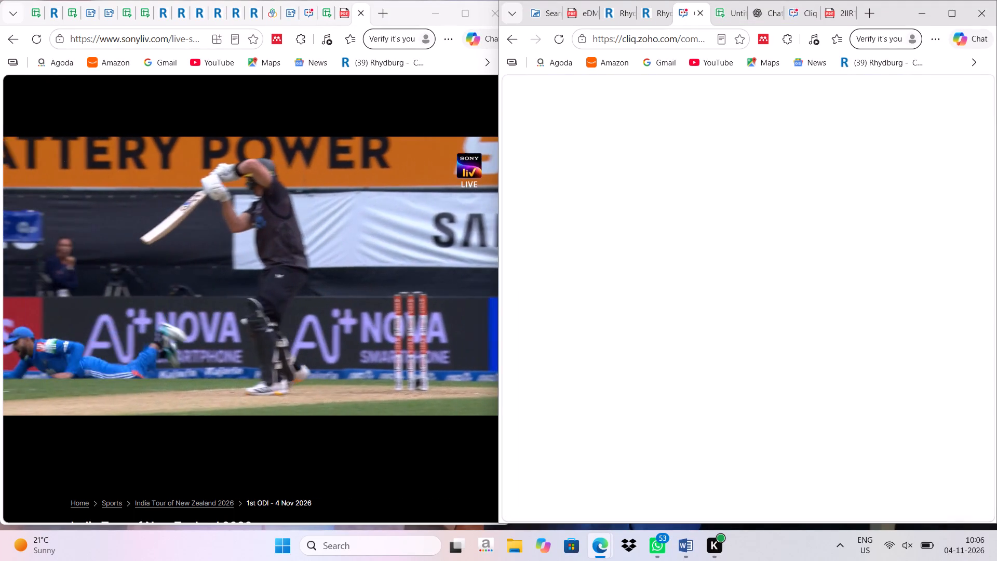
{"action": "left_click", "coordinate": [580, 263]}
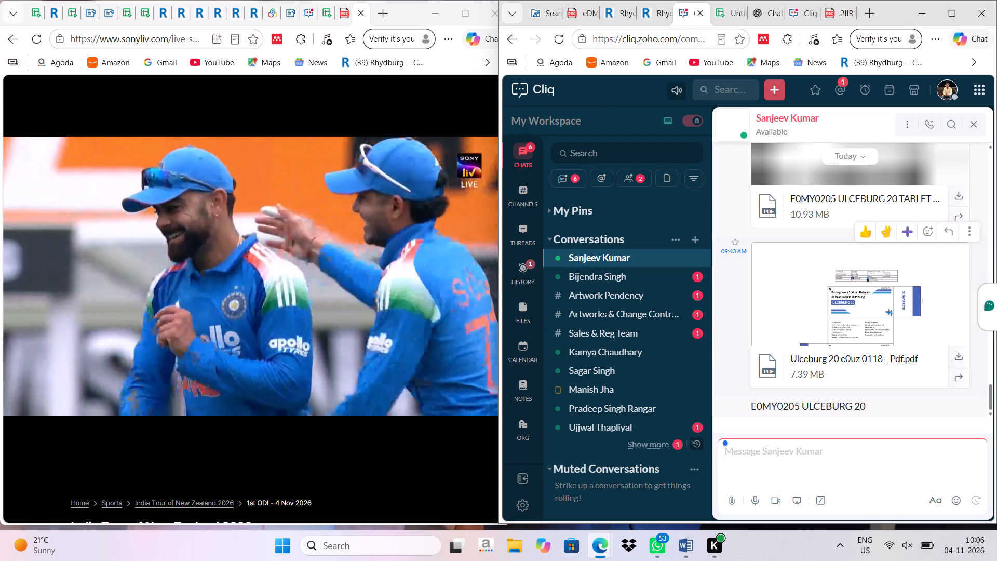
{"action": "scroll", "coordinate": [886, 319], "scroll_direction": "up", "scroll_amount": 3}
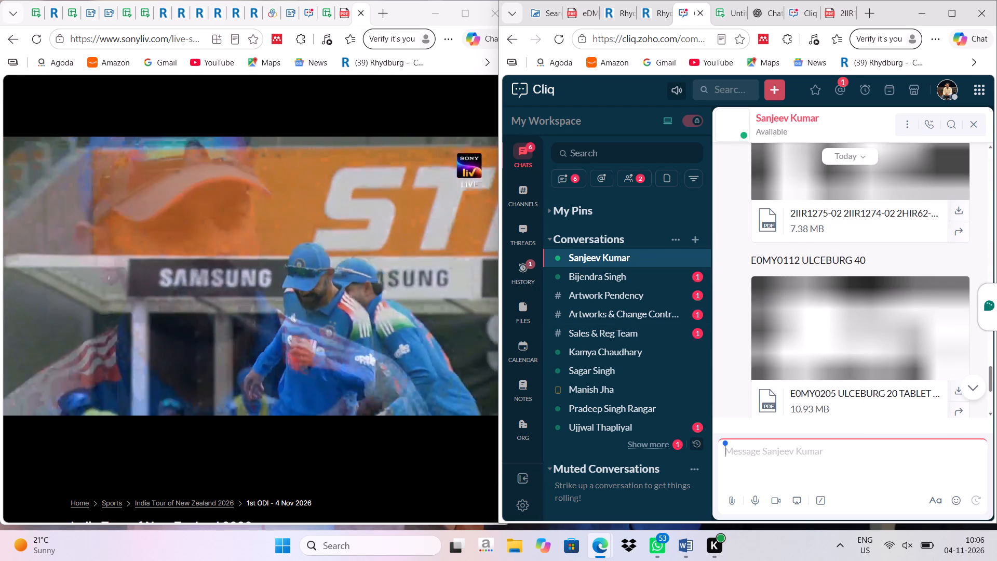
{"action": "scroll", "coordinate": [881, 327], "scroll_direction": "down", "scroll_amount": 11}
{"action": "scroll", "coordinate": [815, 329], "scroll_direction": "up", "scroll_amount": 3}
{"action": "scroll", "coordinate": [824, 336], "scroll_direction": "down", "scroll_amount": 7}
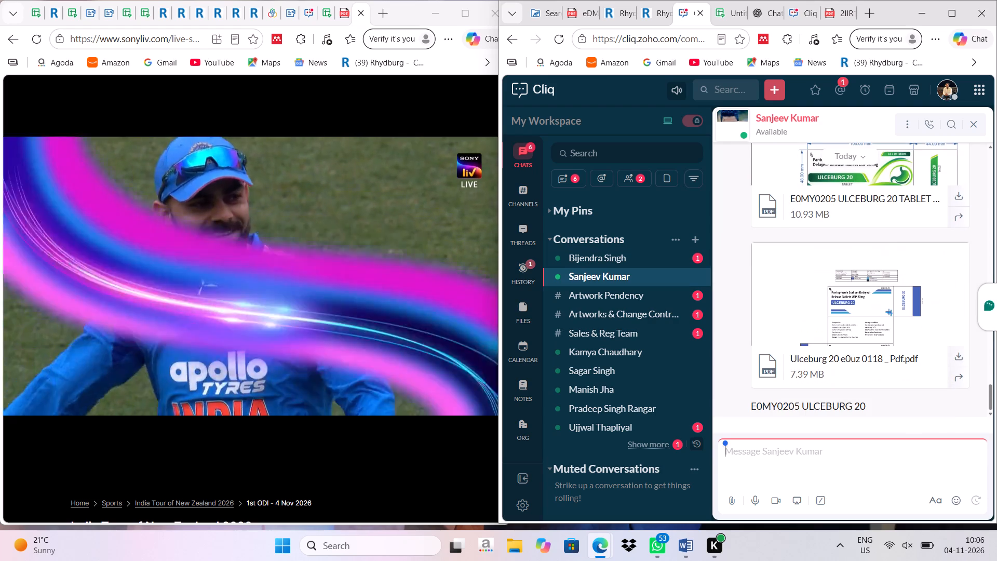
{"action": "scroll", "coordinate": [892, 309], "scroll_direction": "up", "scroll_amount": 2}
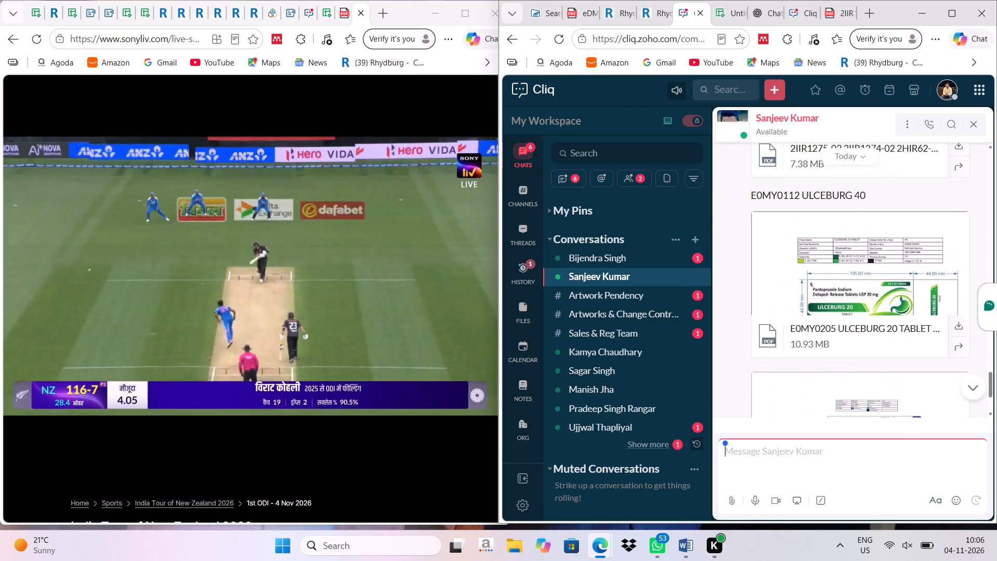
{"action": "left_click", "coordinate": [957, 324]}
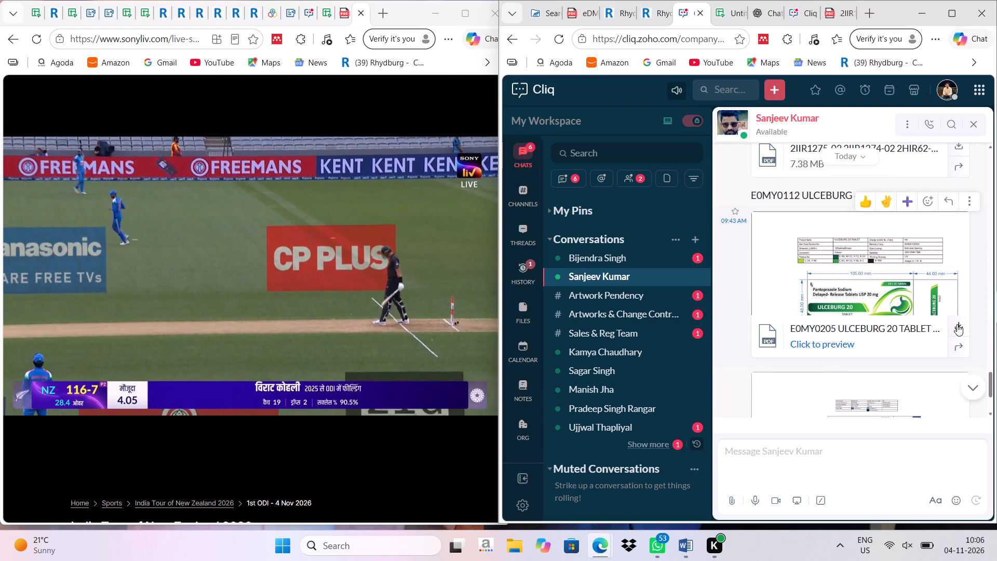
Download the "Ulceburg 20 e0uz 0118 _ Pdf.pdf" attachment from the same chat.
{"action": "scroll", "coordinate": [933, 315], "scroll_direction": "down", "scroll_amount": 9}
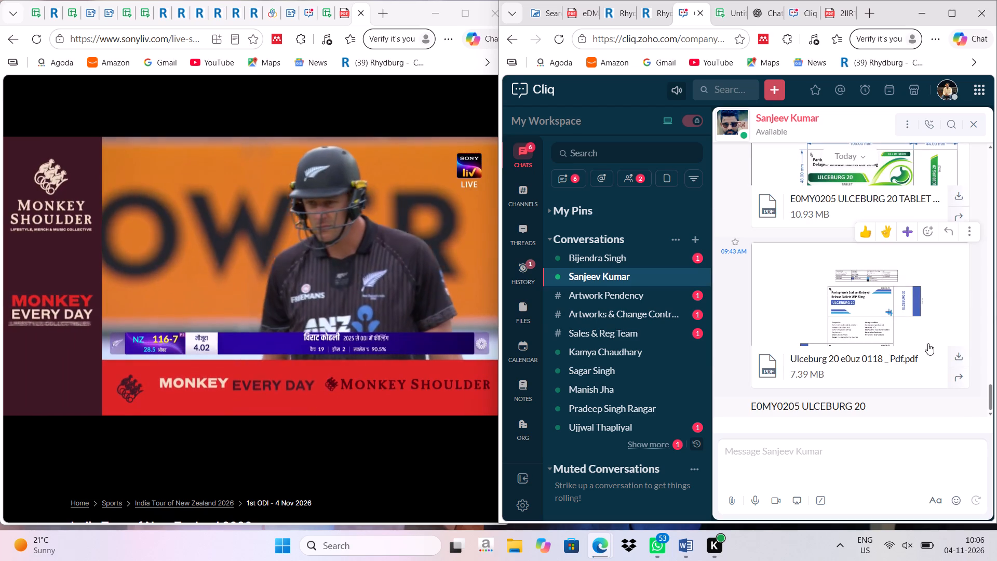
{"action": "scroll", "coordinate": [928, 343], "scroll_direction": "down", "scroll_amount": 1}
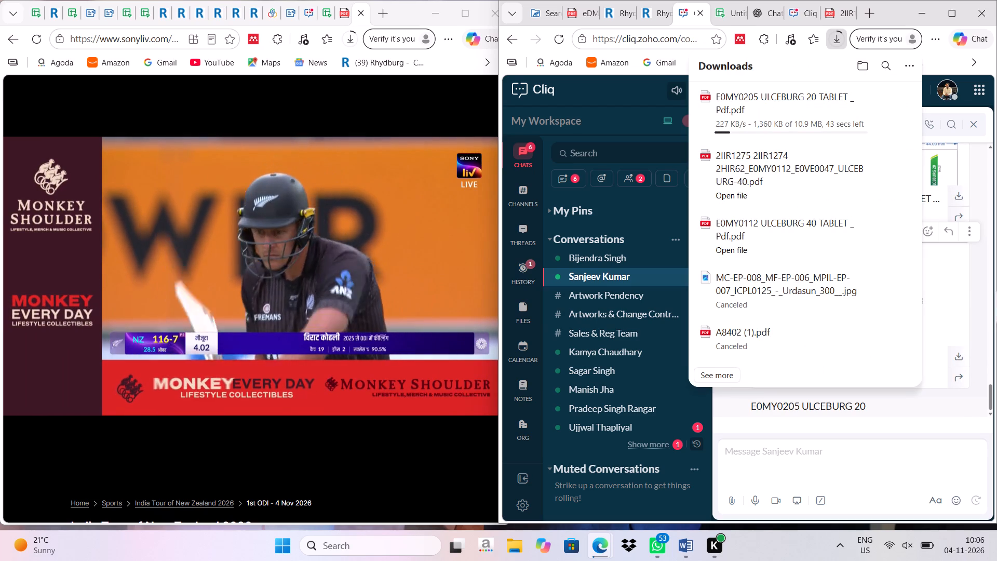
{"action": "left_click", "coordinate": [954, 356]}
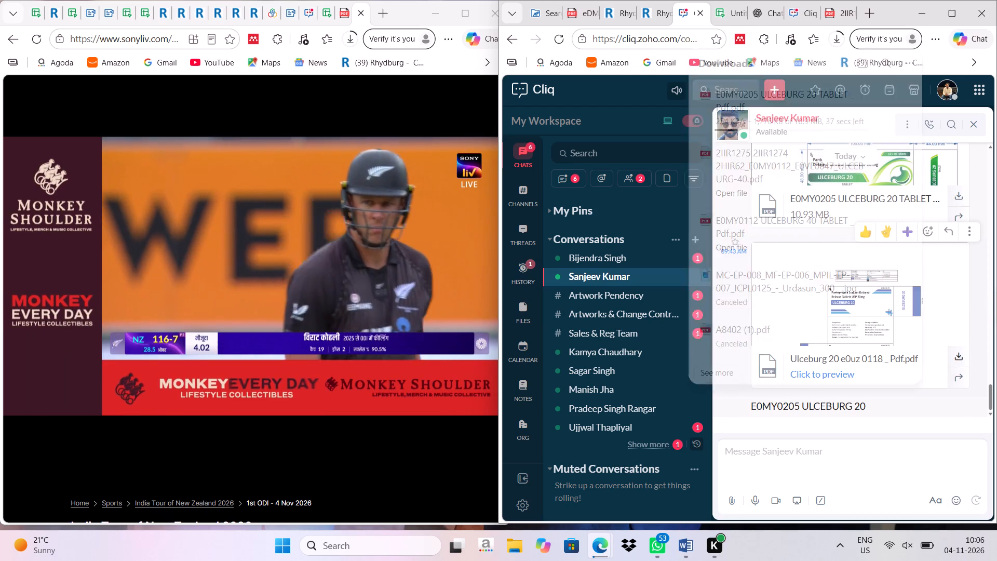
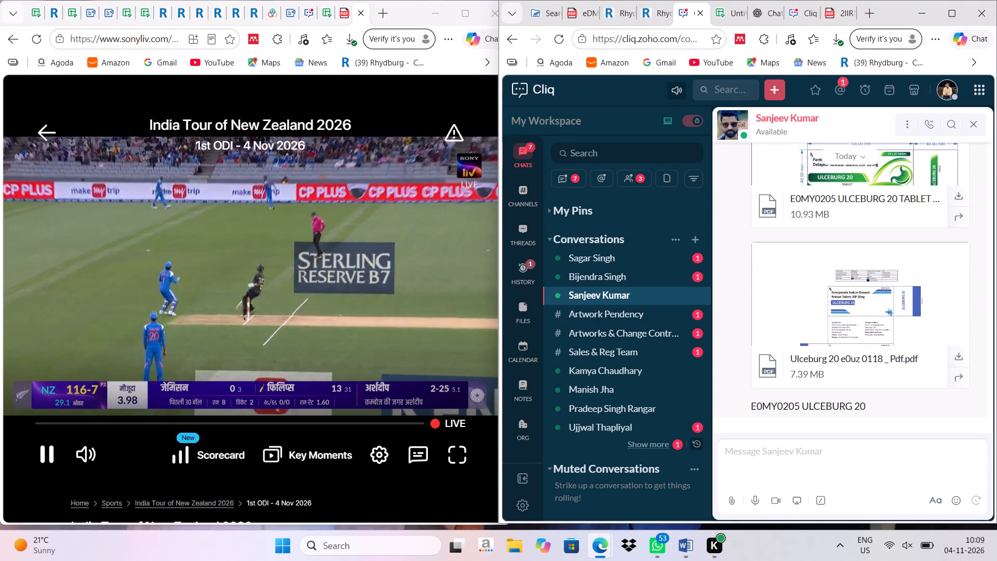
Rearrange the Cliq browser window beside the live cricket stream, with the stream window taking about half the screen width.
{"action": "left_click_drag", "start_coordinate": [891, 10], "coordinate": [910, 32]}
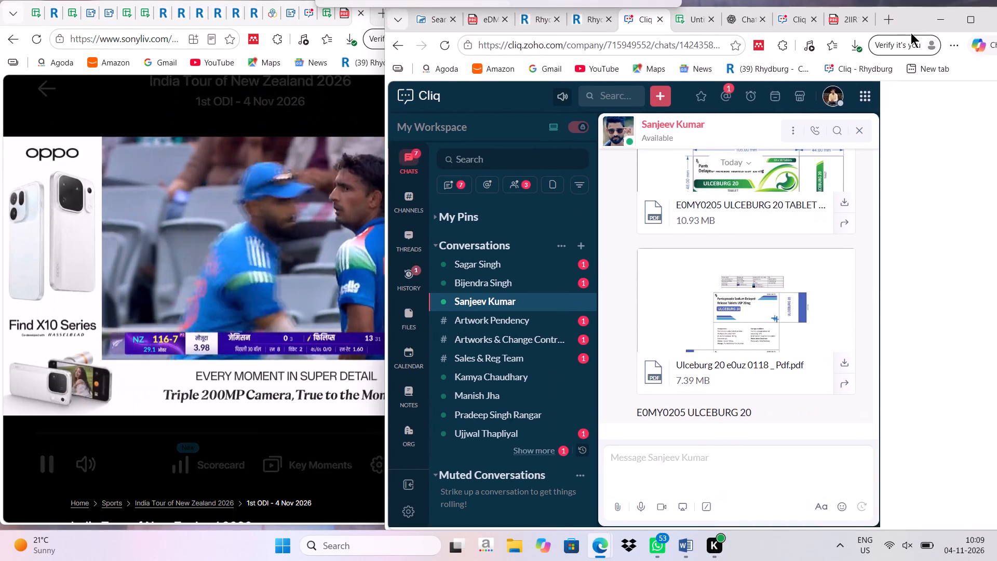
{"action": "left_click_drag", "start_coordinate": [910, 32], "coordinate": [927, 22]}
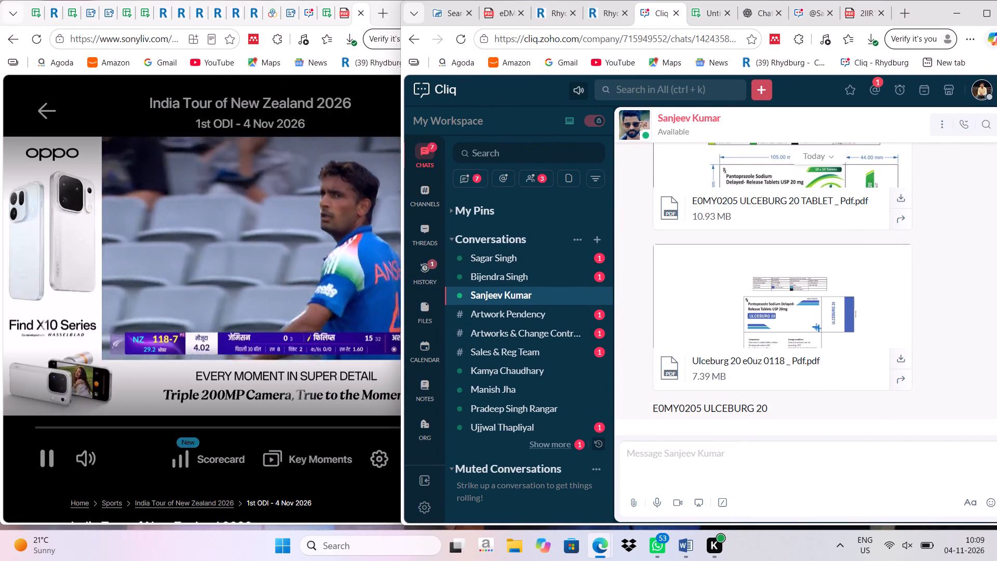
{"action": "left_click_drag", "start_coordinate": [398, 210], "coordinate": [508, 223]}
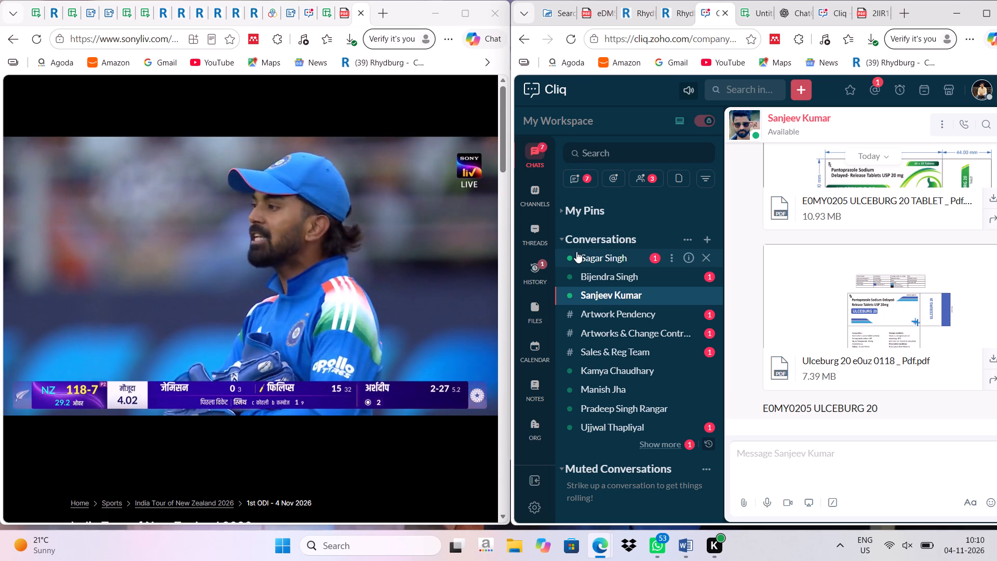
Open the unread direct chat listed first under Conversations and read the colleague's latest message from today.
{"action": "left_click", "coordinate": [597, 253]}
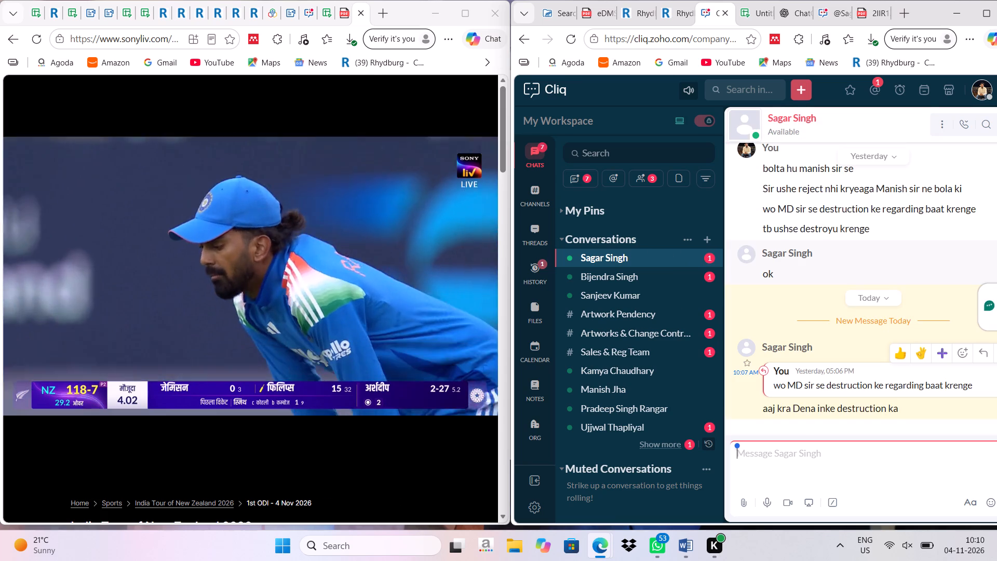
{"action": "scroll", "coordinate": [804, 413], "scroll_direction": "down", "scroll_amount": 1}
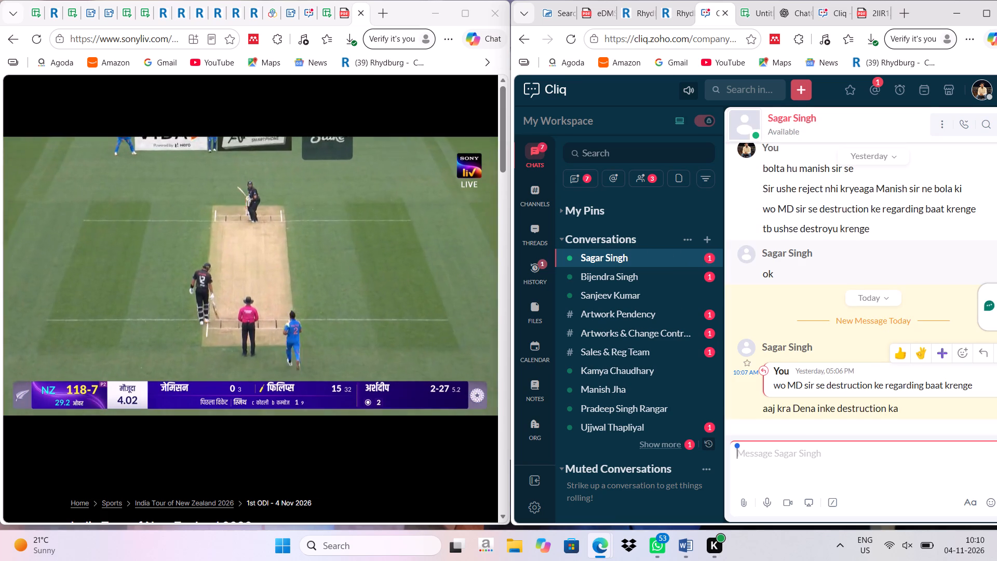
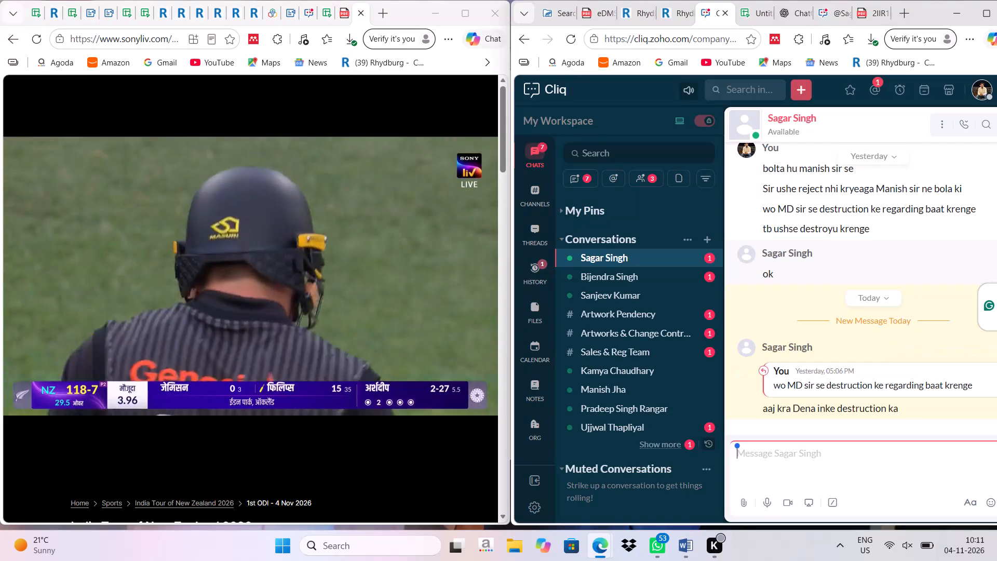
Open the downloaded PDF "Ulceburg 20 e0uz 0118 _ Pdf.pdf" and examine the product details table on the carton artwork page.
{"action": "left_click", "coordinate": [972, 39]}
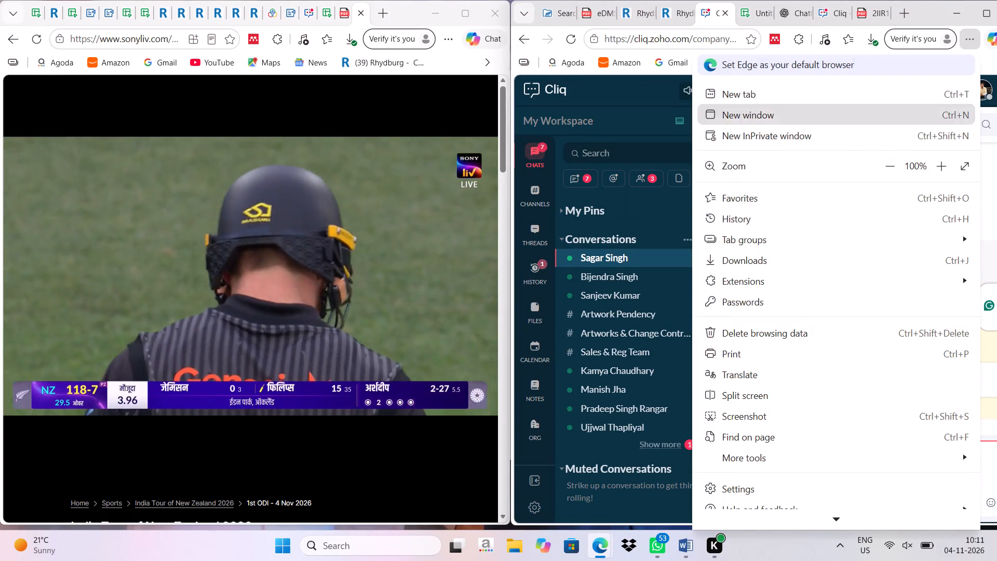
{"action": "left_click", "coordinate": [742, 257]}
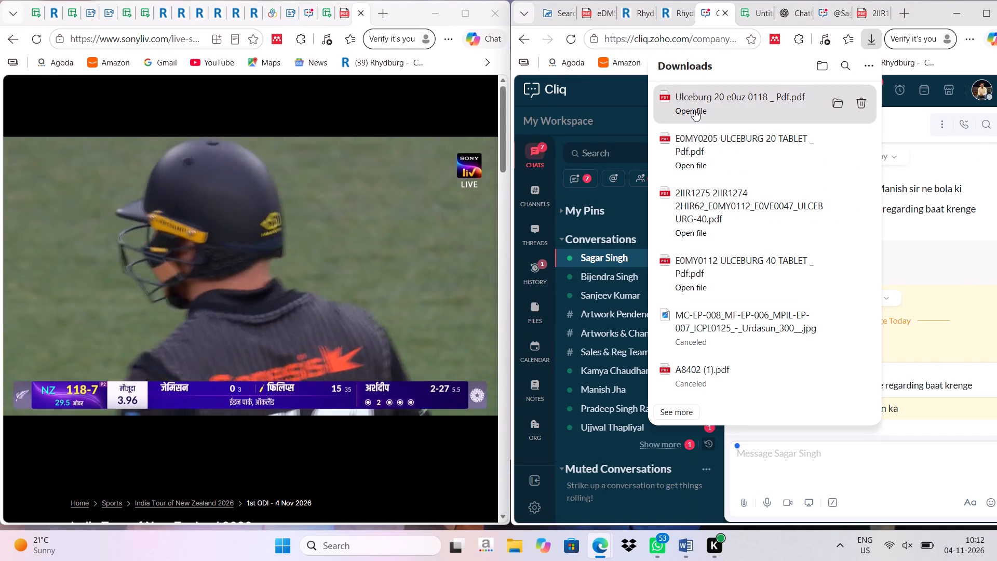
{"action": "left_click", "coordinate": [694, 110]}
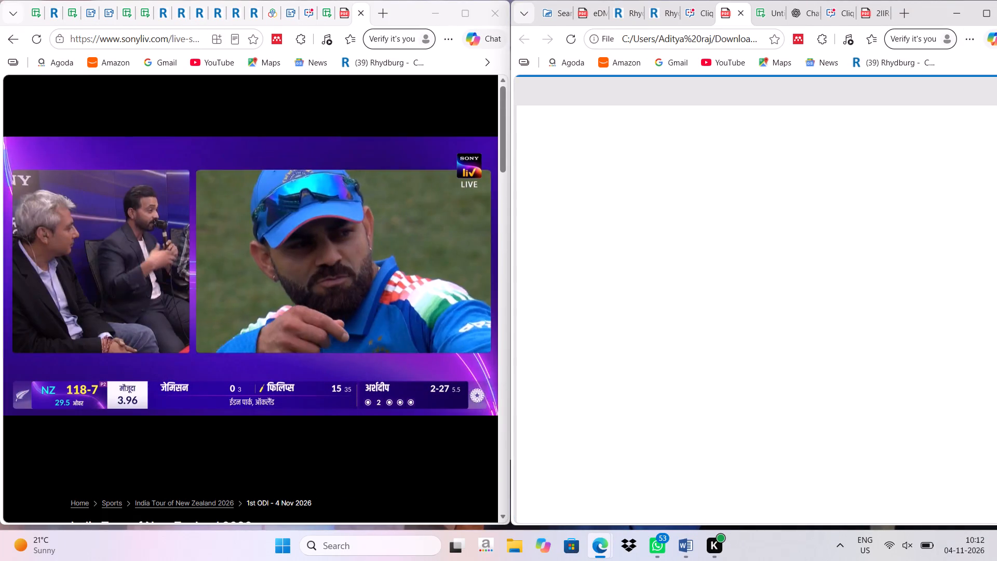
{"action": "scroll", "coordinate": [874, 306], "scroll_direction": "right", "scroll_amount": 1}
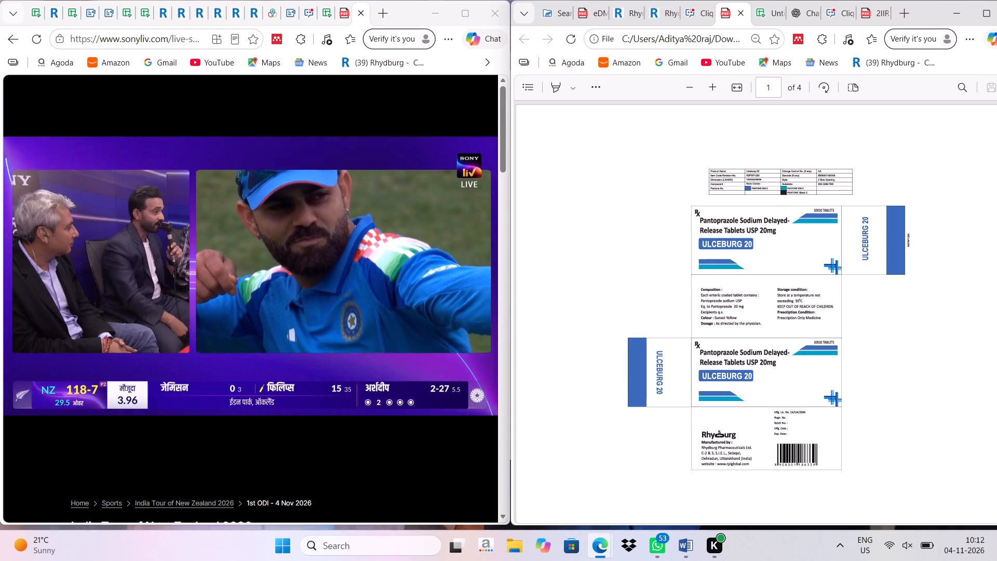
{"action": "scroll", "coordinate": [874, 306], "scroll_direction": "right", "scroll_amount": 1}
{"action": "scroll", "coordinate": [874, 306], "scroll_direction": "up", "scroll_amount": 3}
{"action": "scroll", "coordinate": [874, 306], "scroll_direction": "down", "scroll_amount": 1}
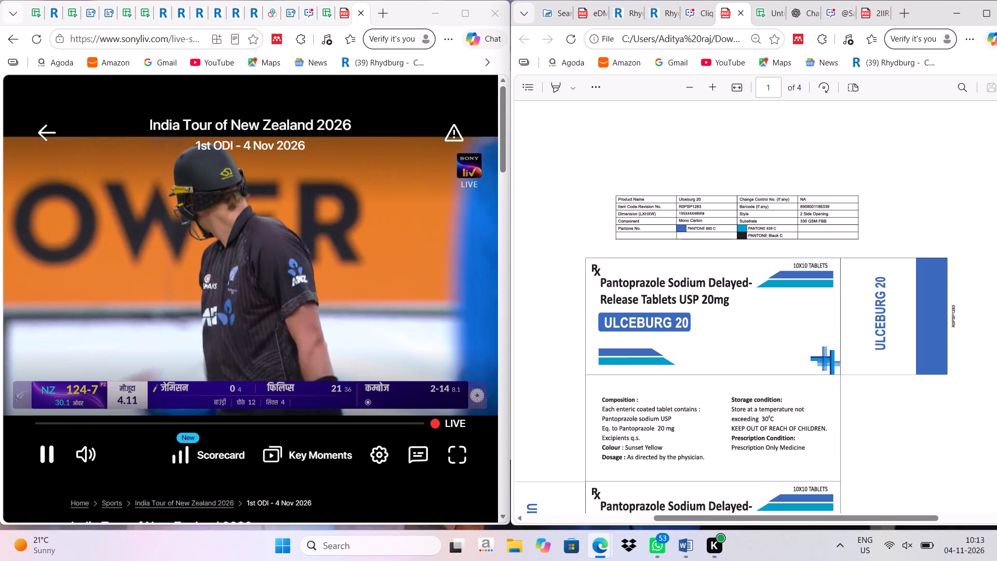
{"action": "scroll", "coordinate": [720, 221], "scroll_direction": "left", "scroll_amount": 1}
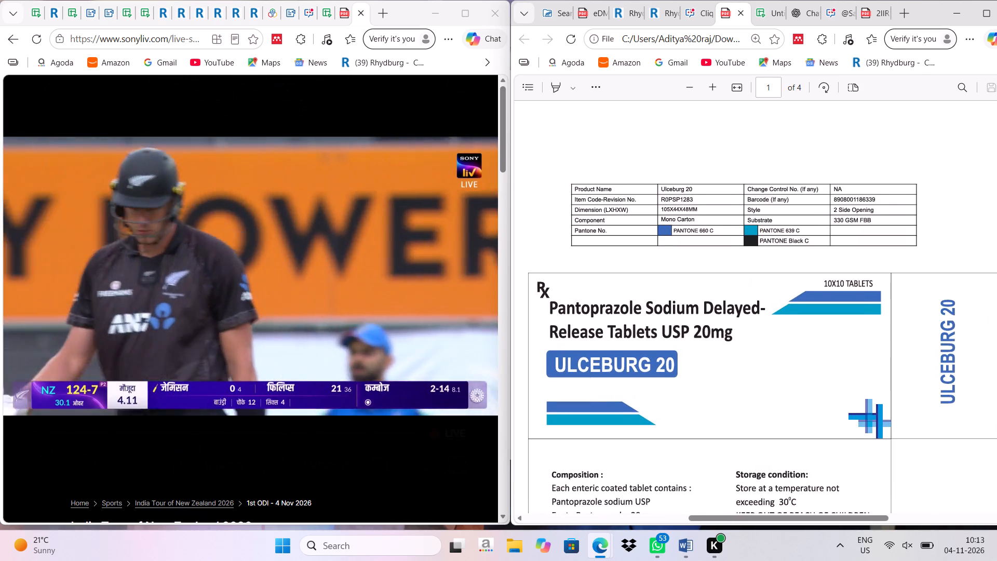
{"action": "scroll", "coordinate": [720, 221], "scroll_direction": "right", "scroll_amount": 1}
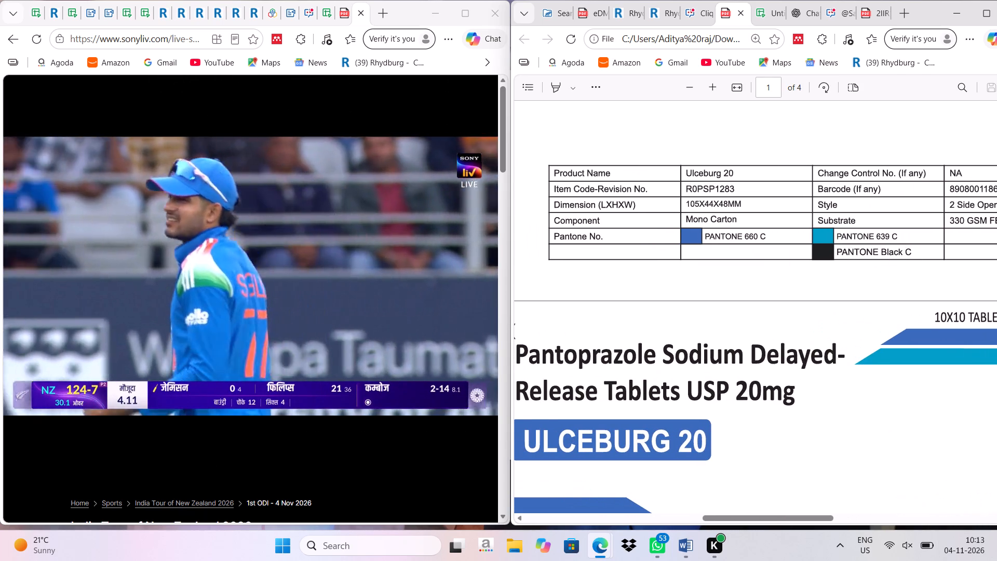
Search the Item Master Report for the carton's item code, with Code containing R0PSP1283.
{"action": "left_click_drag", "start_coordinate": [684, 185], "coordinate": [720, 185]}
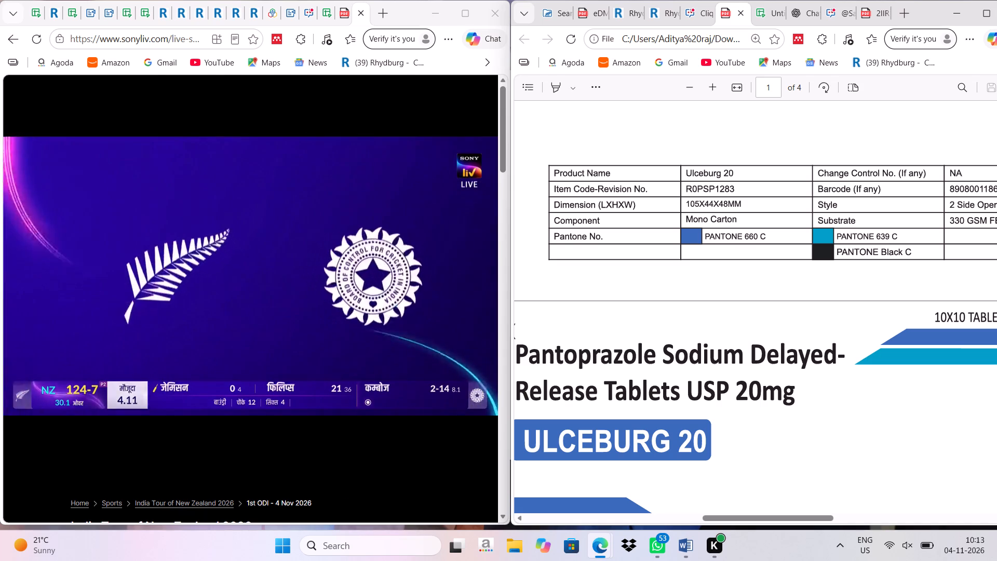
{"action": "left_click_drag", "start_coordinate": [720, 185], "coordinate": [734, 196]}
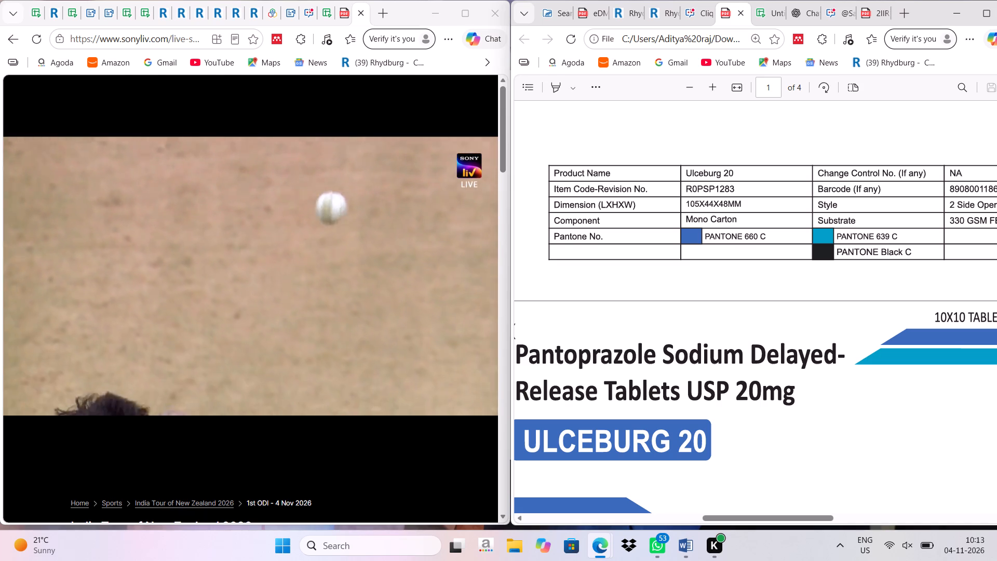
{"action": "left_click", "coordinate": [625, 9]}
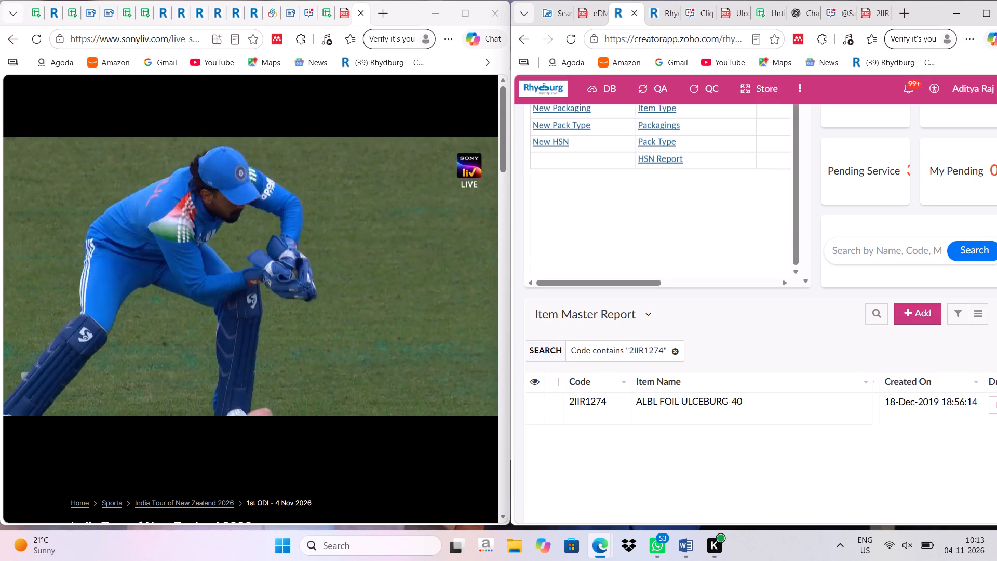
{"action": "left_click", "coordinate": [588, 380]}
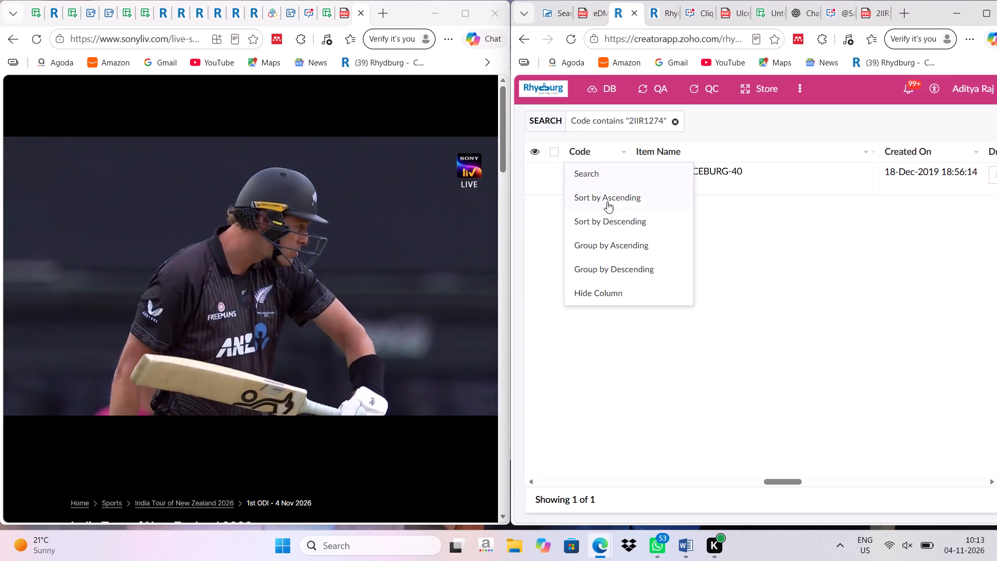
{"action": "left_click", "coordinate": [599, 175]}
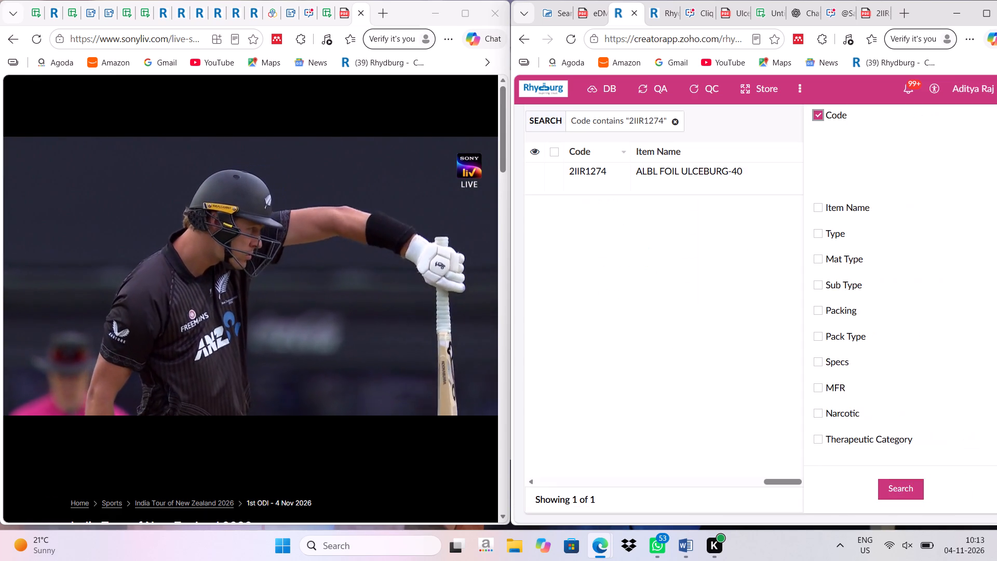
{"action": "left_click", "coordinate": [821, 172]}
{"action": "type", "text": "R0PSP1283"}
{"action": "key", "text": "Return"}
{"action": "key", "text": "Return"}
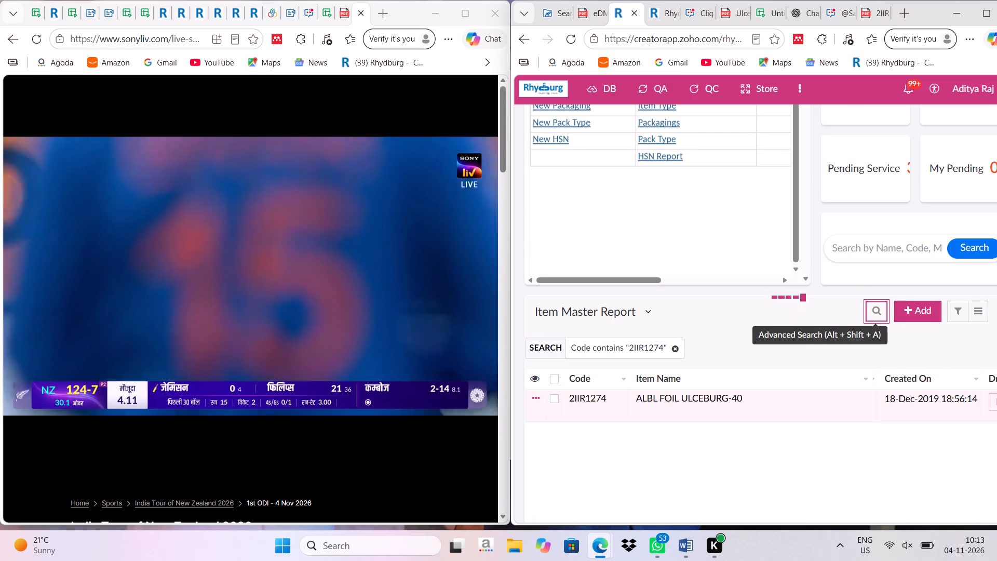
Look through the report columns for the carton item R0PSP1283 and open its full record.
{"action": "scroll", "coordinate": [721, 417], "scroll_direction": "left", "scroll_amount": 5}
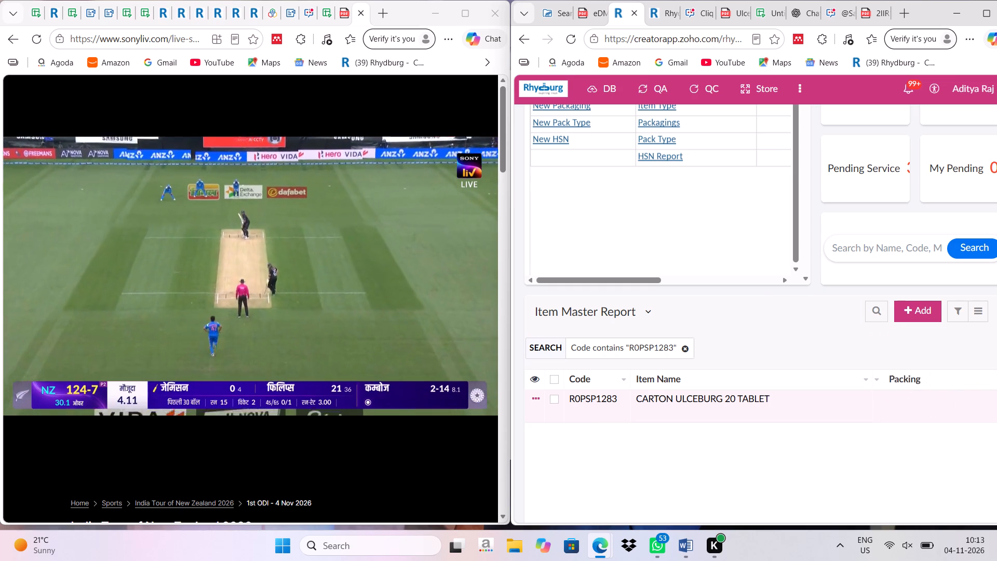
{"action": "scroll", "coordinate": [721, 417], "scroll_direction": "left", "scroll_amount": 7}
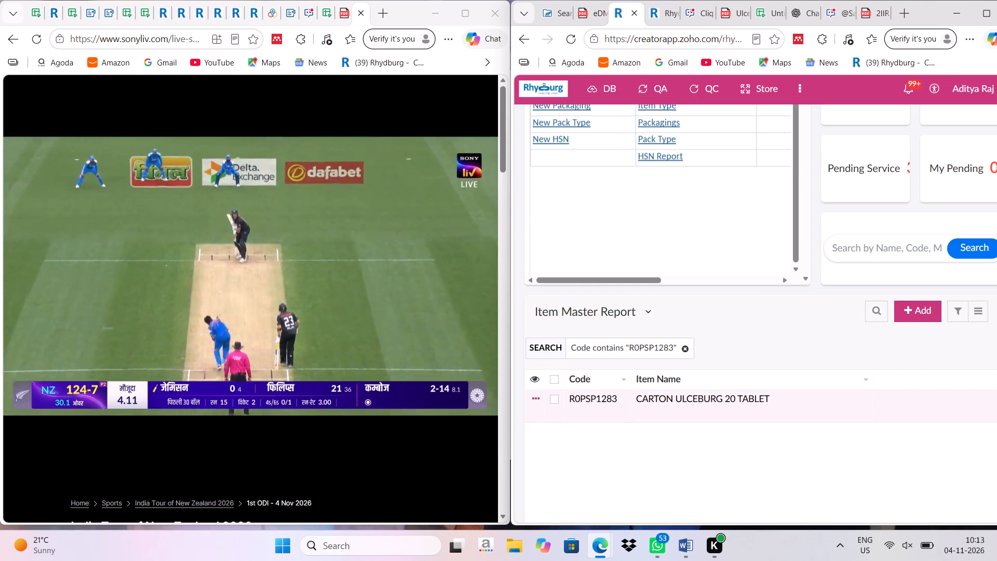
{"action": "scroll", "coordinate": [721, 417], "scroll_direction": "left", "scroll_amount": 2}
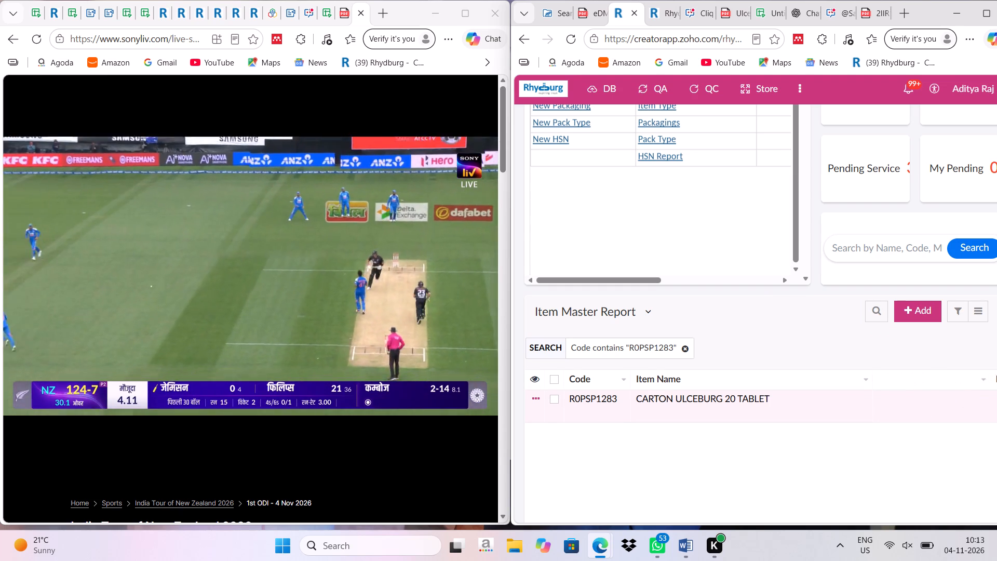
{"action": "scroll", "coordinate": [721, 417], "scroll_direction": "left", "scroll_amount": 8}
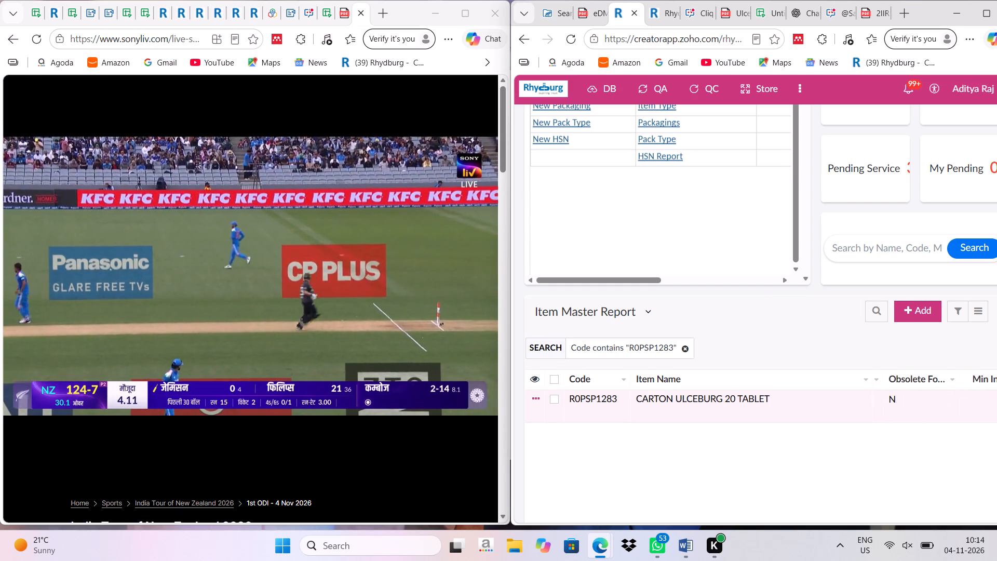
{"action": "scroll", "coordinate": [721, 417], "scroll_direction": "left", "scroll_amount": 9}
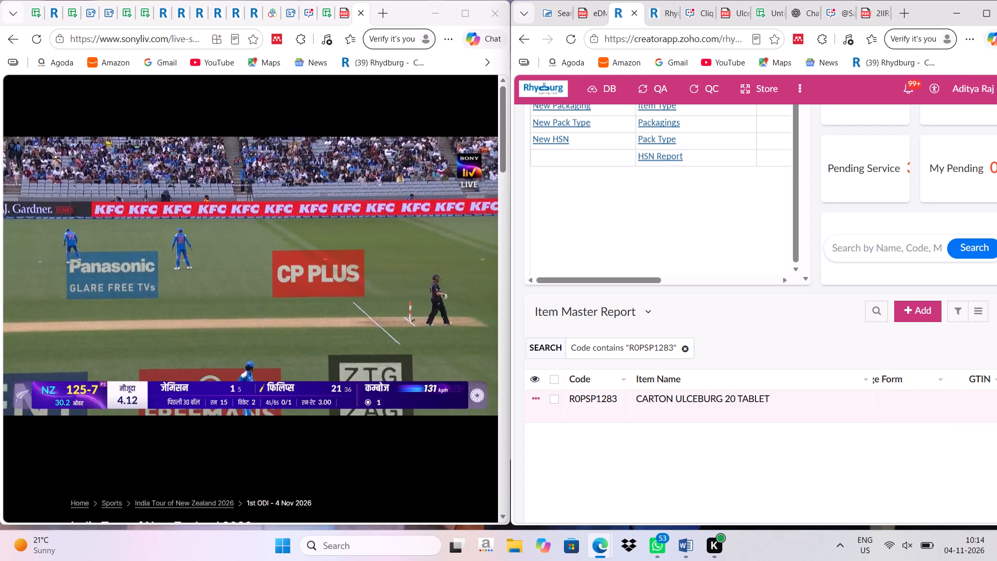
{"action": "scroll", "coordinate": [721, 417], "scroll_direction": "left", "scroll_amount": 9}
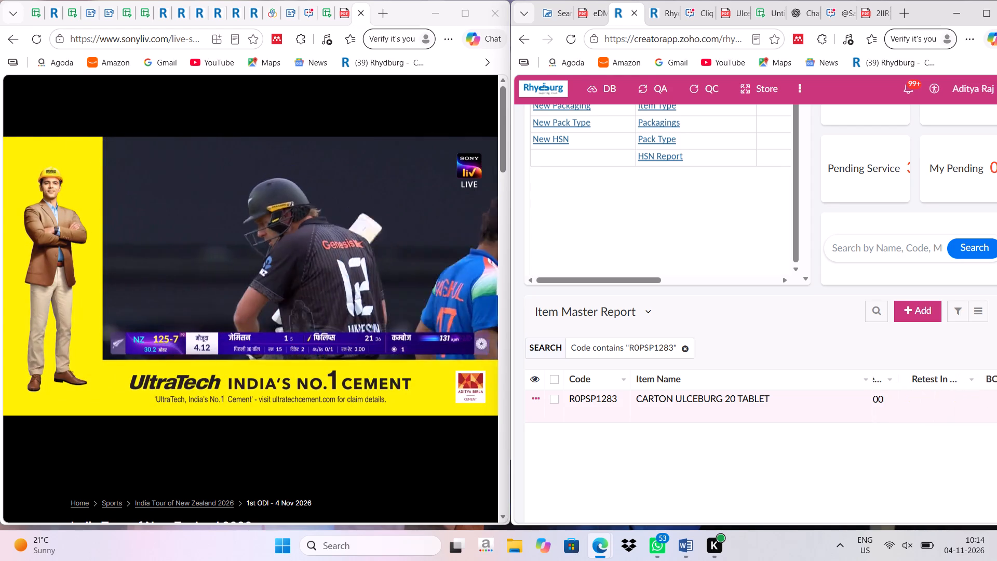
{"action": "scroll", "coordinate": [721, 417], "scroll_direction": "left", "scroll_amount": 8}
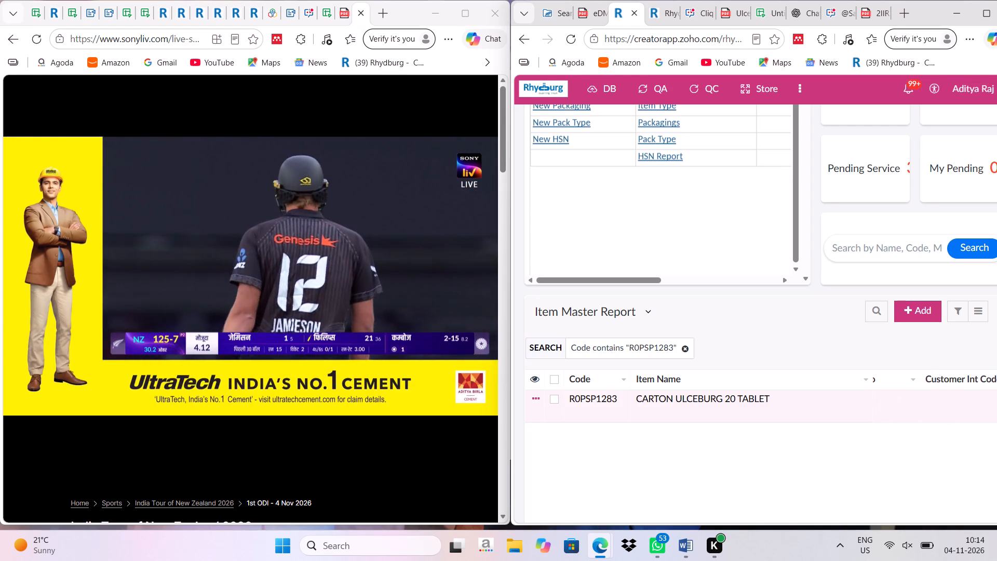
{"action": "scroll", "coordinate": [721, 417], "scroll_direction": "left", "scroll_amount": 5}
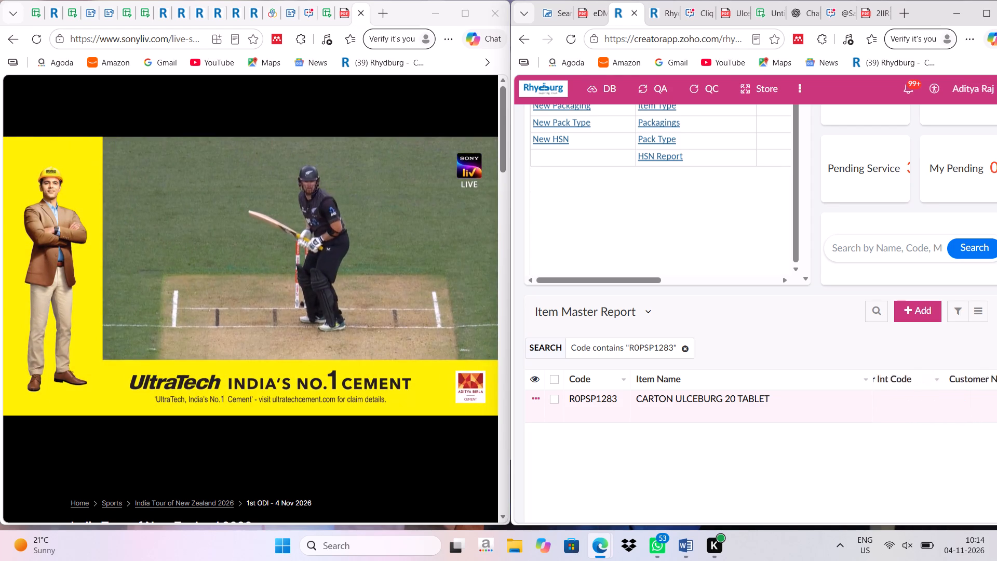
{"action": "scroll", "coordinate": [721, 417], "scroll_direction": "left", "scroll_amount": 5}
{"action": "scroll", "coordinate": [721, 417], "scroll_direction": "right", "scroll_amount": 1}
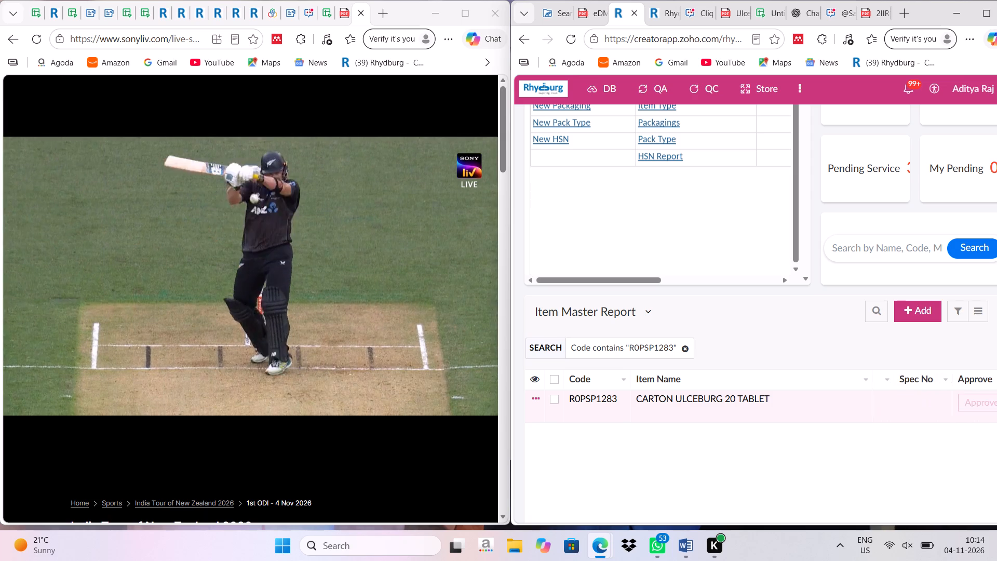
{"action": "scroll", "coordinate": [721, 417], "scroll_direction": "right", "scroll_amount": 1}
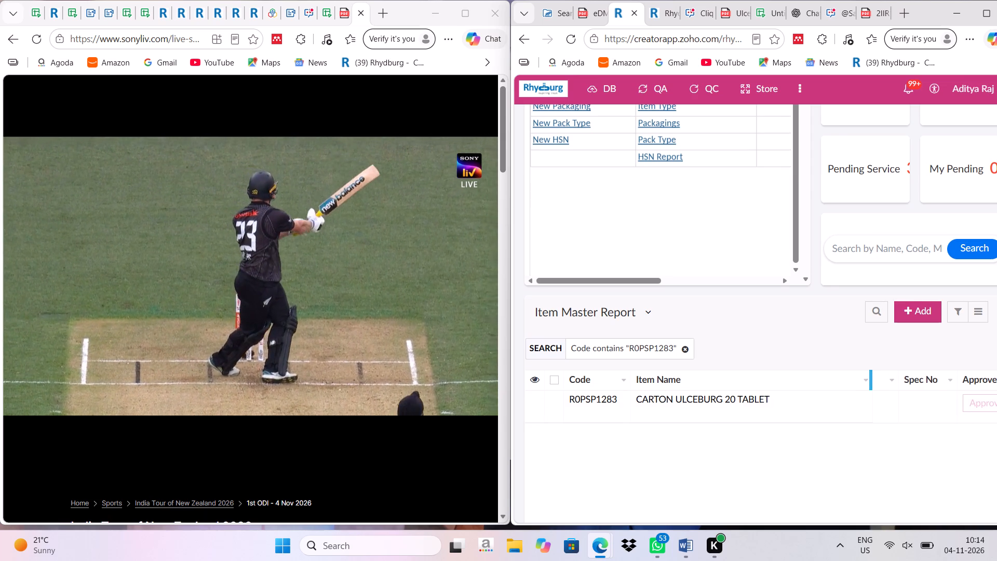
{"action": "left_click", "coordinate": [907, 398]}
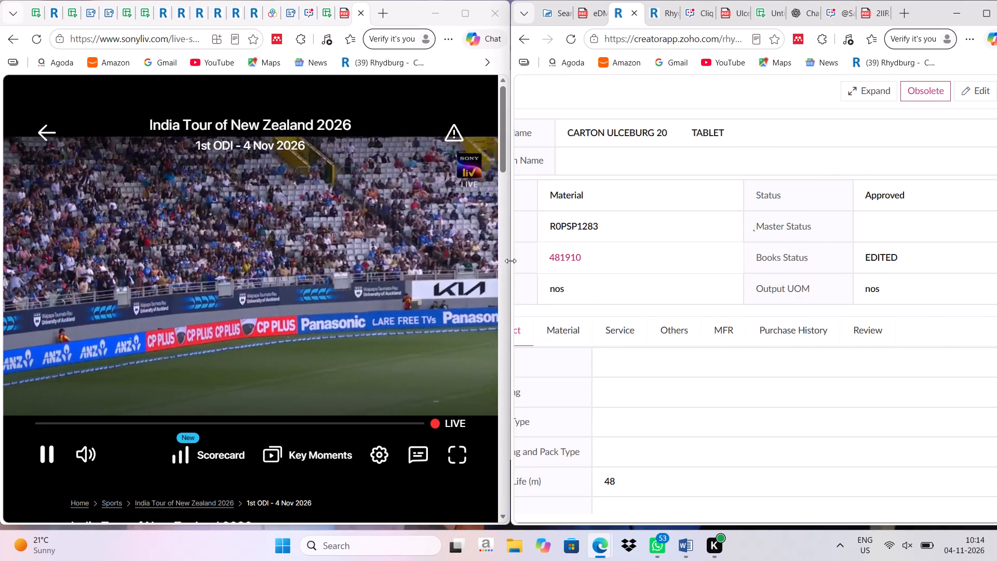
Shrink the live cricket stream window to about a third of the screen's width and about half its height.
{"action": "left_click_drag", "start_coordinate": [510, 261], "coordinate": [588, 261]}
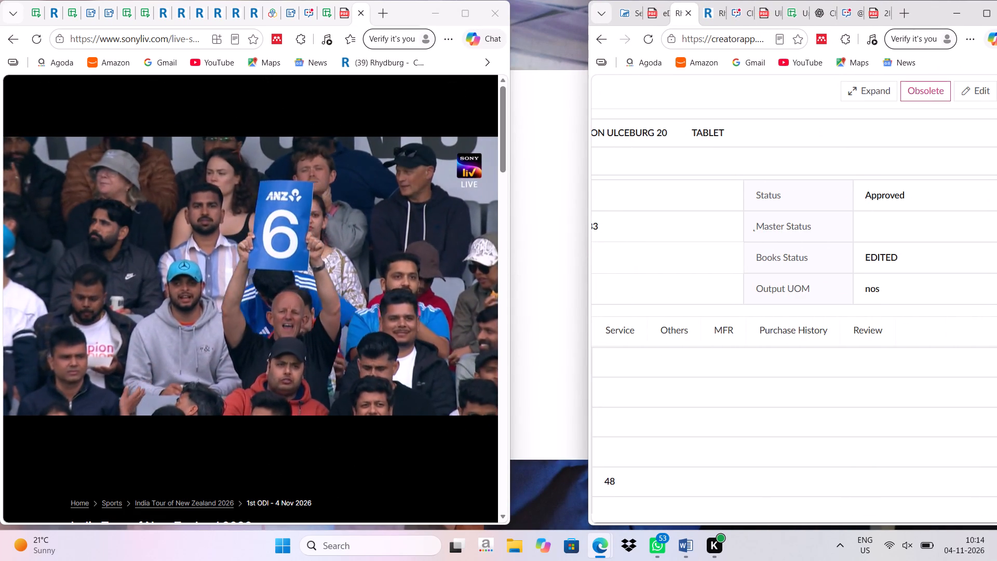
{"action": "left_click_drag", "start_coordinate": [511, 275], "coordinate": [425, 269]}
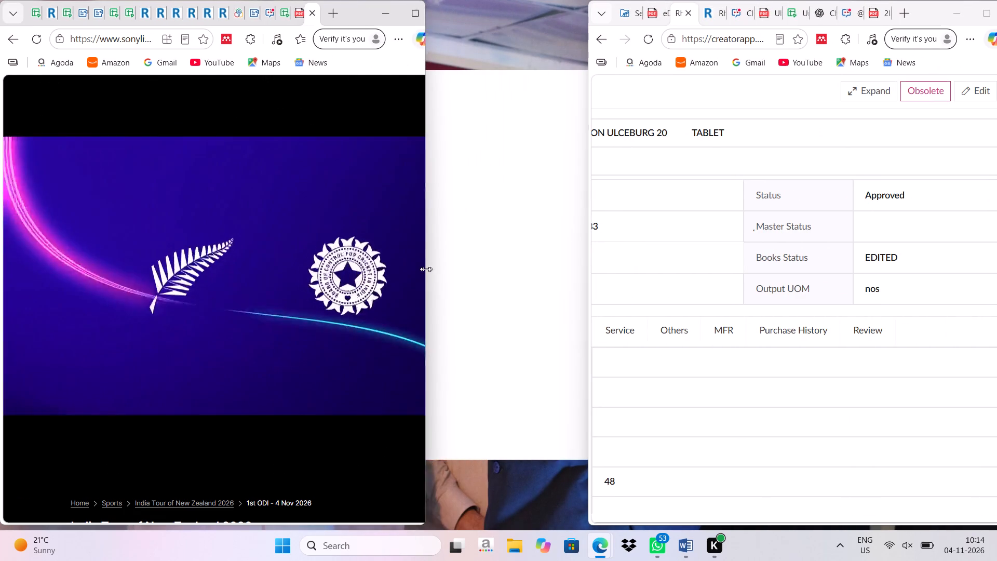
{"action": "left_click_drag", "start_coordinate": [425, 269], "coordinate": [313, 276]}
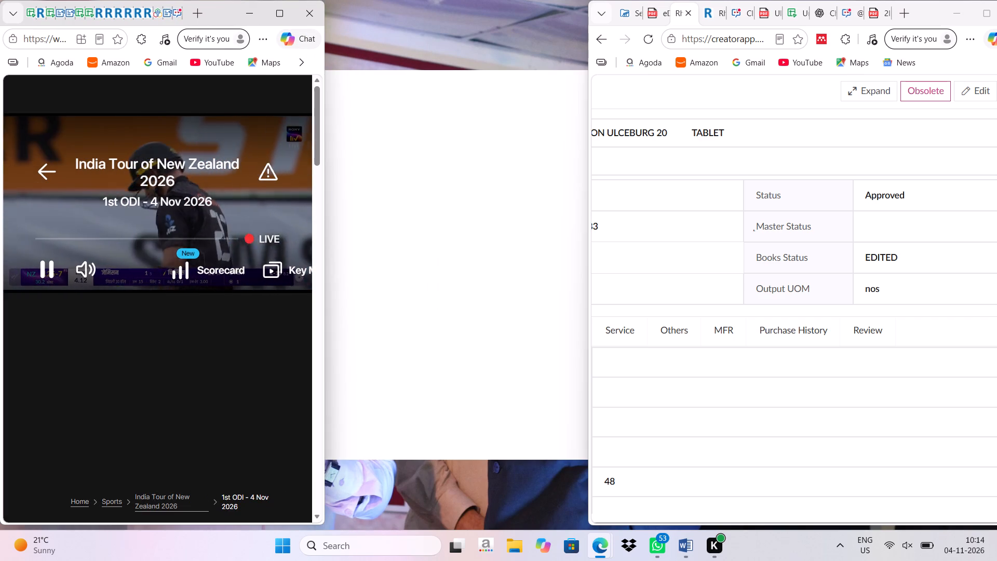
{"action": "left_click_drag", "start_coordinate": [264, 527], "coordinate": [289, 308]}
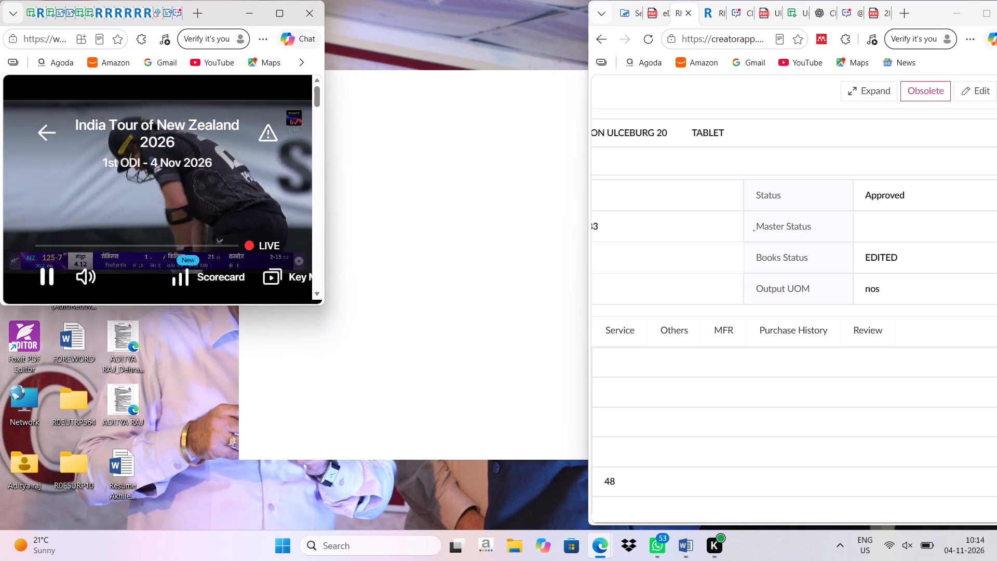
Widen the item record window into the space freed beside the cricket stream window.
{"action": "left_click_drag", "start_coordinate": [588, 314], "coordinate": [577, 313]}
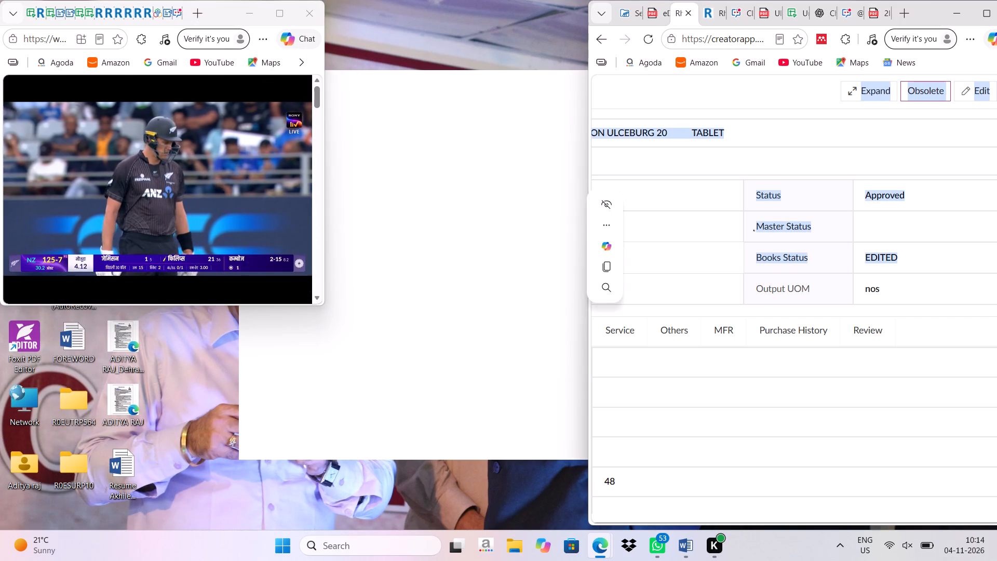
{"action": "left_click", "coordinate": [589, 359]}
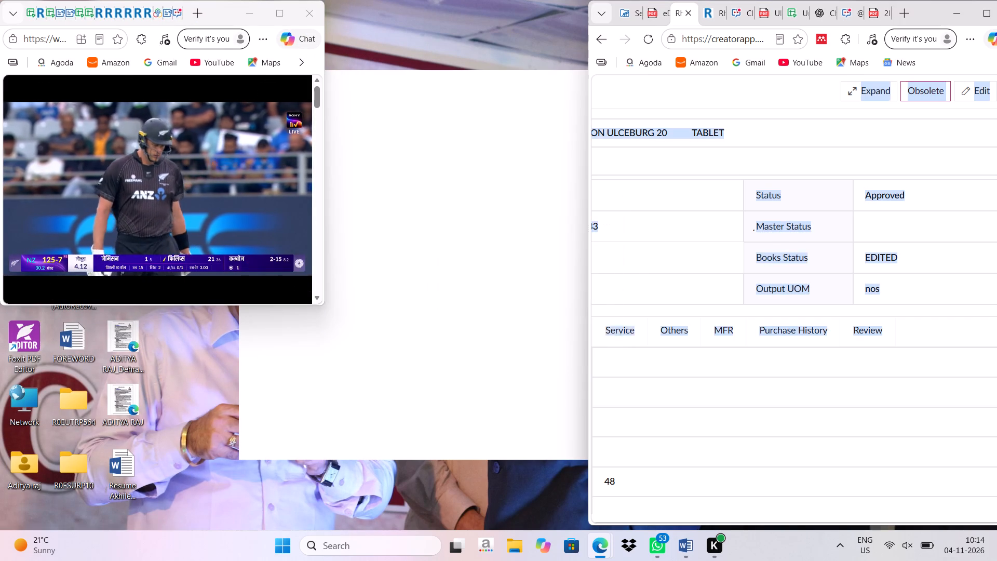
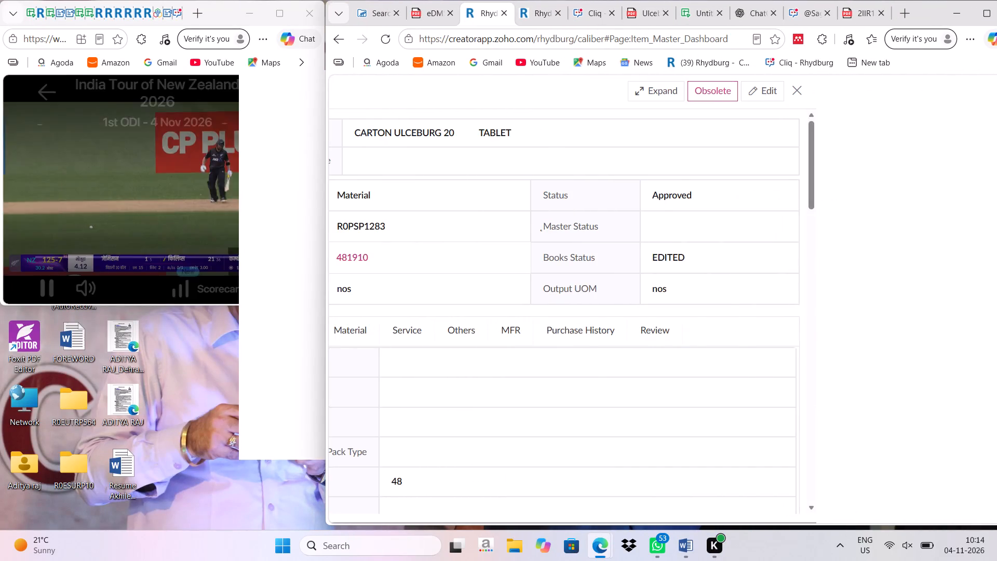
Move the Item Master window fully onto the screen, over the stream's edge, and close the CARTON ULCEBURG 20 TABLET record.
{"action": "left_click", "coordinate": [219, 12]}
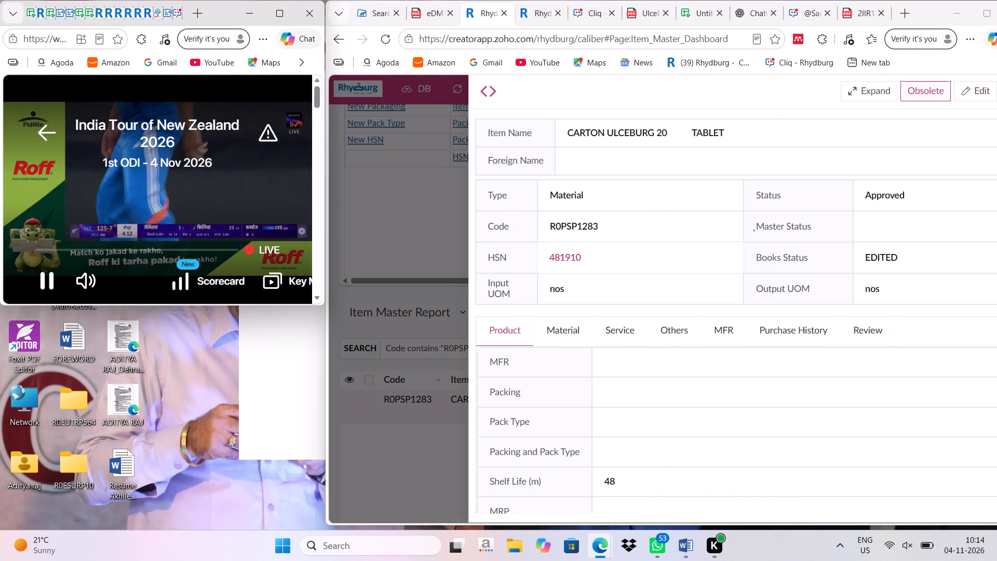
{"action": "left_click_drag", "start_coordinate": [923, 13], "coordinate": [915, 10]}
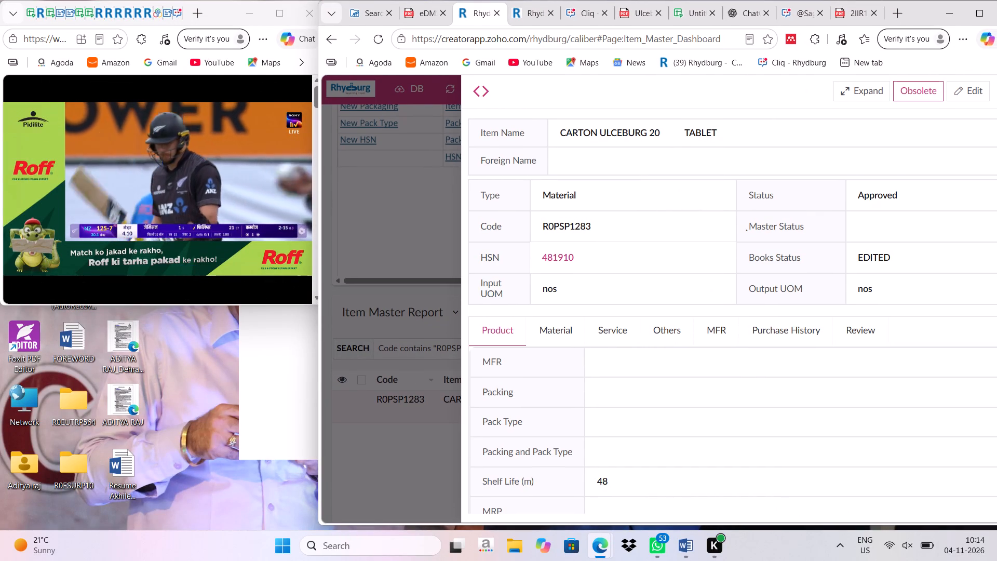
{"action": "scroll", "coordinate": [679, 401], "scroll_direction": "left", "scroll_amount": 1}
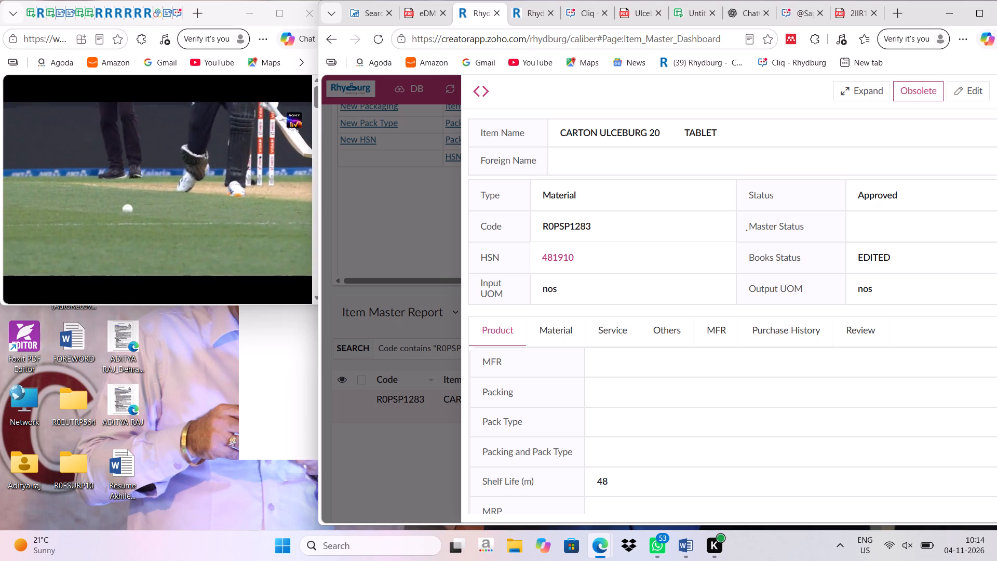
{"action": "left_click_drag", "start_coordinate": [918, 13], "coordinate": [905, 21]}
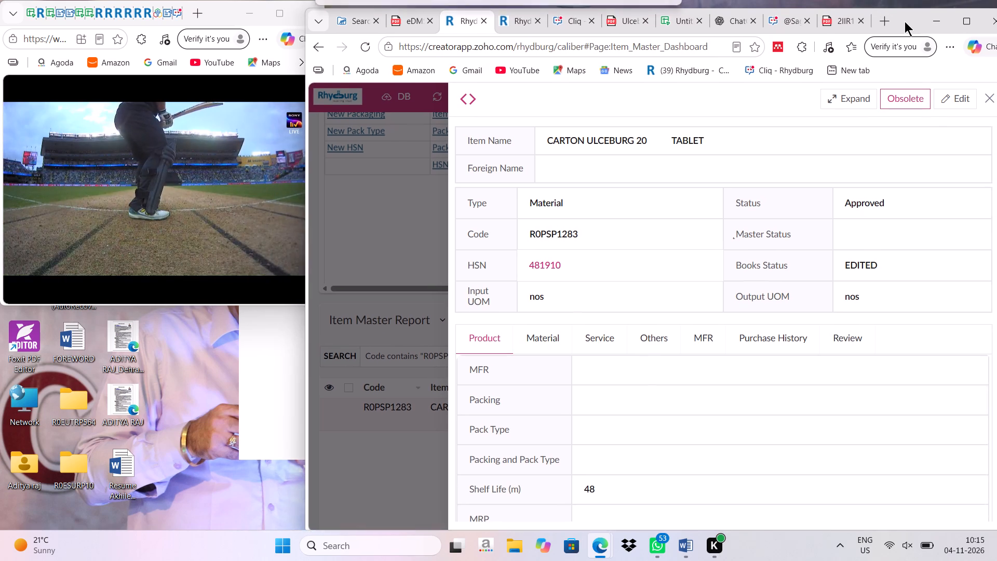
{"action": "left_click_drag", "start_coordinate": [905, 21], "coordinate": [876, 22]}
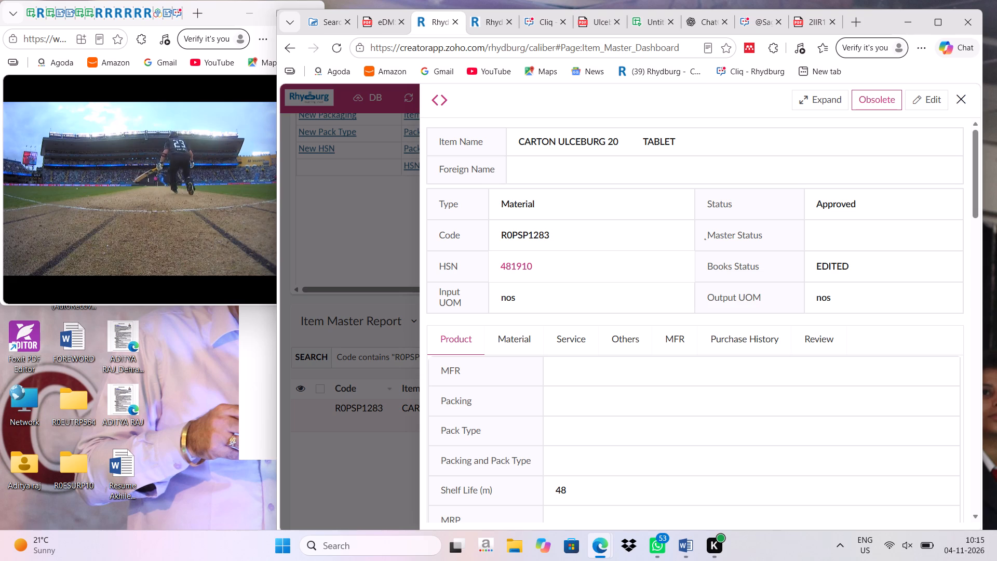
{"action": "left_click", "coordinate": [959, 98]}
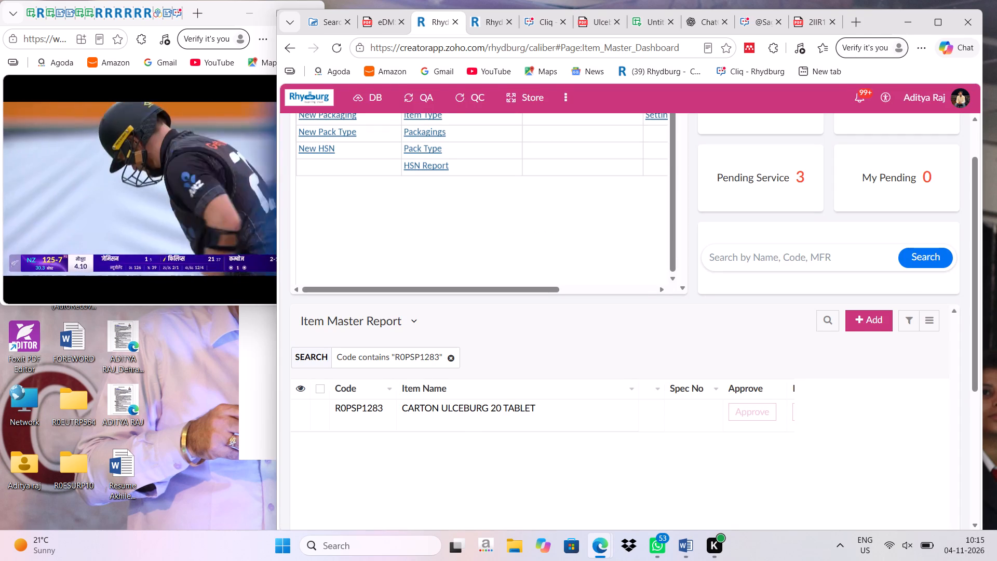
Reposition the Item Master Report window beside the cricket stream so the live video is uncovered.
{"action": "left_click_drag", "start_coordinate": [874, 21], "coordinate": [920, 19]}
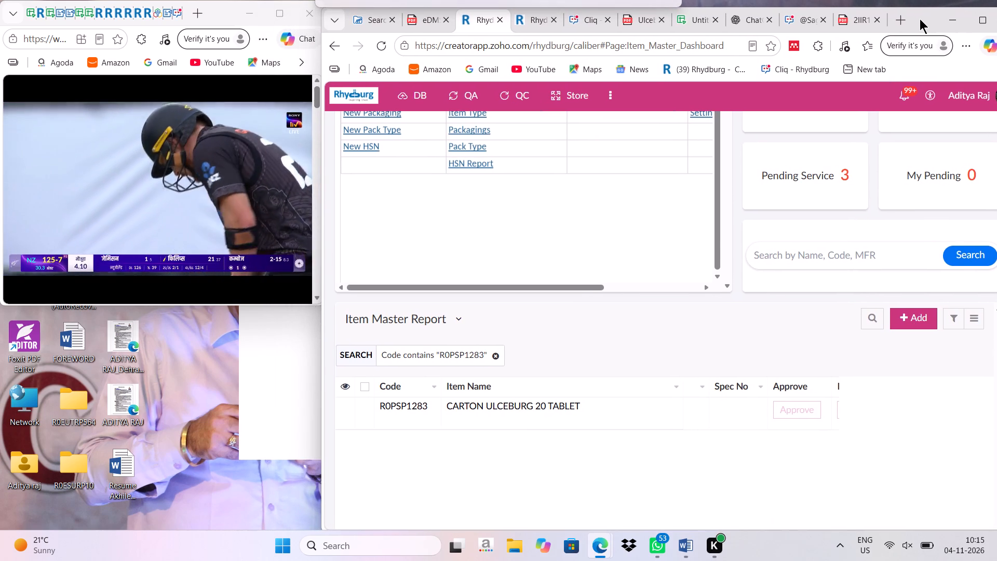
{"action": "left_click_drag", "start_coordinate": [920, 19], "coordinate": [912, 14]}
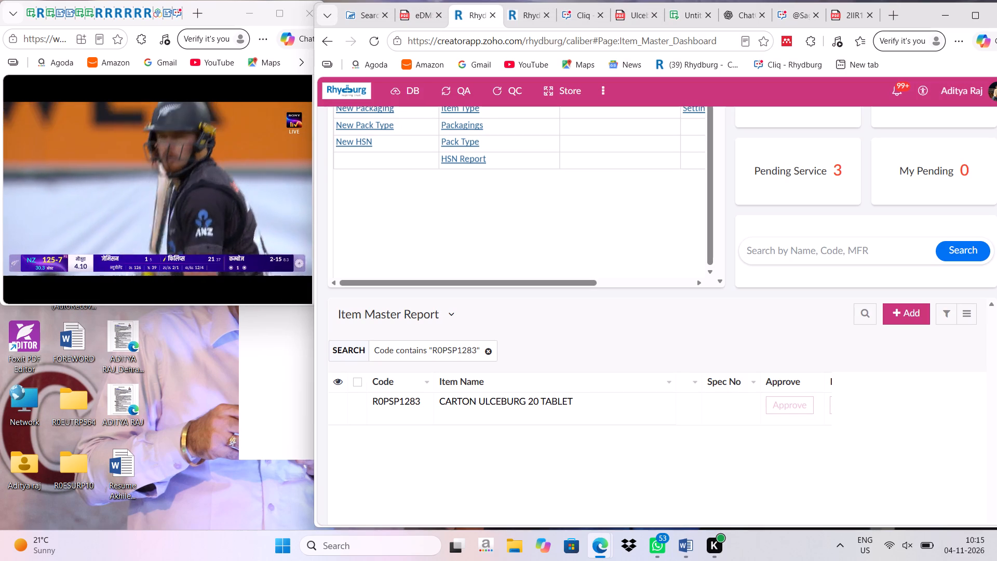
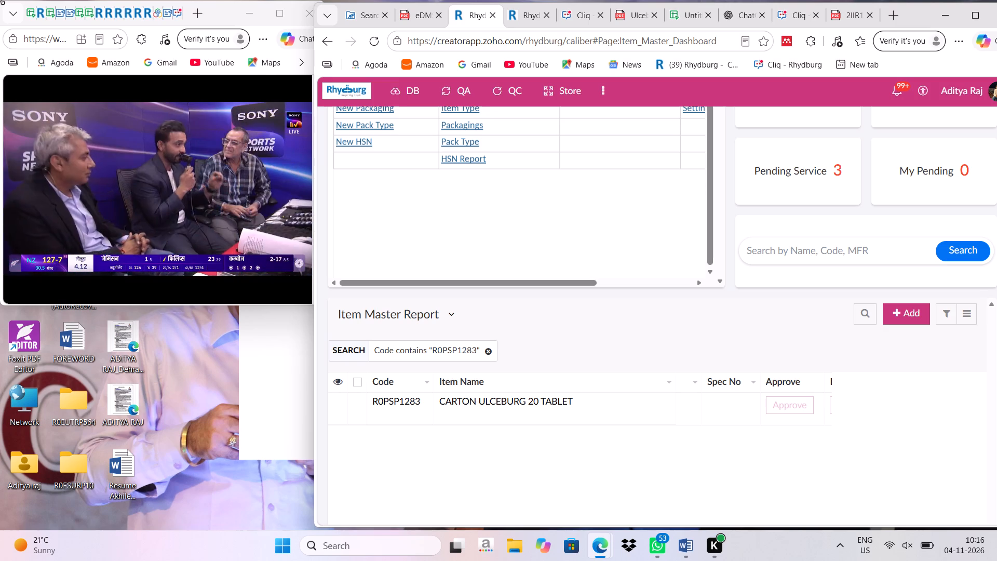
Examine the Item Master Report columns for item R0PSP1283, covering its status, category, HSN and packing fields.
{"action": "left_click", "coordinate": [224, 12]}
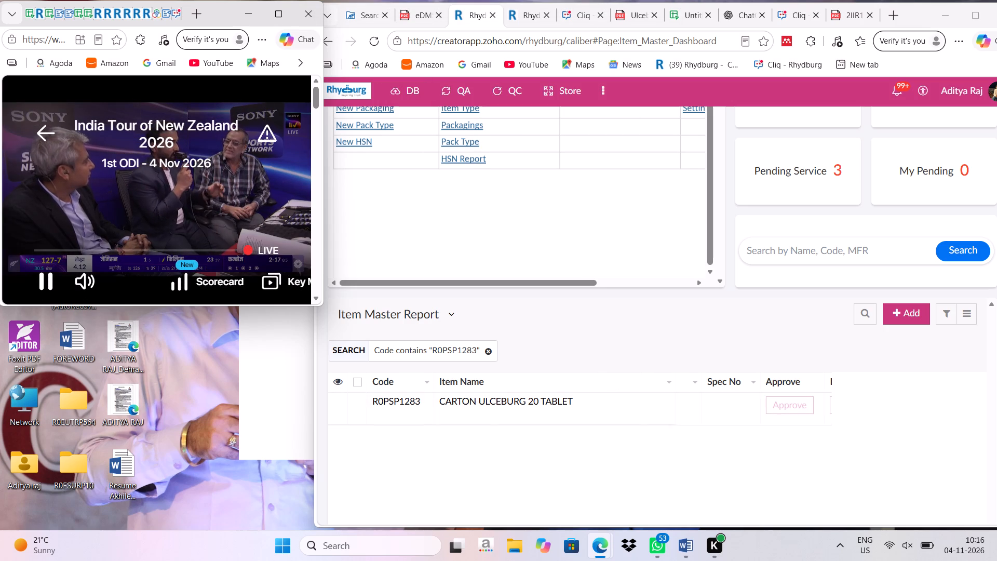
{"action": "scroll", "coordinate": [606, 404], "scroll_direction": "right", "scroll_amount": 13}
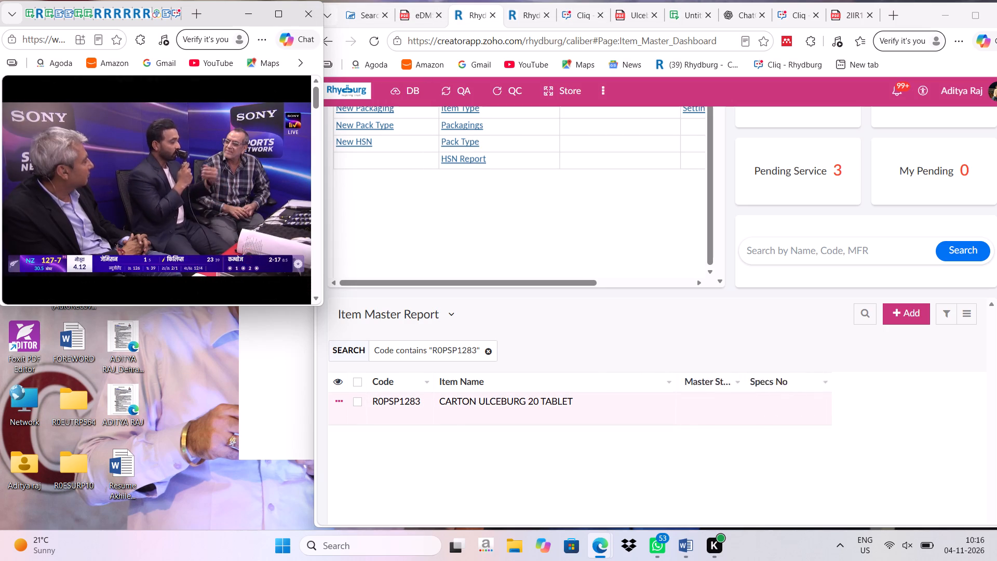
{"action": "scroll", "coordinate": [606, 404], "scroll_direction": "right", "scroll_amount": 16}
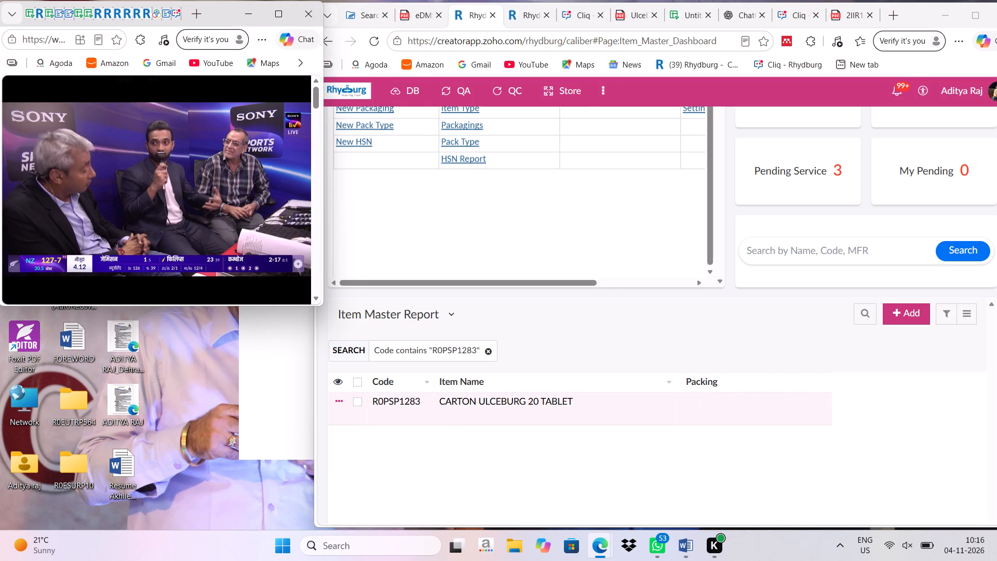
{"action": "scroll", "coordinate": [606, 404], "scroll_direction": "left", "scroll_amount": 7}
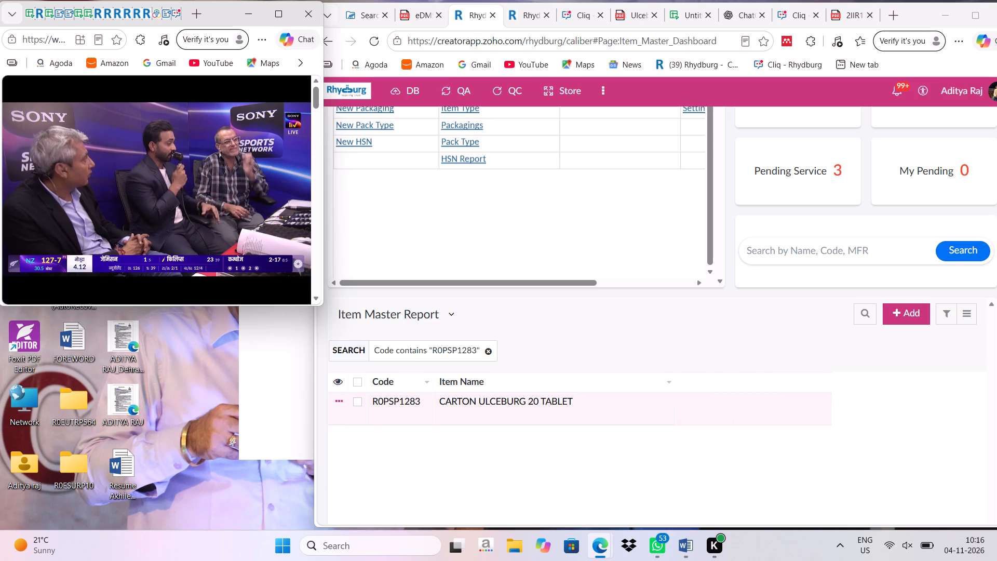
{"action": "scroll", "coordinate": [606, 404], "scroll_direction": "left", "scroll_amount": 8}
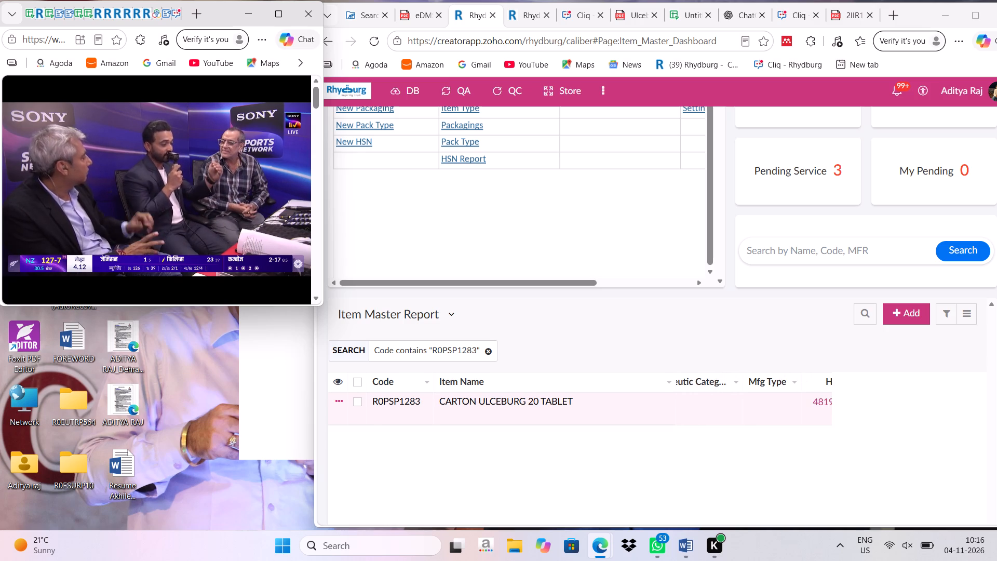
{"action": "scroll", "coordinate": [606, 404], "scroll_direction": "left", "scroll_amount": 2}
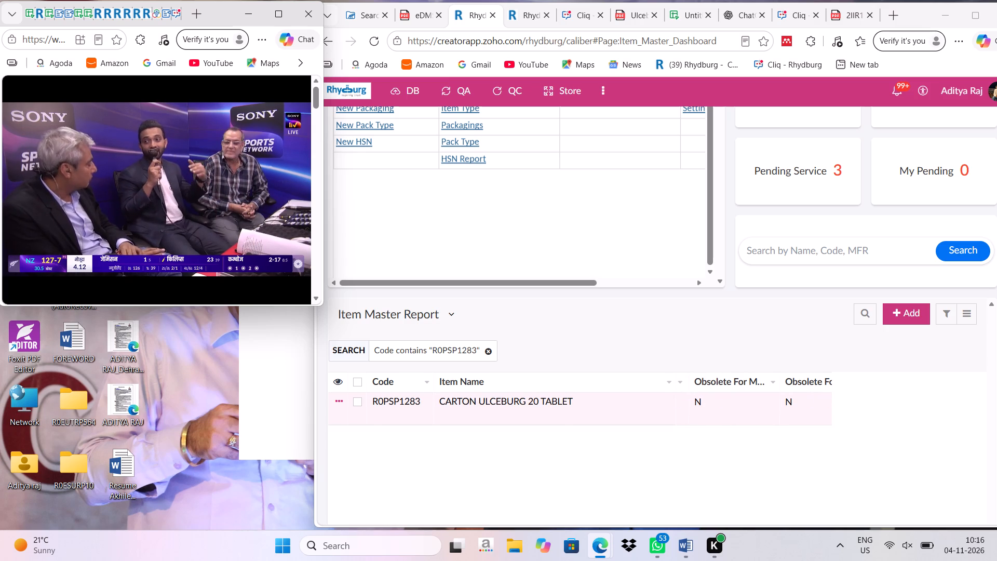
{"action": "scroll", "coordinate": [606, 404], "scroll_direction": "left", "scroll_amount": 5}
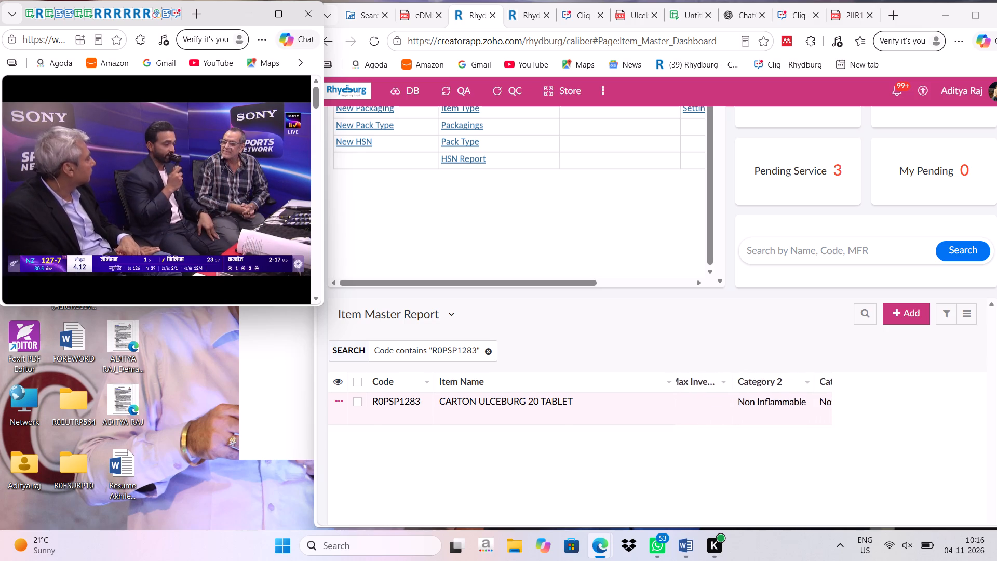
{"action": "scroll", "coordinate": [606, 404], "scroll_direction": "left", "scroll_amount": 8}
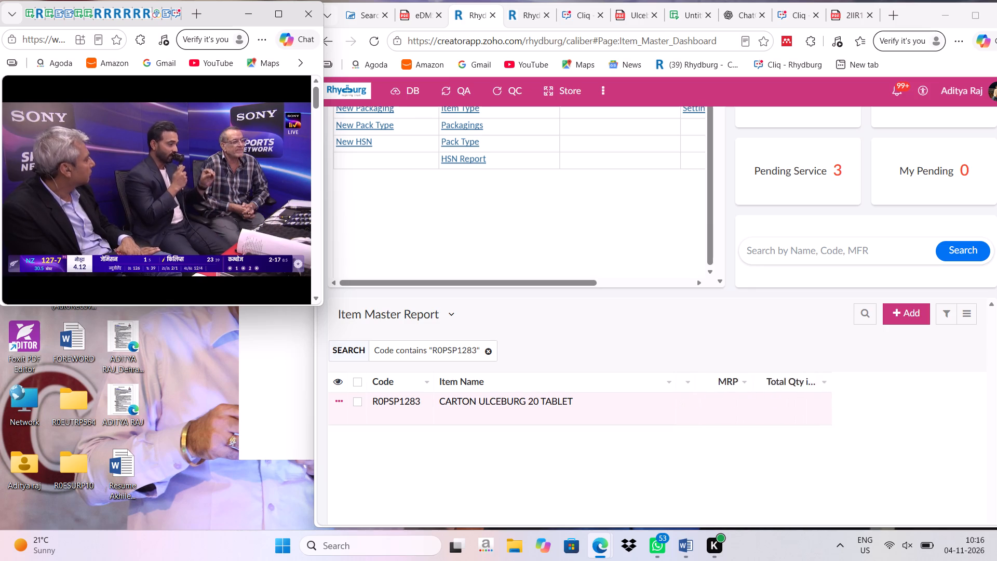
{"action": "scroll", "coordinate": [606, 404], "scroll_direction": "left", "scroll_amount": 6}
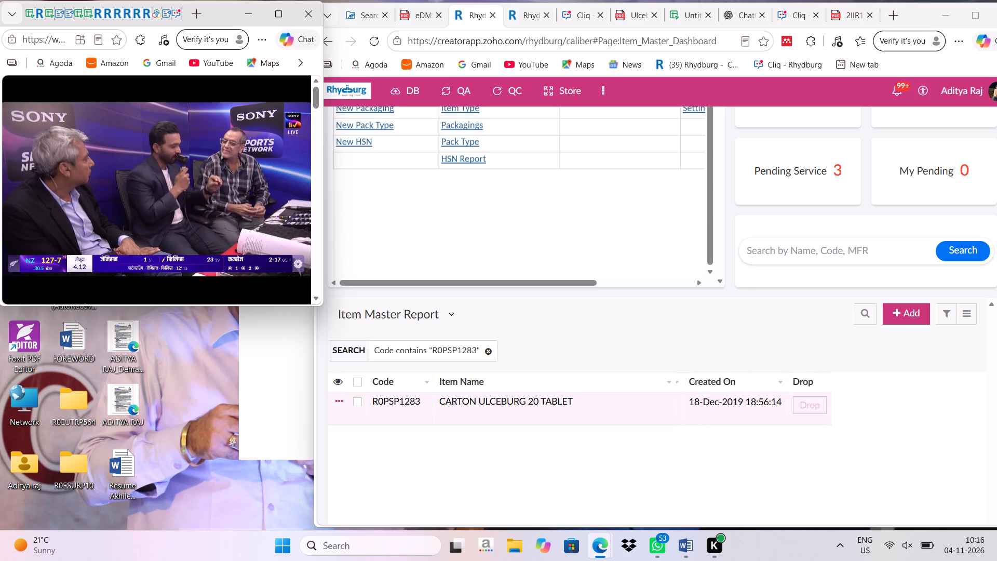
{"action": "scroll", "coordinate": [606, 404], "scroll_direction": "left", "scroll_amount": 2}
{"action": "scroll", "coordinate": [755, 410], "scroll_direction": "left", "scroll_amount": 1}
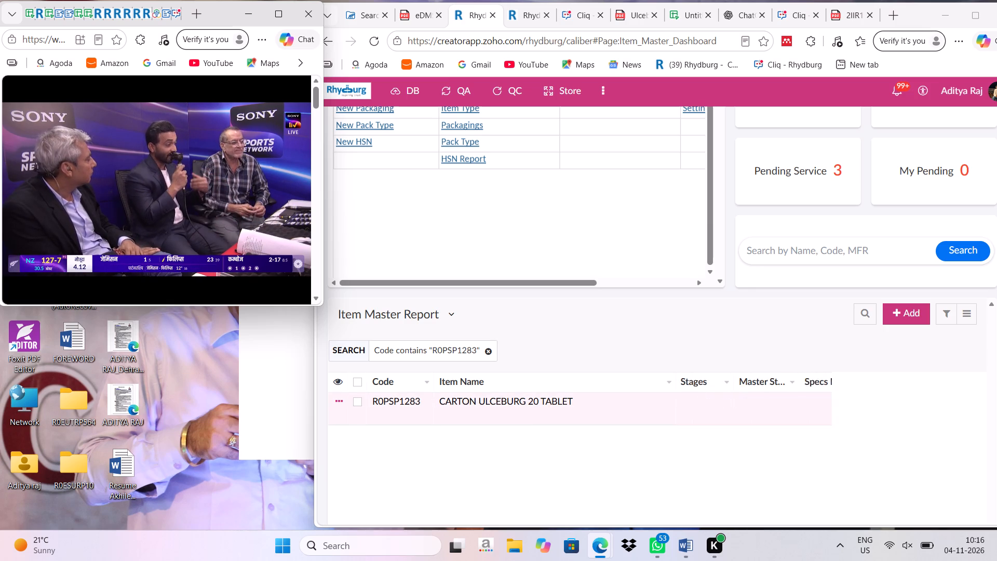
{"action": "scroll", "coordinate": [755, 410], "scroll_direction": "left", "scroll_amount": 1}
Open the CARTON ULCEBURG 20 TABLET record to check its details, and close it again.
{"action": "double_click", "coordinate": [755, 410]}
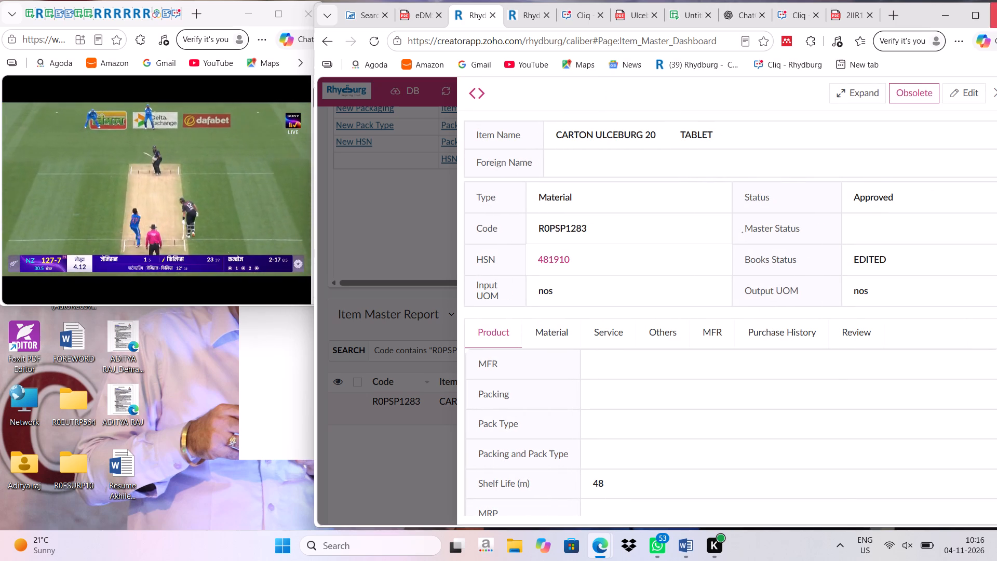
{"action": "left_click", "coordinate": [995, 92]}
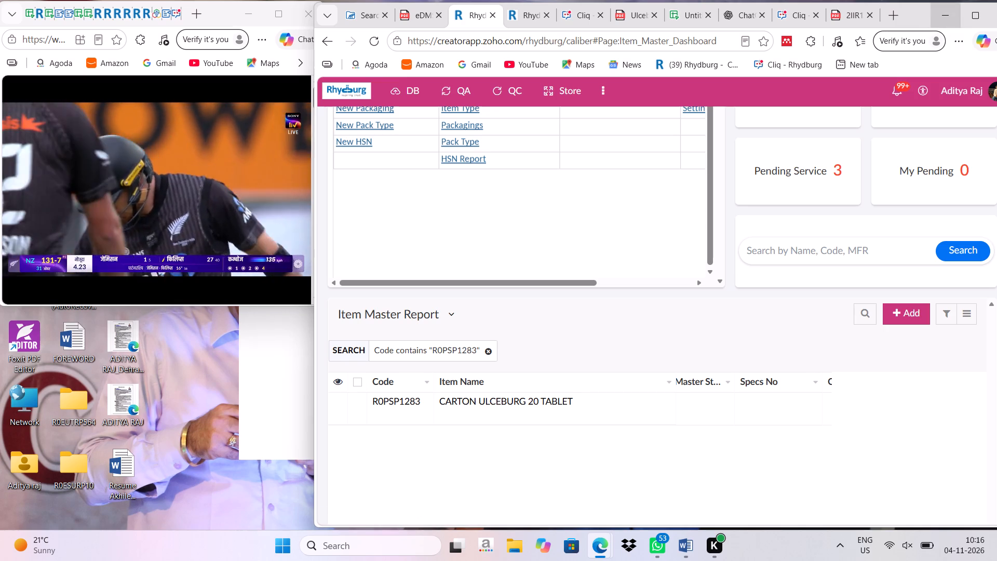
Move the Item Master window so that it fits fully on the screen.
{"action": "left_click_drag", "start_coordinate": [922, 9], "coordinate": [895, 10]}
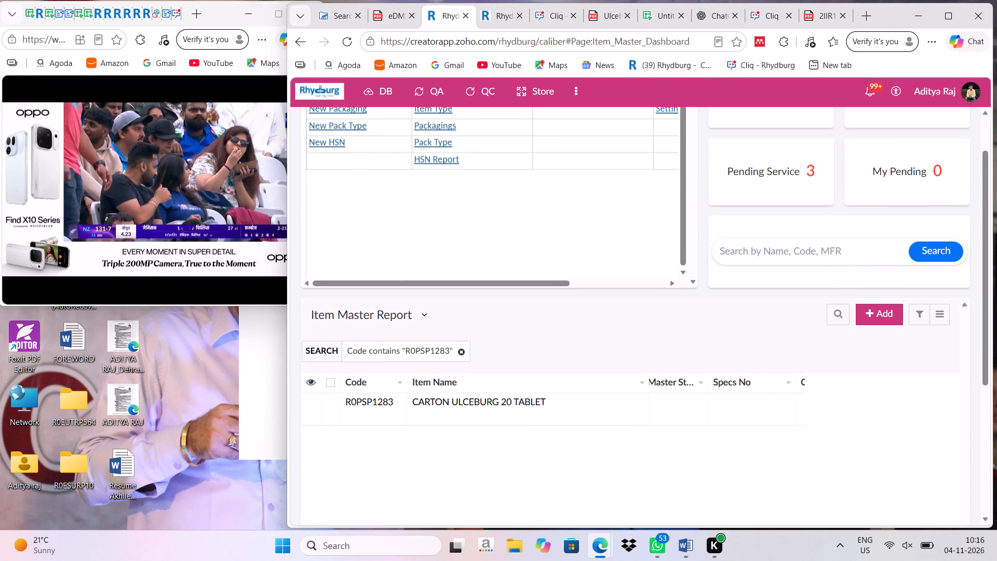
Maximise the cricket stream's browser window and close the live match page.
{"action": "left_click", "coordinate": [275, 15]}
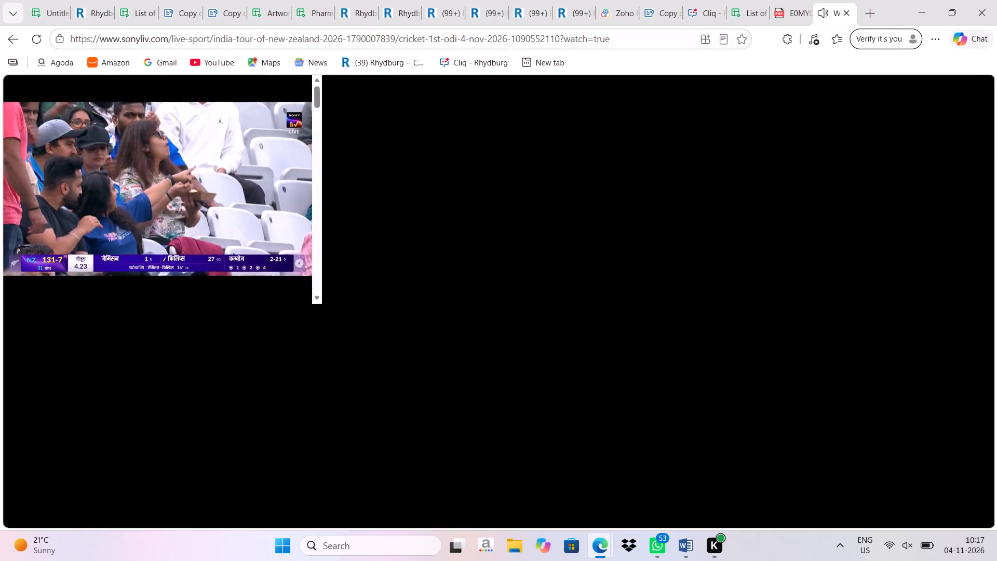
{"action": "left_click", "coordinate": [748, 147]}
{"action": "left_click", "coordinate": [716, 180]}
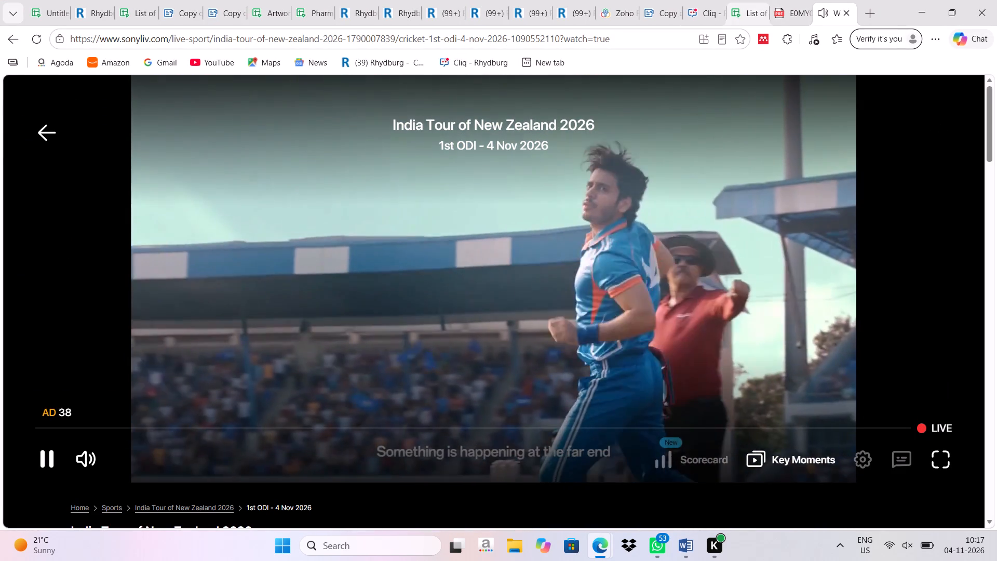
{"action": "left_click", "coordinate": [843, 10]}
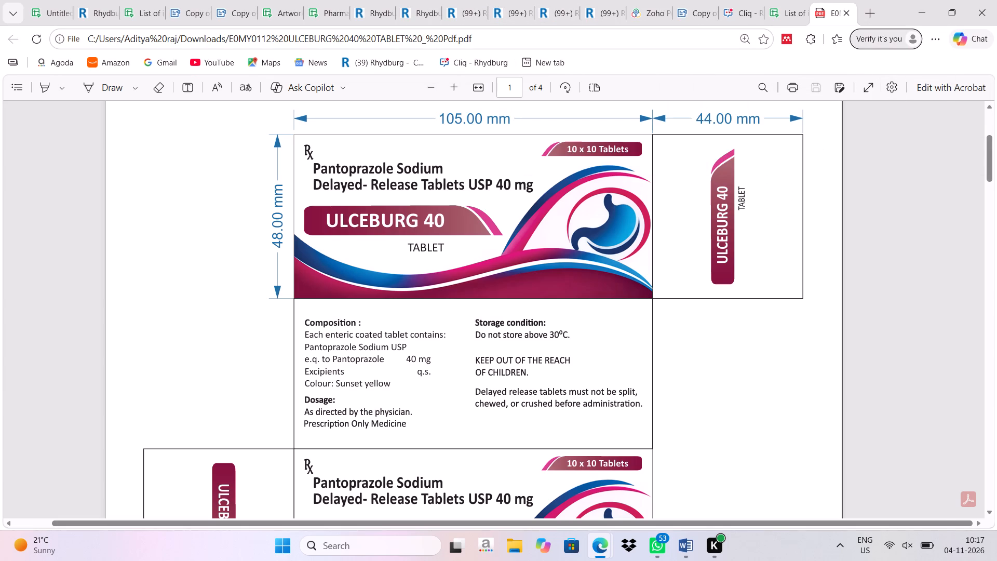
Open the downloaded E0MY0205 ULCEBURG 20 TABLET artwork PDF.
{"action": "left_click", "coordinate": [929, 36]}
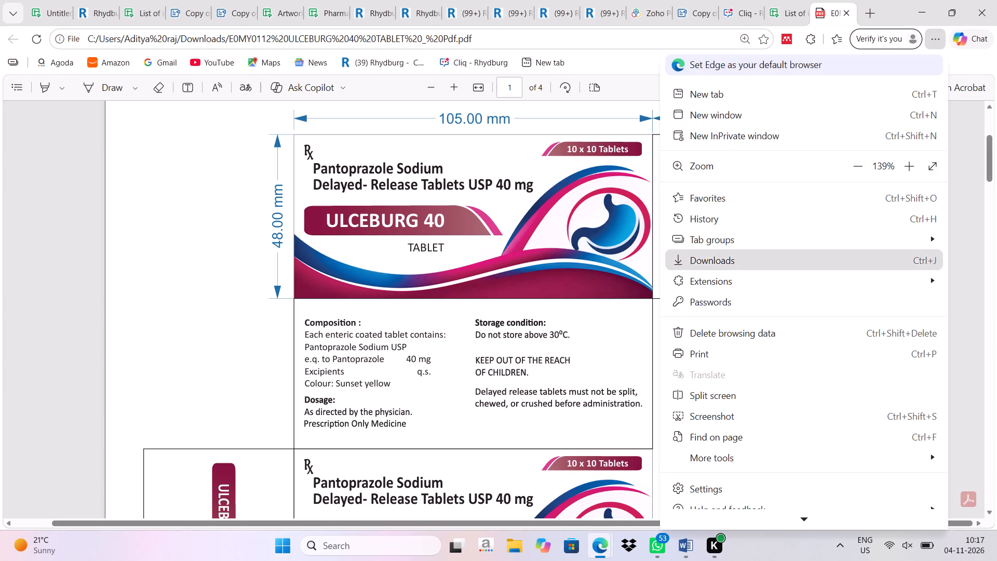
{"action": "left_click", "coordinate": [705, 265]}
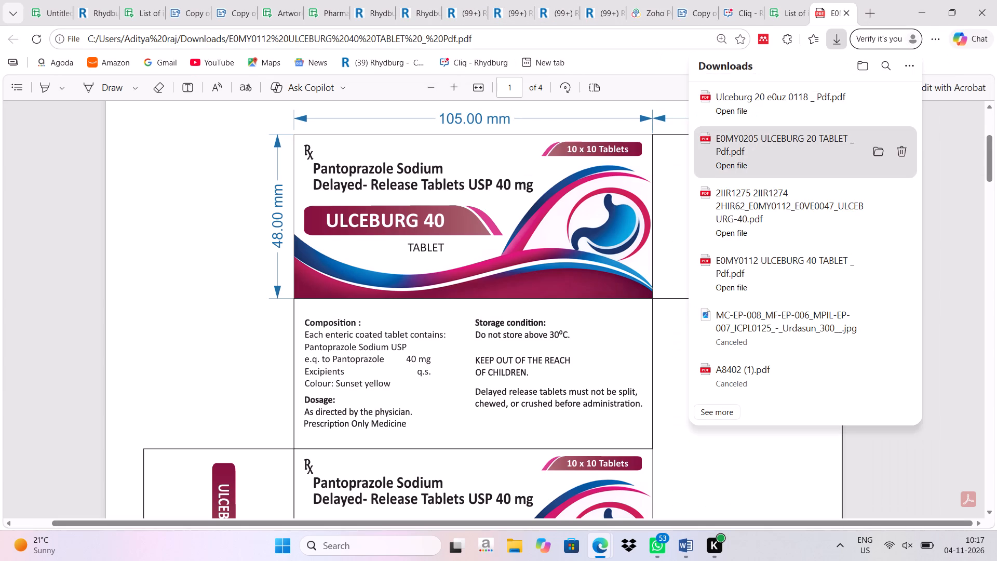
{"action": "left_click", "coordinate": [733, 167]}
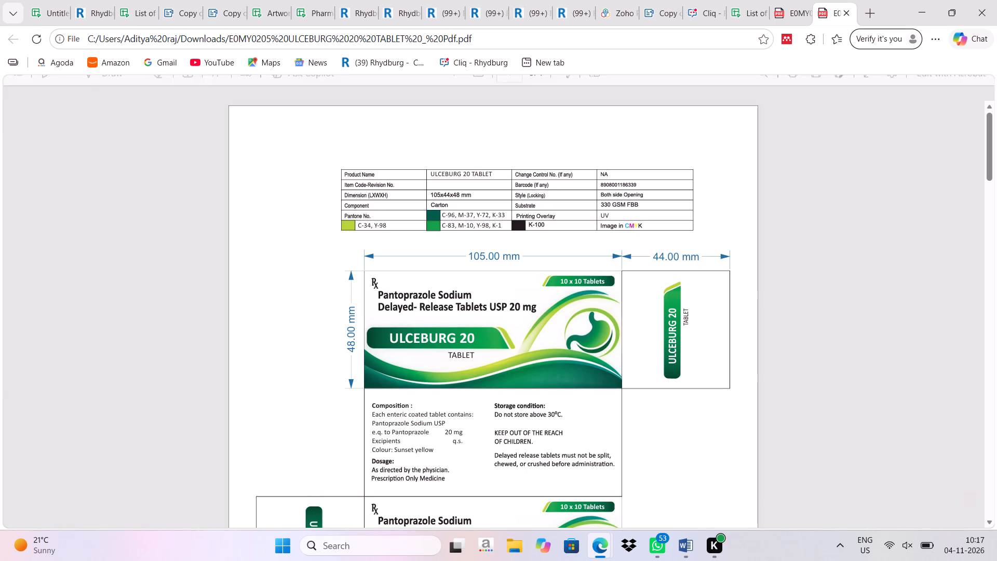
Minimise the Item Master window and resize the E0MY0205 PDF window to full screen height and about half the screen width.
{"action": "left_click", "coordinate": [945, 11]}
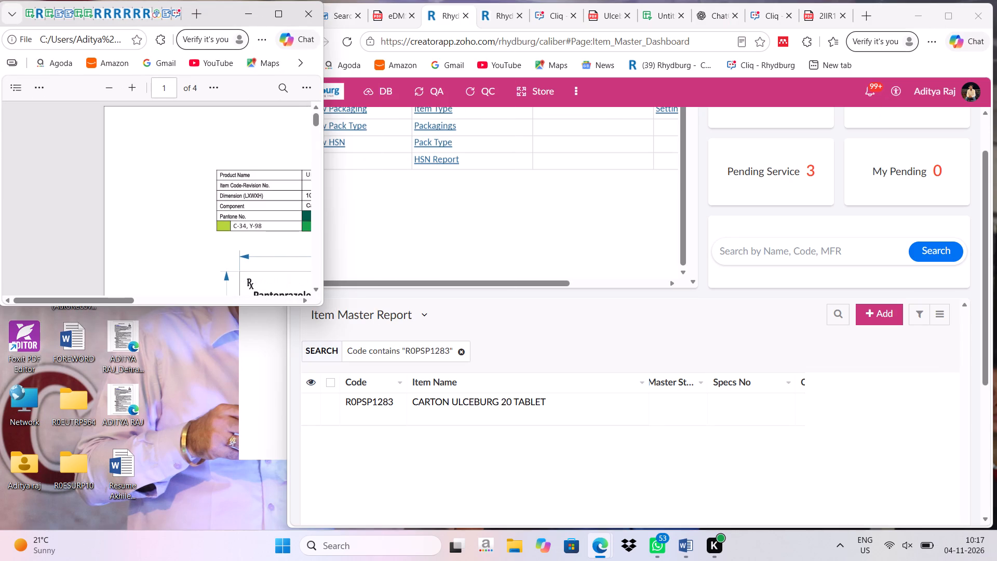
{"action": "left_click", "coordinate": [919, 11]}
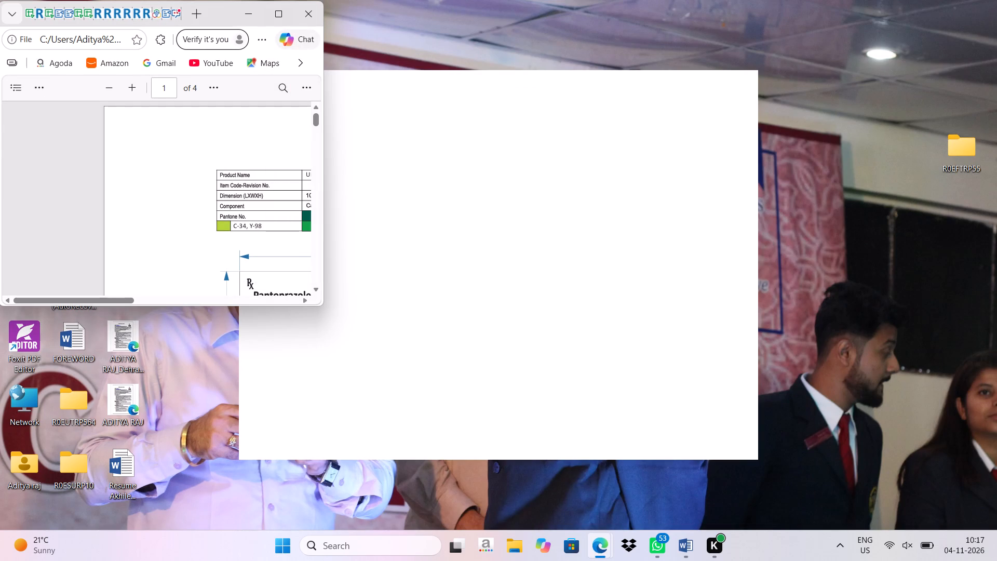
{"action": "left_click", "coordinate": [279, 14]}
{"action": "left_click", "coordinate": [952, 11]}
{"action": "left_click_drag", "start_coordinate": [325, 303], "coordinate": [487, 483]}
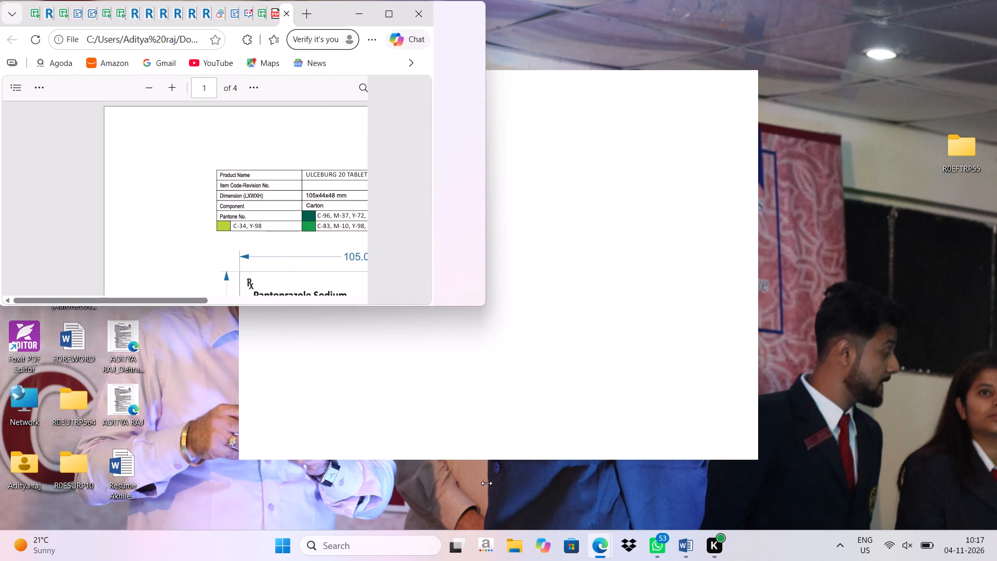
{"action": "left_click_drag", "start_coordinate": [487, 483], "coordinate": [484, 474]}
{"action": "left_click_drag", "start_coordinate": [358, 309], "coordinate": [313, 512]}
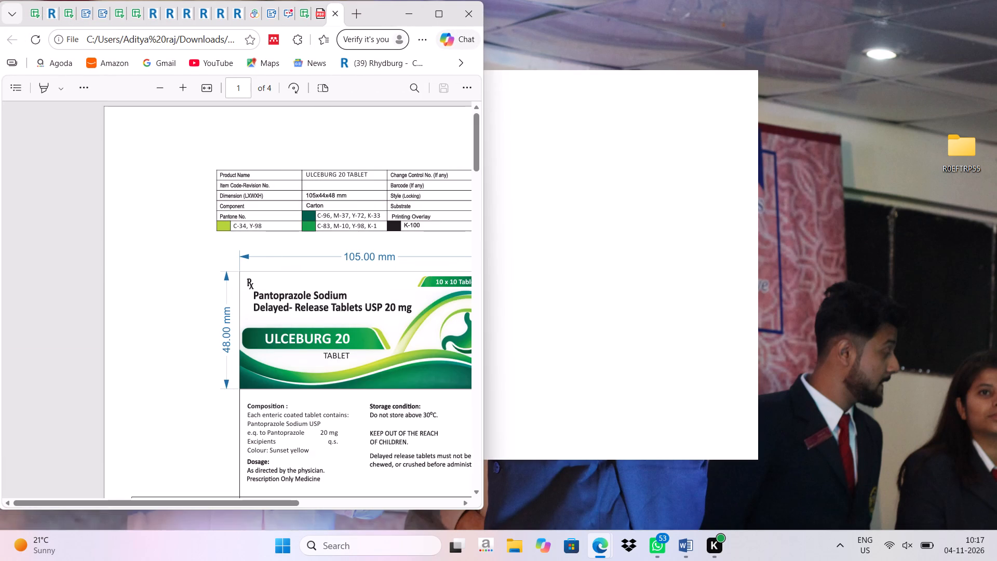
{"action": "left_click_drag", "start_coordinate": [339, 513], "coordinate": [335, 529]}
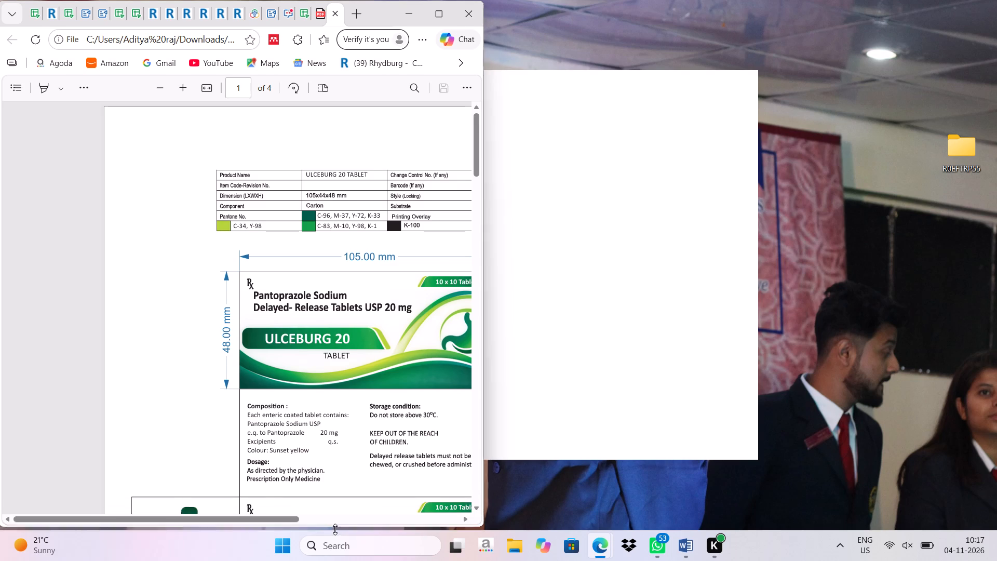
{"action": "left_click_drag", "start_coordinate": [484, 355], "coordinate": [573, 355]}
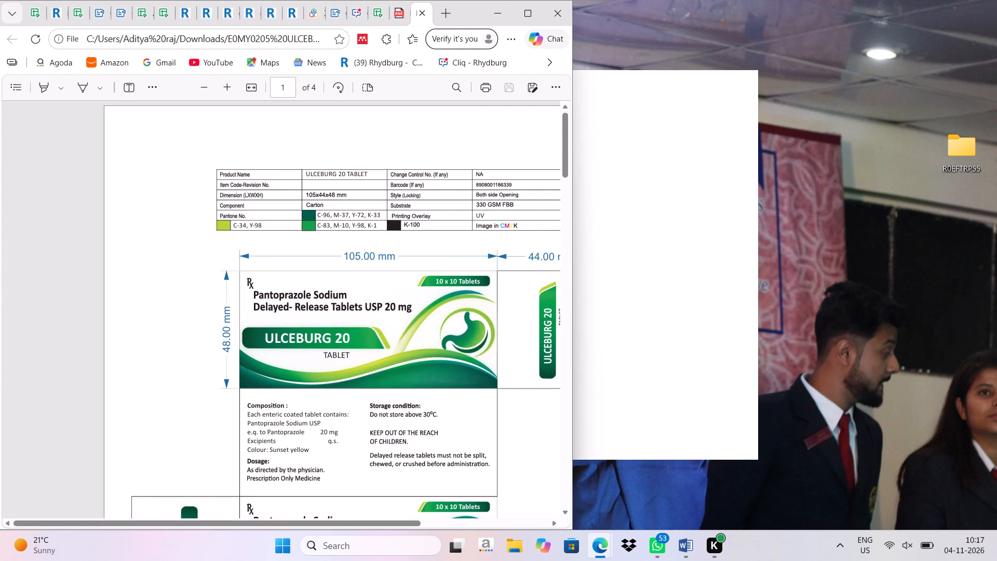
{"action": "left_click_drag", "start_coordinate": [573, 356], "coordinate": [517, 360]}
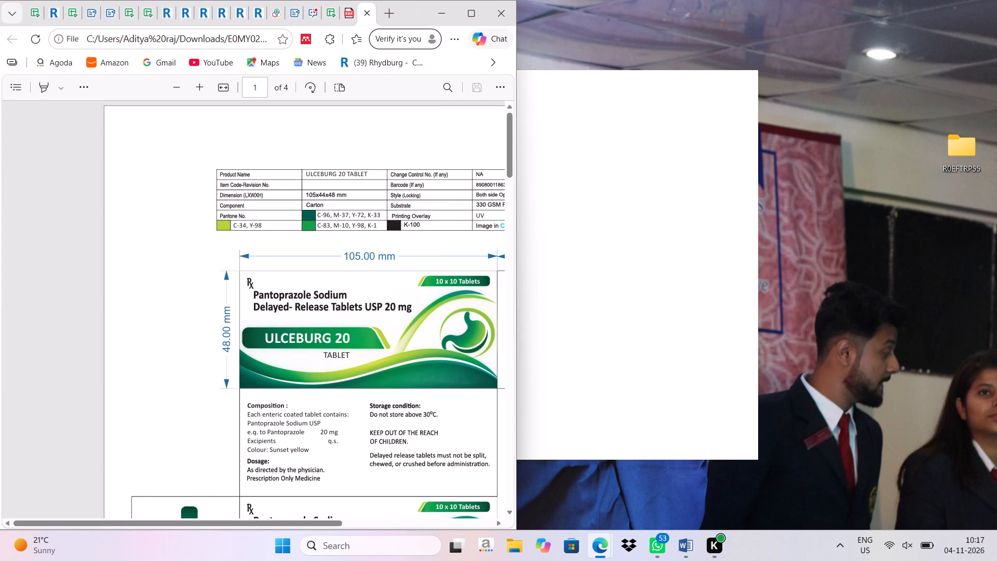
Bring back the Item Master browser window, show the 2IIR1275 Ulceburg 40 PDF and narrow the window to sit beside the Ulceburg 20 artwork.
{"action": "left_click", "coordinate": [645, 497]}
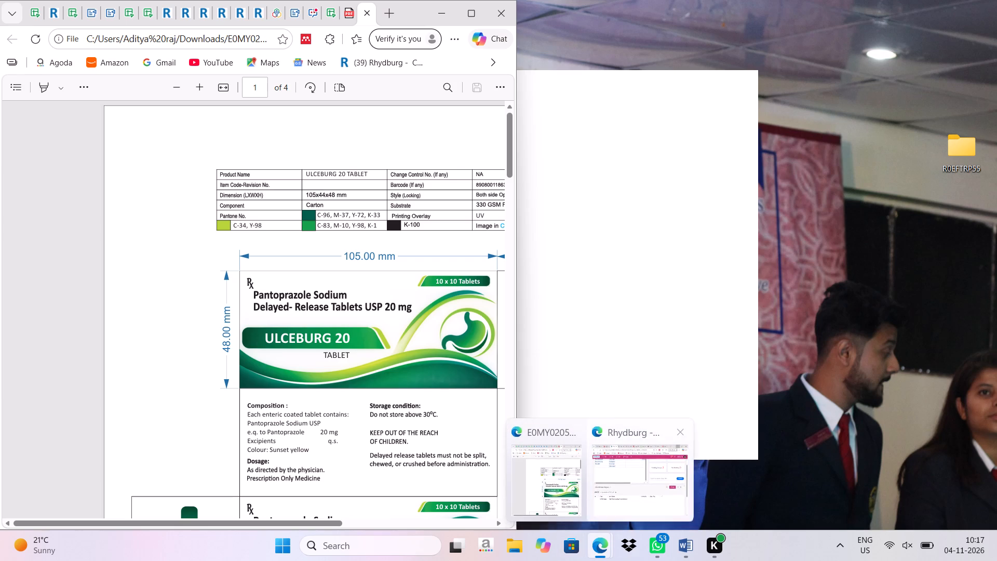
{"action": "left_click", "coordinate": [827, 11]}
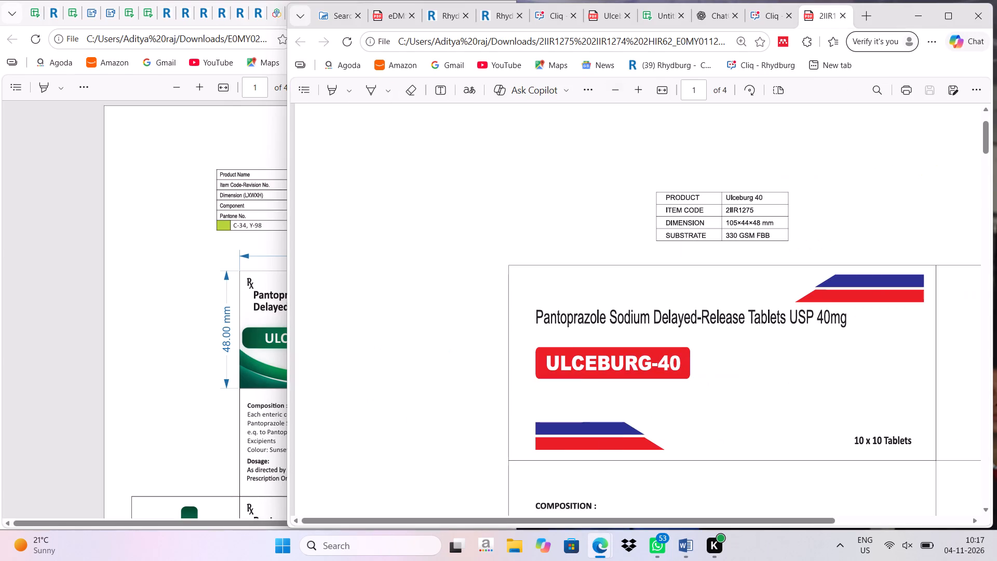
{"action": "left_click_drag", "start_coordinate": [287, 253], "coordinate": [434, 279]}
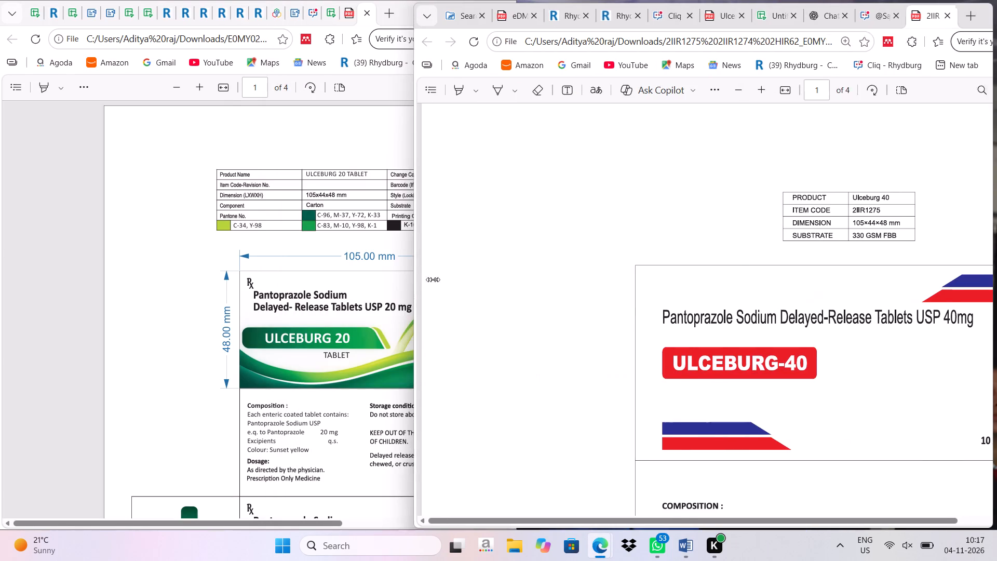
{"action": "left_click_drag", "start_coordinate": [434, 279], "coordinate": [511, 275]}
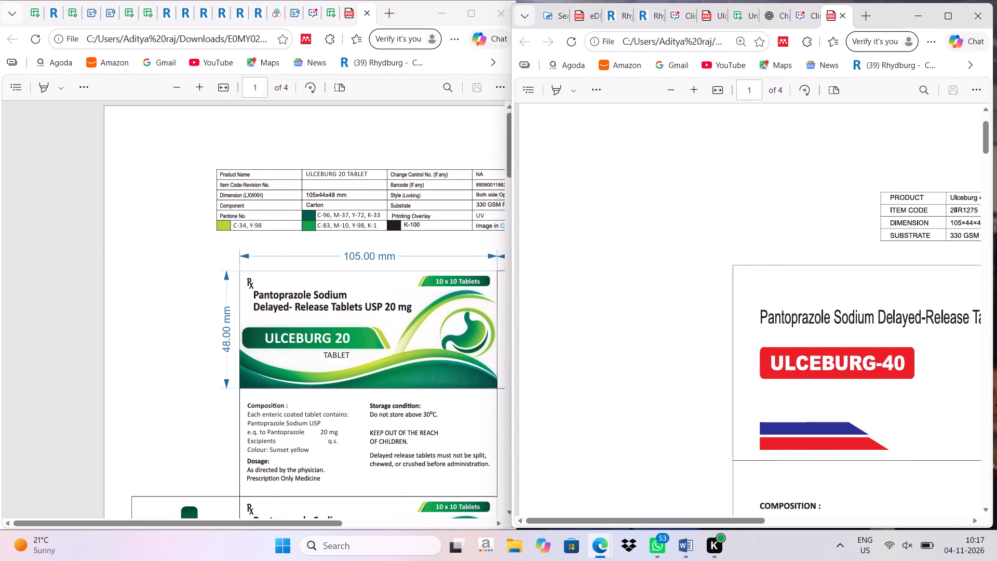
{"action": "scroll", "coordinate": [640, 285], "scroll_direction": "left", "scroll_amount": 3}
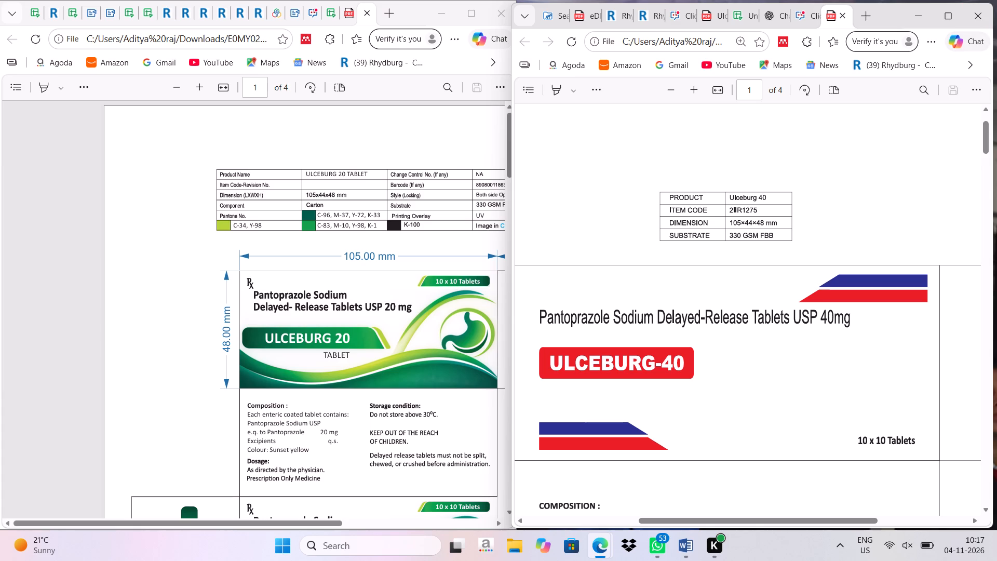
Return to the colleague's Cliq chat that holds the Ulceburg 20 artworks and download the Ulceburg 20 e0uz 0118 PDF.
{"action": "left_click", "coordinate": [804, 12]}
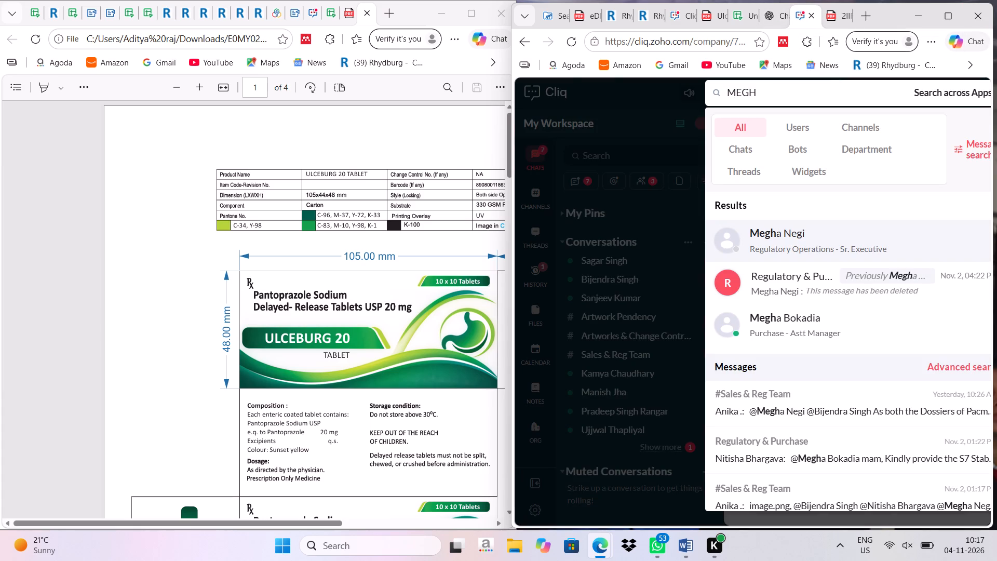
{"action": "left_click", "coordinate": [619, 268]}
{"action": "left_click", "coordinate": [621, 299]}
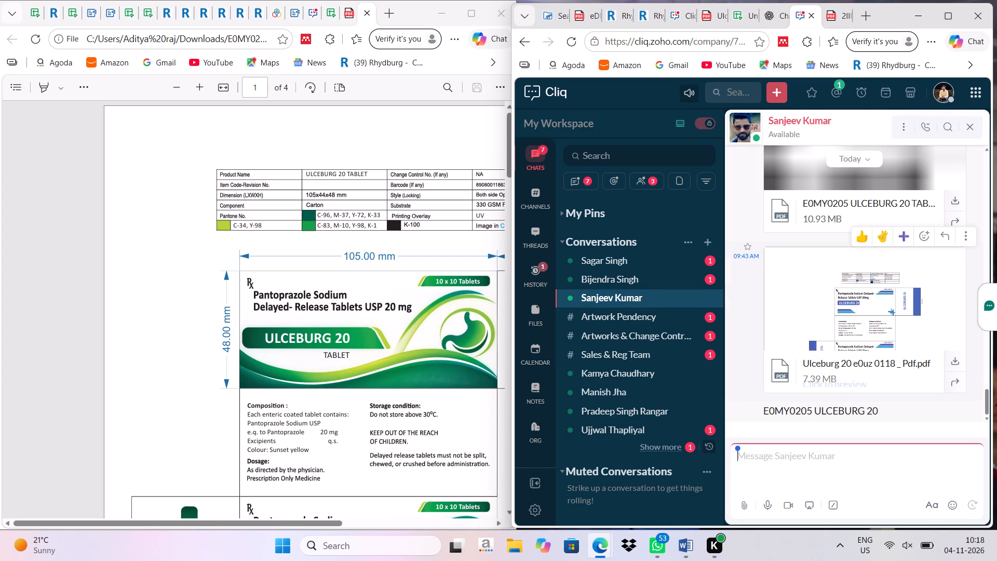
{"action": "left_click", "coordinate": [953, 357]}
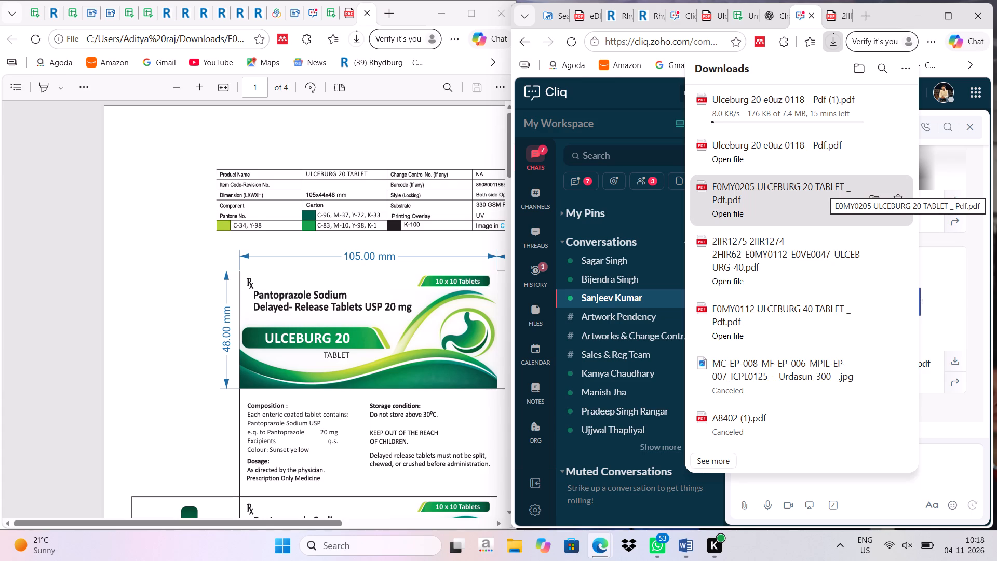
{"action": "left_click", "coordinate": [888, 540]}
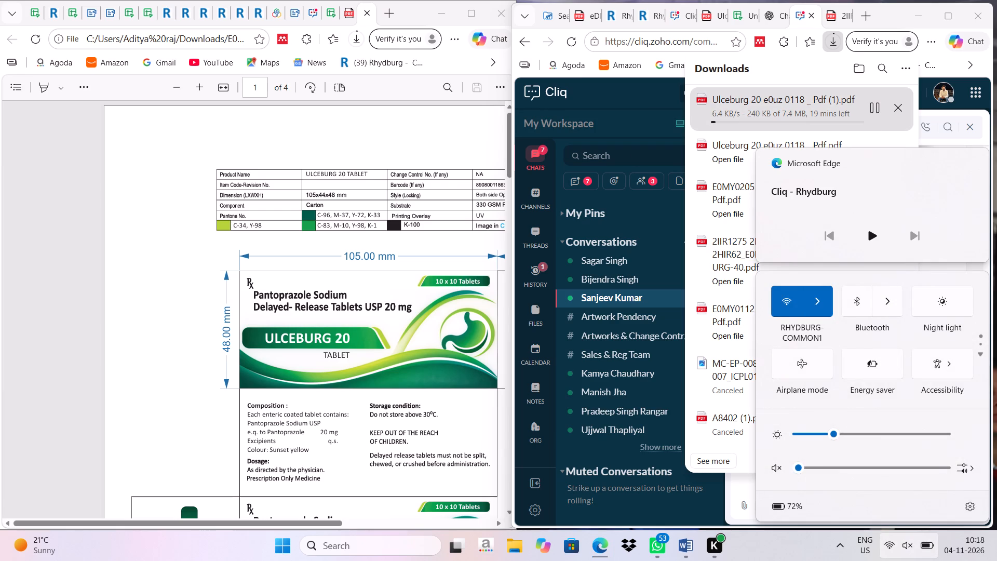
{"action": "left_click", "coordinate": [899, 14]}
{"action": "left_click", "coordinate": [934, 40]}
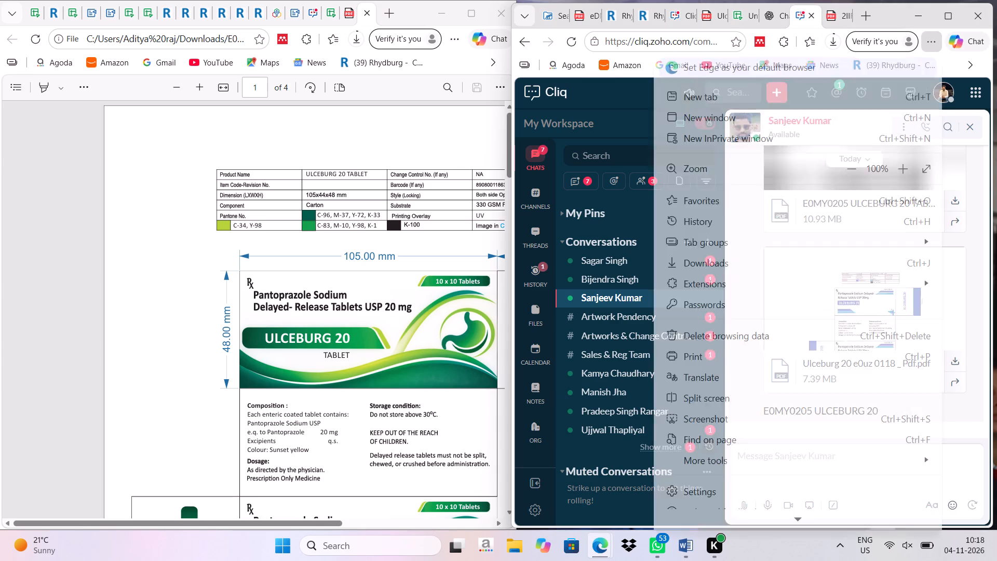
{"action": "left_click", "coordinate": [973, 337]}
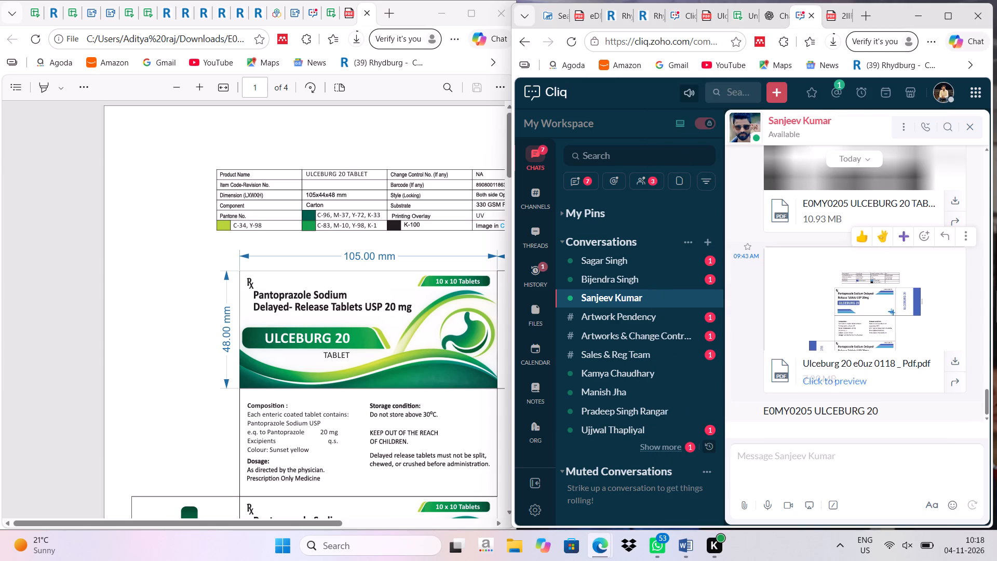
Preview the Ulceburg 20 e0uz 0118 PDF from the chat, closing and reopening the preview once.
{"action": "left_click", "coordinate": [846, 376]}
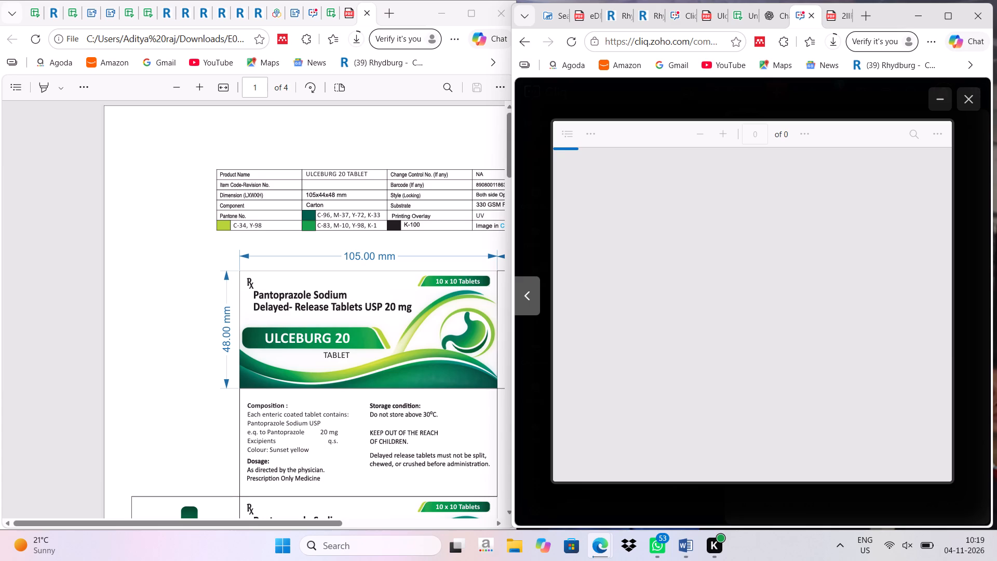
{"action": "left_click", "coordinate": [960, 104]}
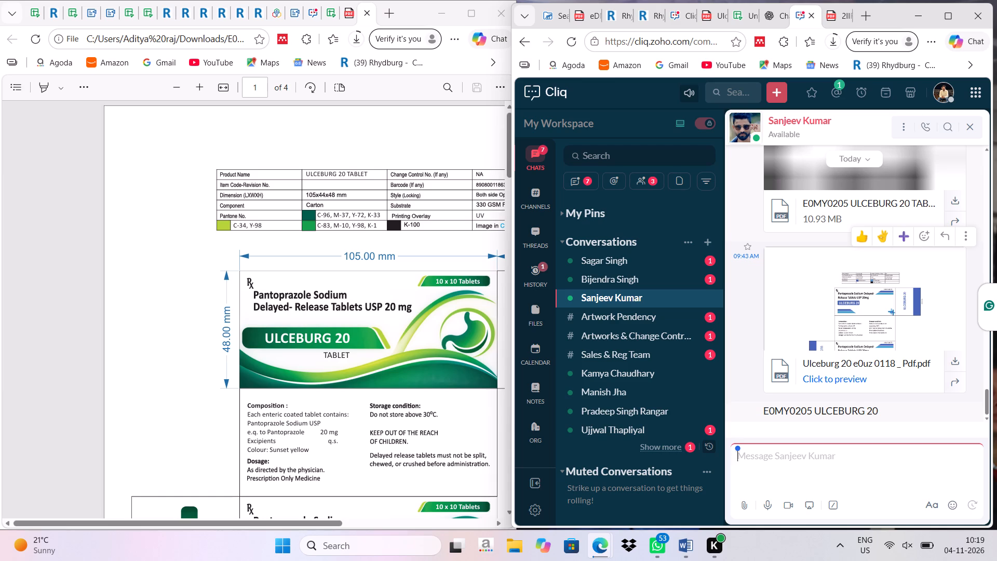
{"action": "left_click", "coordinate": [853, 380]}
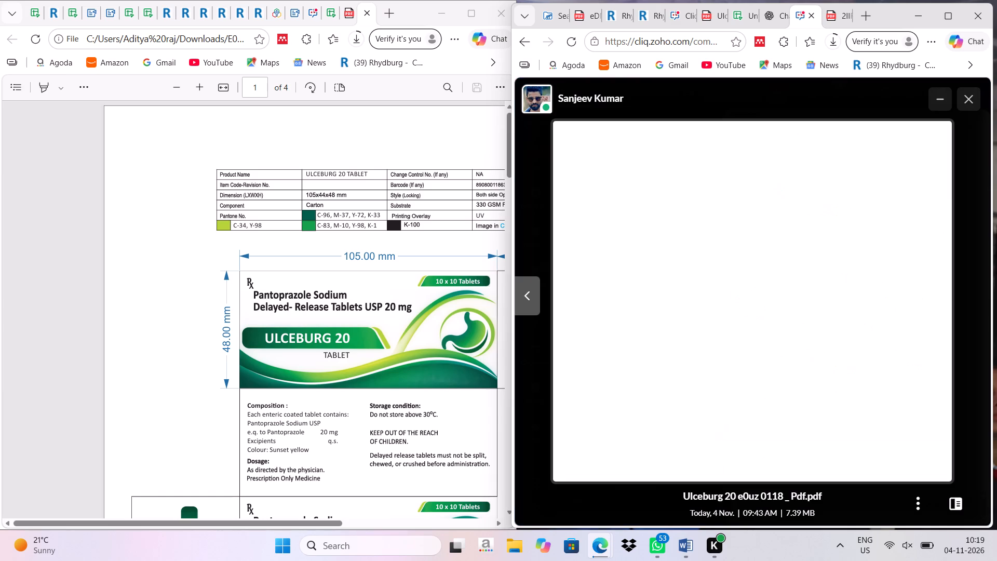
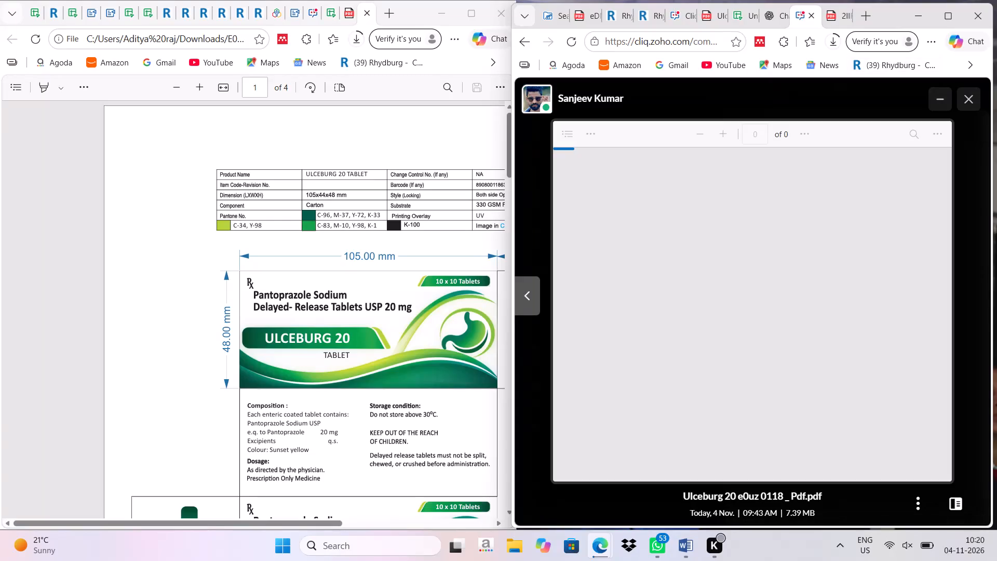
Close the Ulceburg 20 e0uz 0118 PDF preview in the chat and check the browser's download list.
{"action": "left_click", "coordinate": [961, 102]}
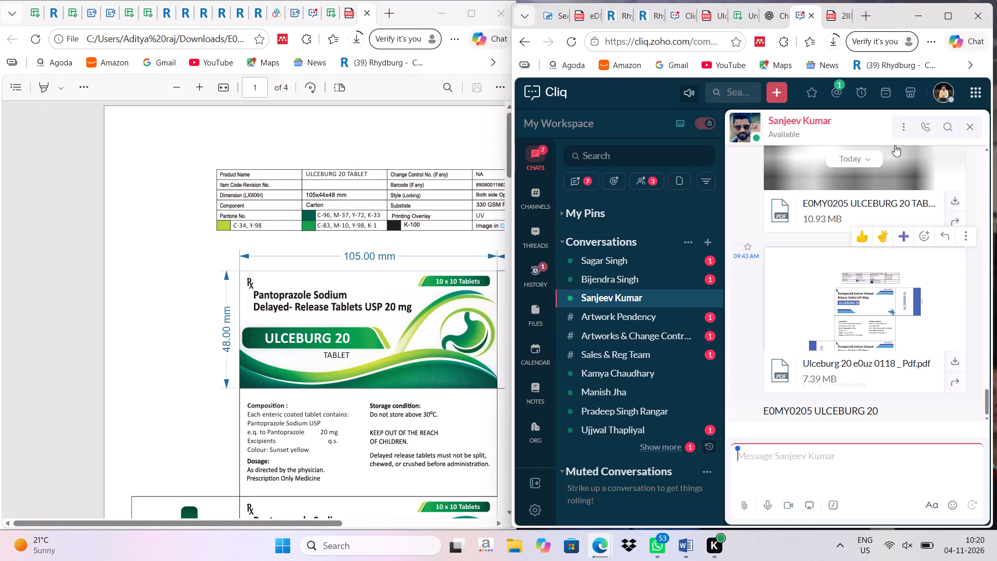
{"action": "left_click", "coordinate": [838, 40]}
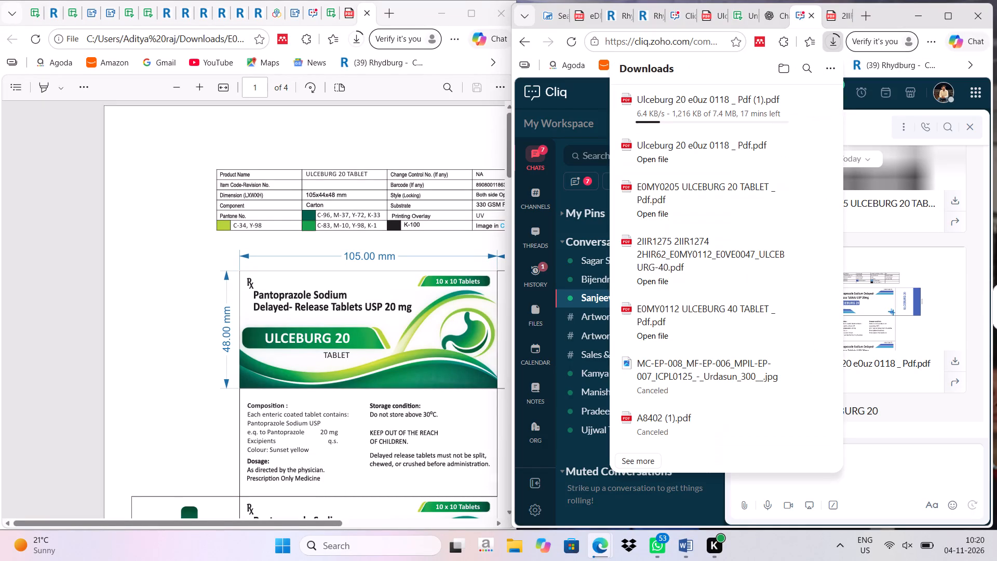
Switch the computer's Wi-Fi connection to the RHYDBURG-COMMON network.
{"action": "left_click", "coordinate": [886, 543]}
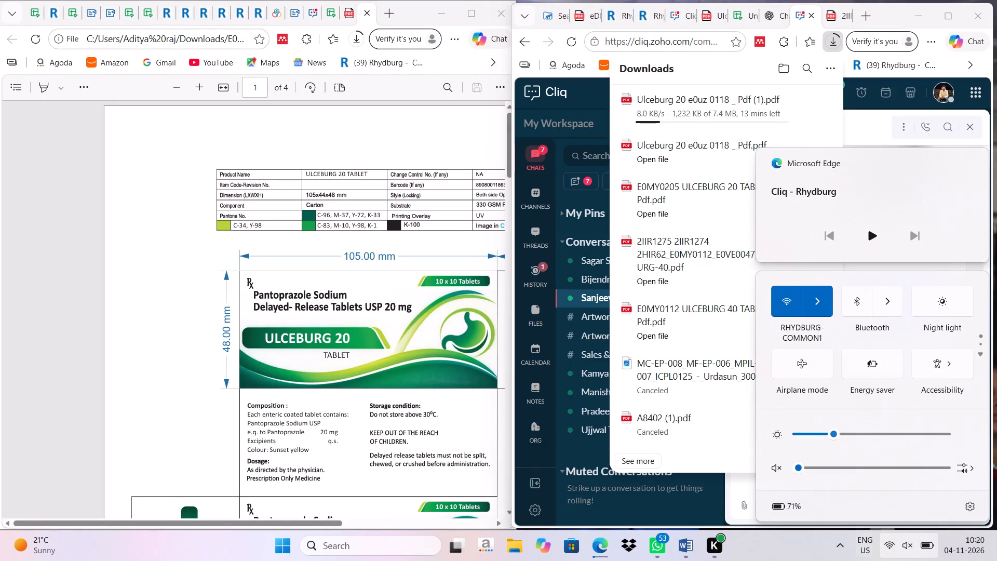
{"action": "left_click", "coordinate": [821, 300]}
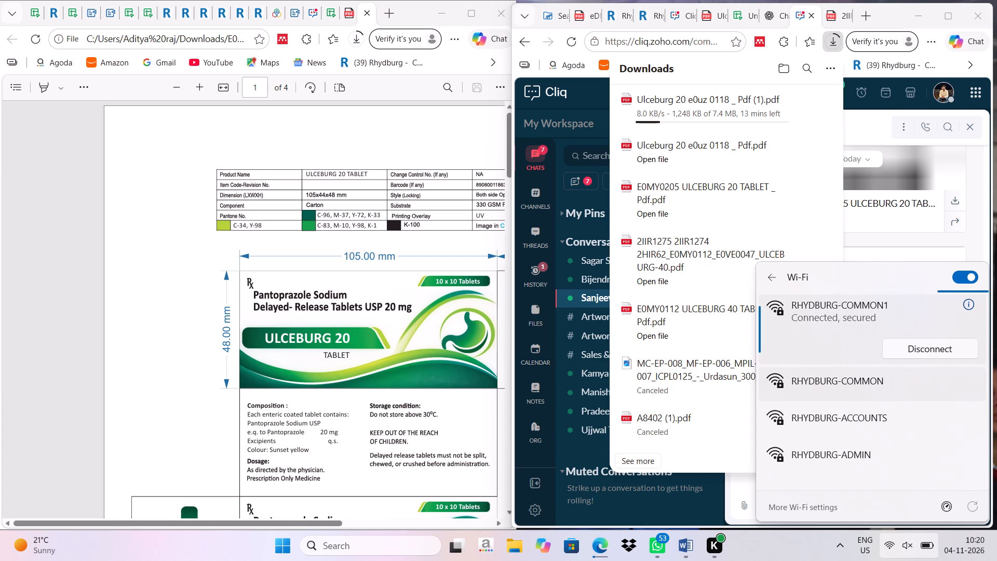
{"action": "scroll", "coordinate": [845, 395], "scroll_direction": "down", "scroll_amount": 4}
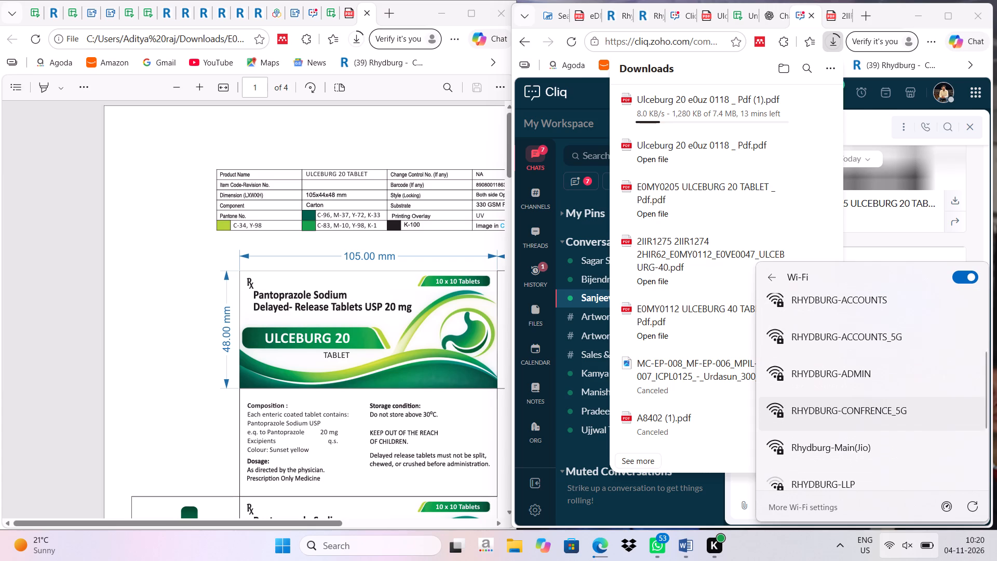
{"action": "scroll", "coordinate": [832, 422], "scroll_direction": "up", "scroll_amount": 6}
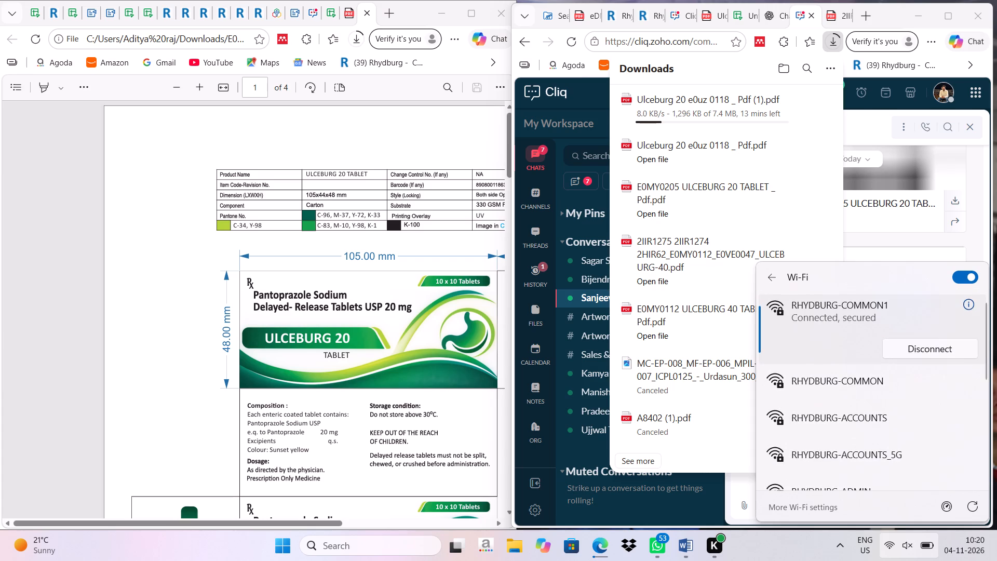
{"action": "left_click", "coordinate": [828, 390]}
{"action": "left_click", "coordinate": [911, 402]}
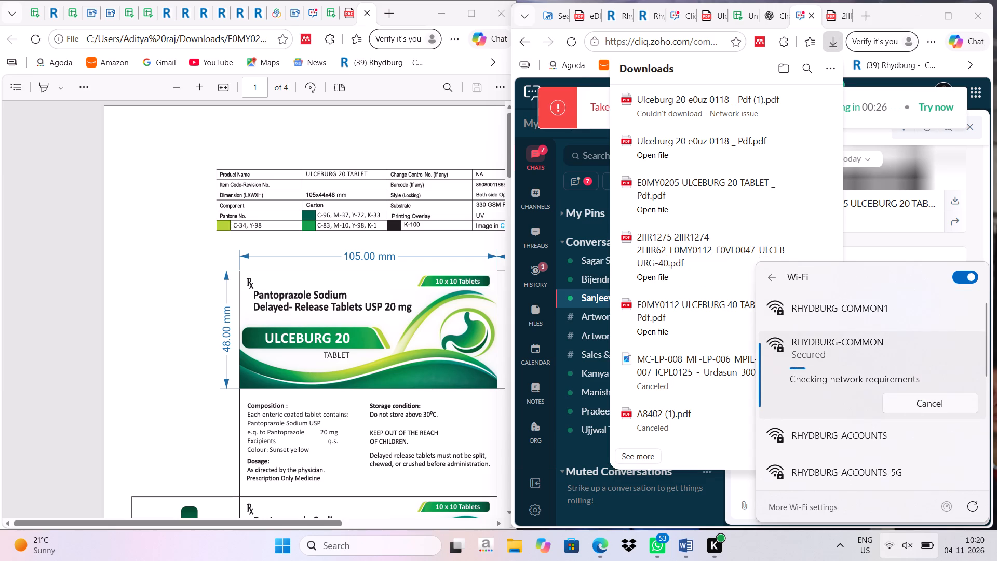
Restart the download of Ulceburg 20 e0uz 0118 _ Pdf (1).pdf.
{"action": "left_click", "coordinate": [691, 107]}
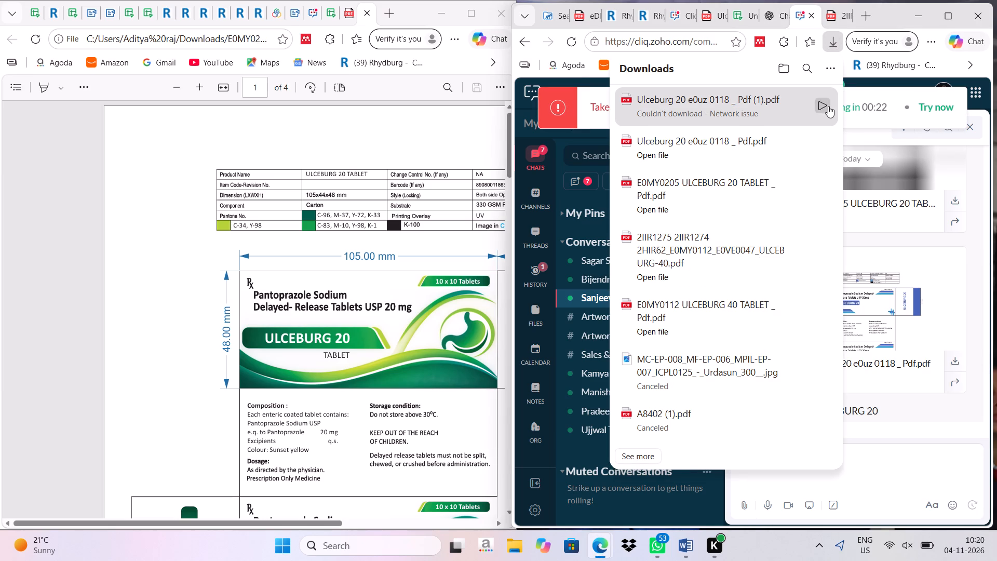
{"action": "left_click", "coordinate": [817, 103]}
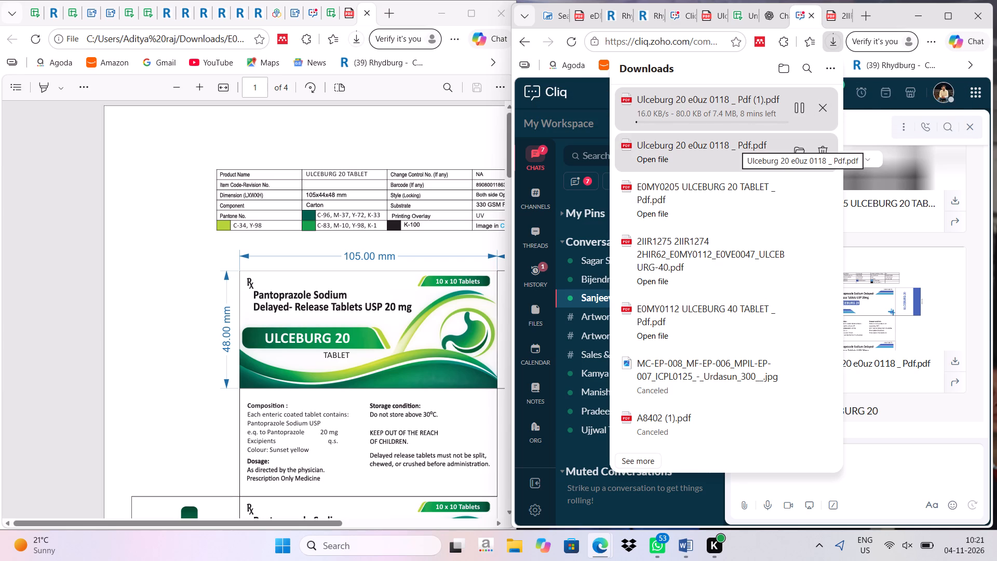
Open the already downloaded copy, Ulceburg 20 e0uz 0118 _ Pdf.pdf, beside the E0MY0205 artwork.
{"action": "left_click", "coordinate": [649, 159]}
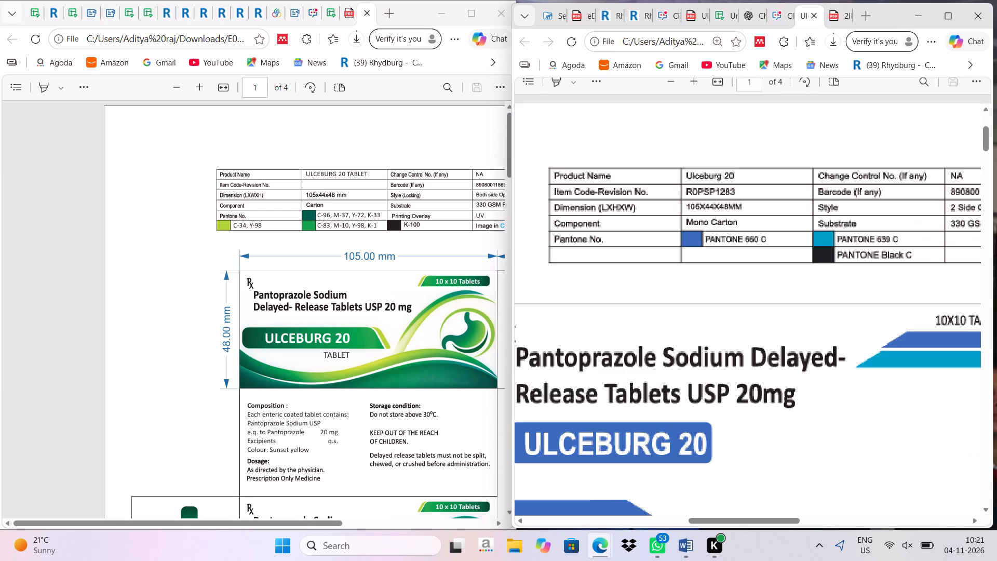
Compare the carton specification tables and front panels of the two Ulceburg 20 artworks, including barcode number, style, substrate and Pantone entries.
{"action": "scroll", "coordinate": [874, 274], "scroll_direction": "right", "scroll_amount": 2}
{"action": "scroll", "coordinate": [874, 274], "scroll_direction": "left", "scroll_amount": 1}
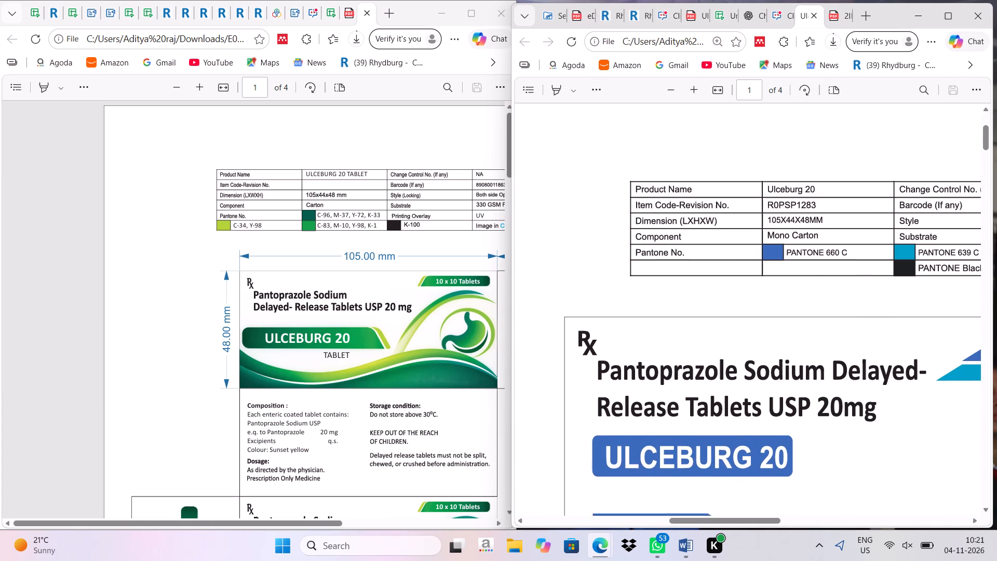
{"action": "scroll", "coordinate": [874, 274], "scroll_direction": "left", "scroll_amount": 1}
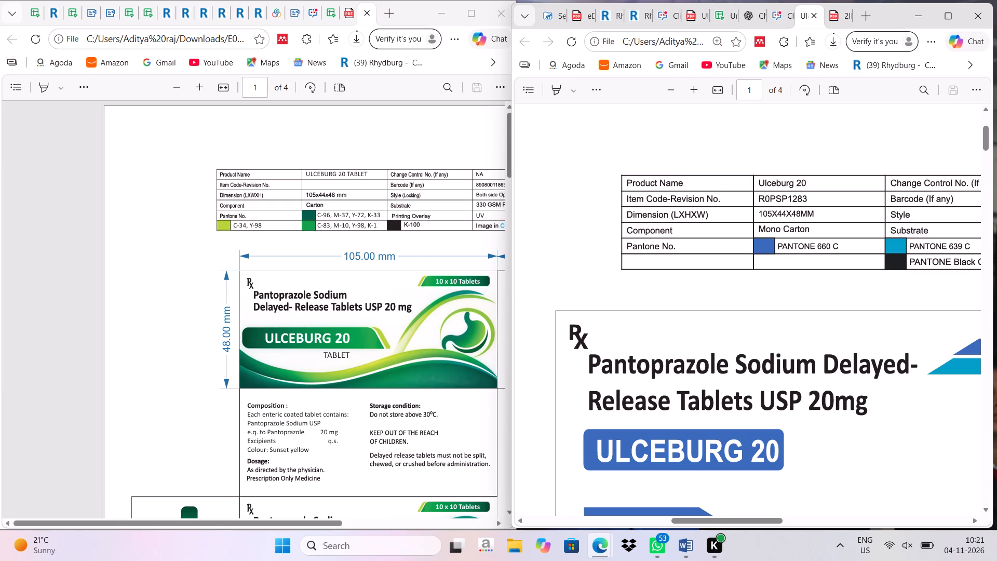
{"action": "scroll", "coordinate": [834, 301], "scroll_direction": "down", "scroll_amount": 1}
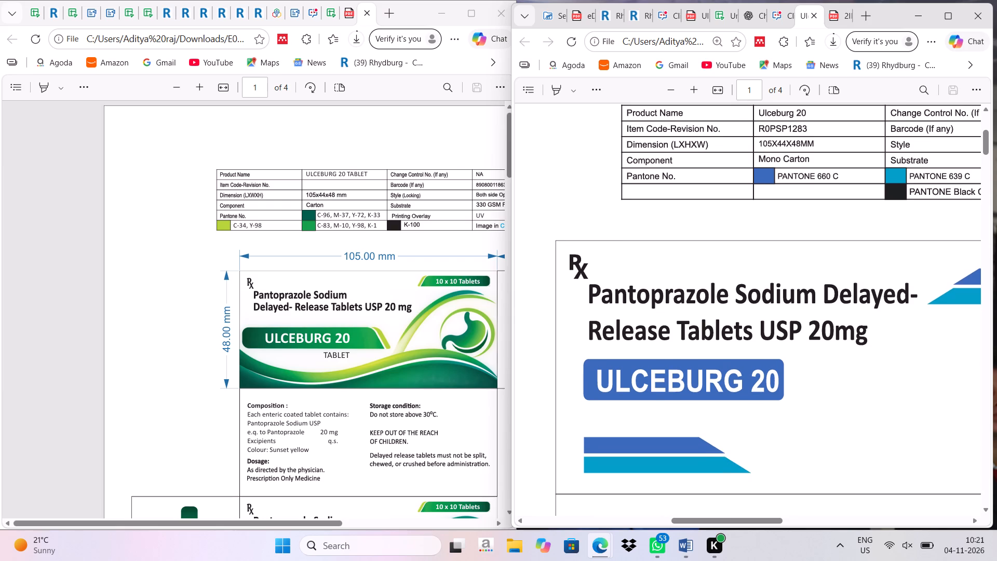
{"action": "scroll", "coordinate": [834, 301], "scroll_direction": "down", "scroll_amount": 1}
{"action": "scroll", "coordinate": [834, 301], "scroll_direction": "up", "scroll_amount": 1}
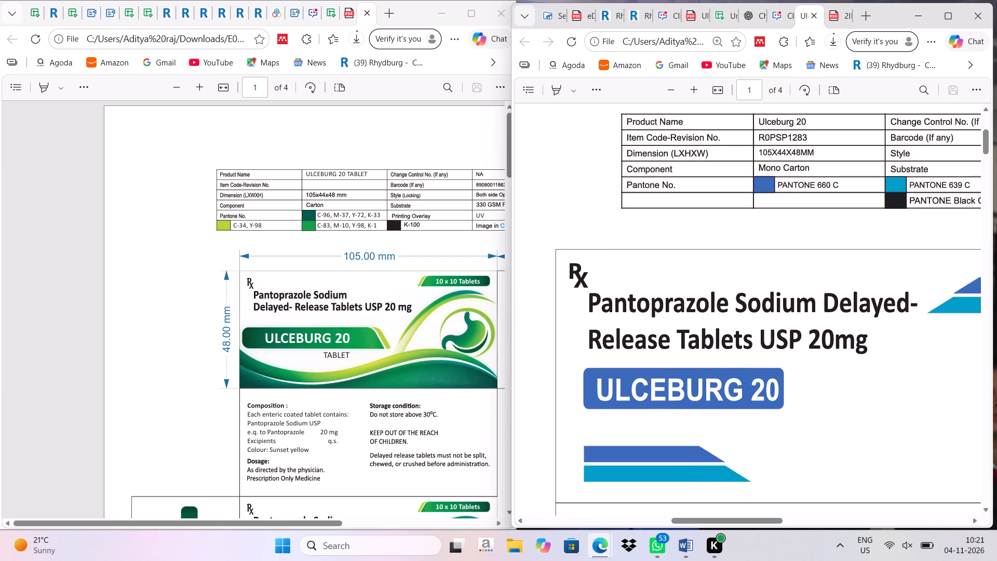
{"action": "scroll", "coordinate": [312, 280], "scroll_direction": "left", "scroll_amount": 1}
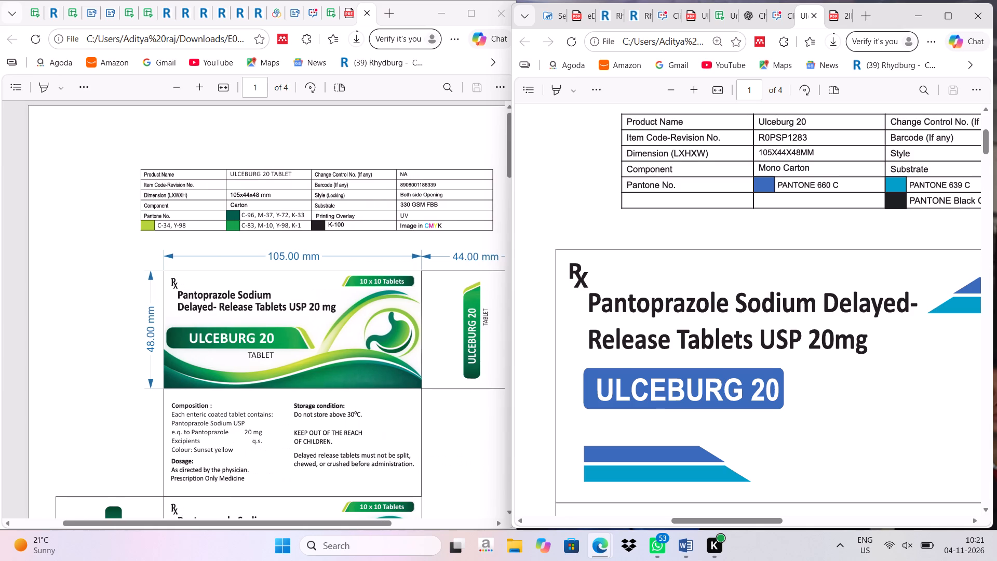
{"action": "scroll", "coordinate": [774, 262], "scroll_direction": "left", "scroll_amount": 4}
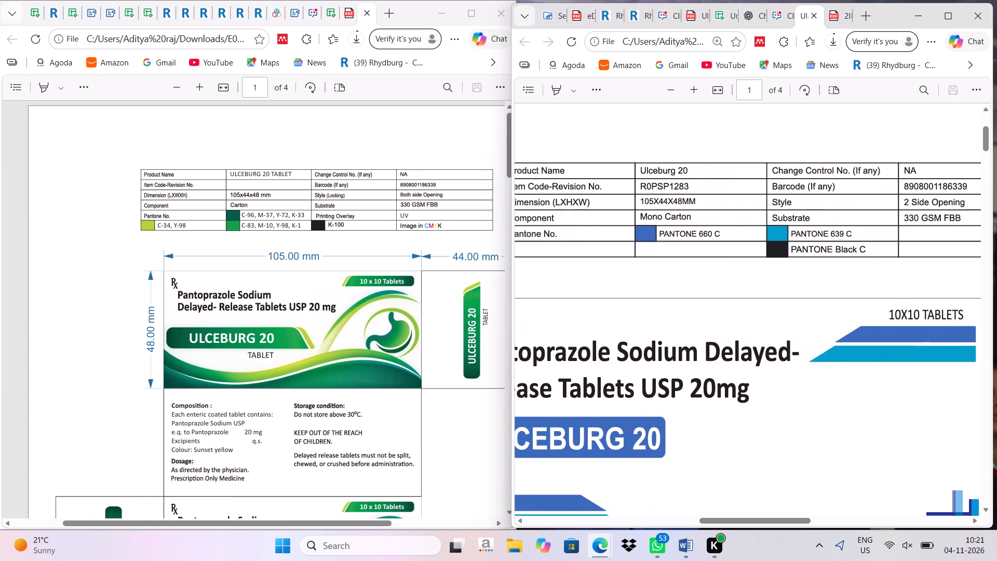
{"action": "scroll", "coordinate": [381, 263], "scroll_direction": "left", "scroll_amount": 1}
{"action": "scroll", "coordinate": [751, 267], "scroll_direction": "left", "scroll_amount": 1}
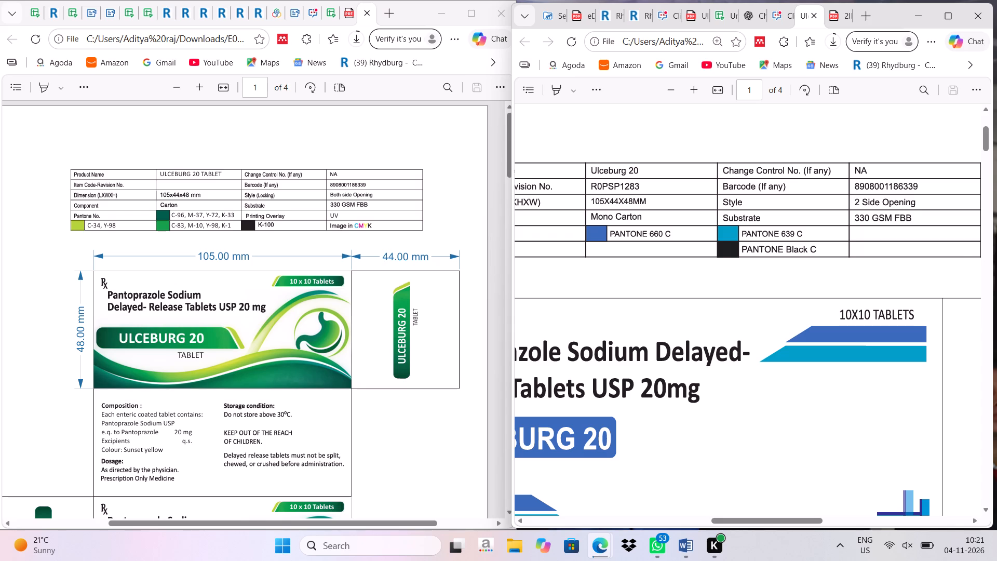
{"action": "scroll", "coordinate": [686, 250], "scroll_direction": "right", "scroll_amount": 2}
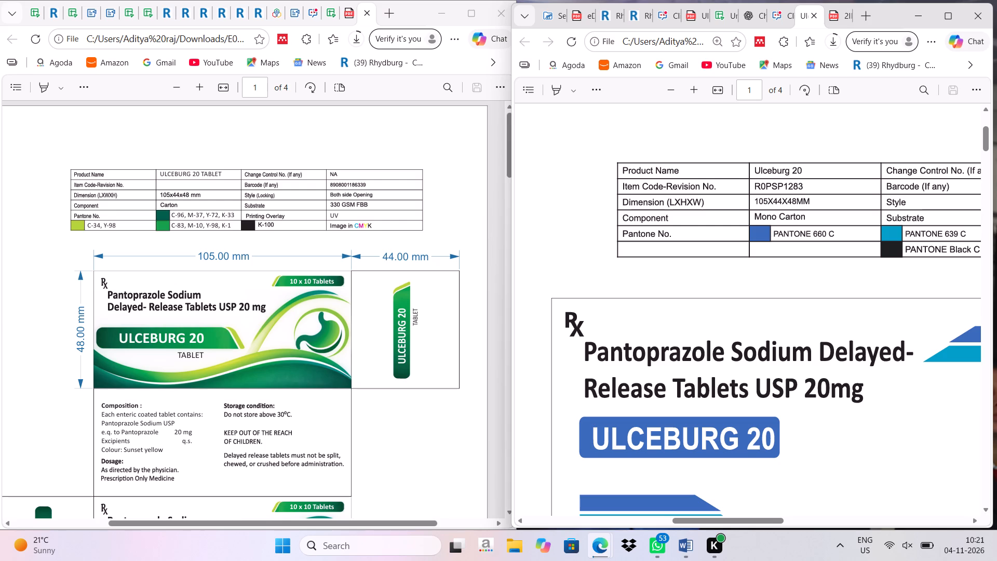
{"action": "scroll", "coordinate": [786, 348], "scroll_direction": "down", "scroll_amount": 1}
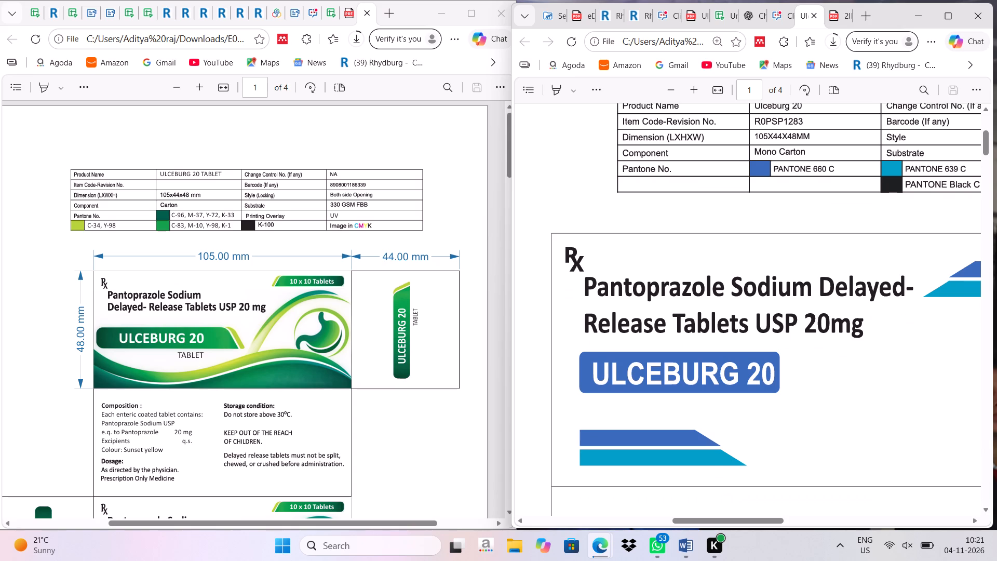
{"action": "scroll", "coordinate": [798, 289], "scroll_direction": "up", "scroll_amount": 1}
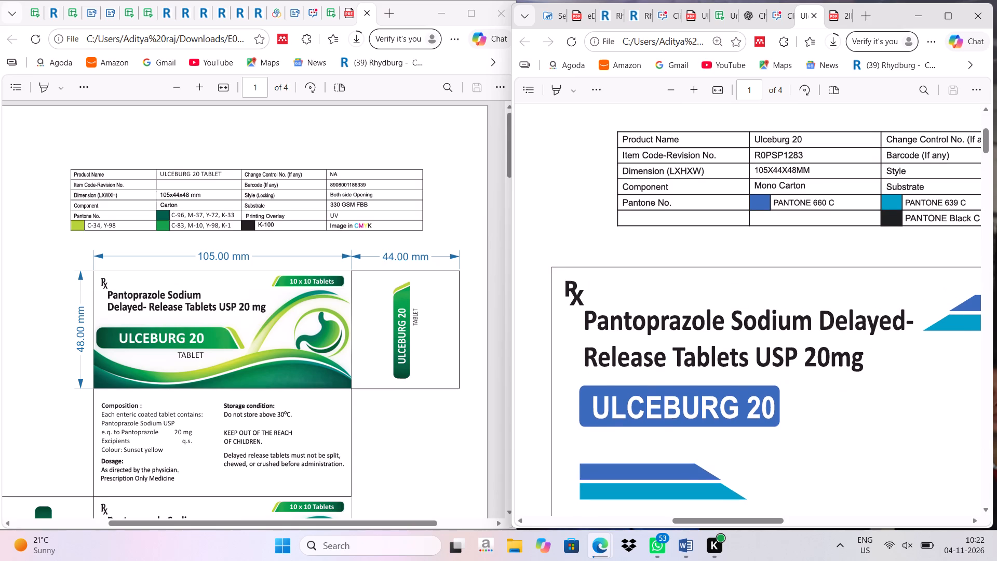
{"action": "scroll", "coordinate": [711, 339], "scroll_direction": "left", "scroll_amount": 3}
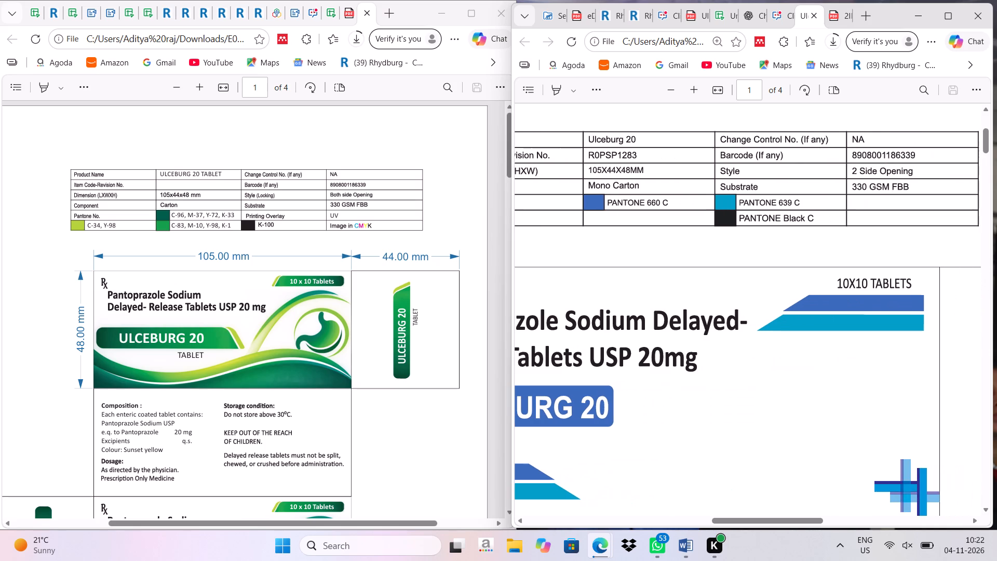
Compare the composition, colour and dosage text on the carton panels of the two Ulceburg 20 artworks.
{"action": "scroll", "coordinate": [711, 339], "scroll_direction": "down", "scroll_amount": 3}
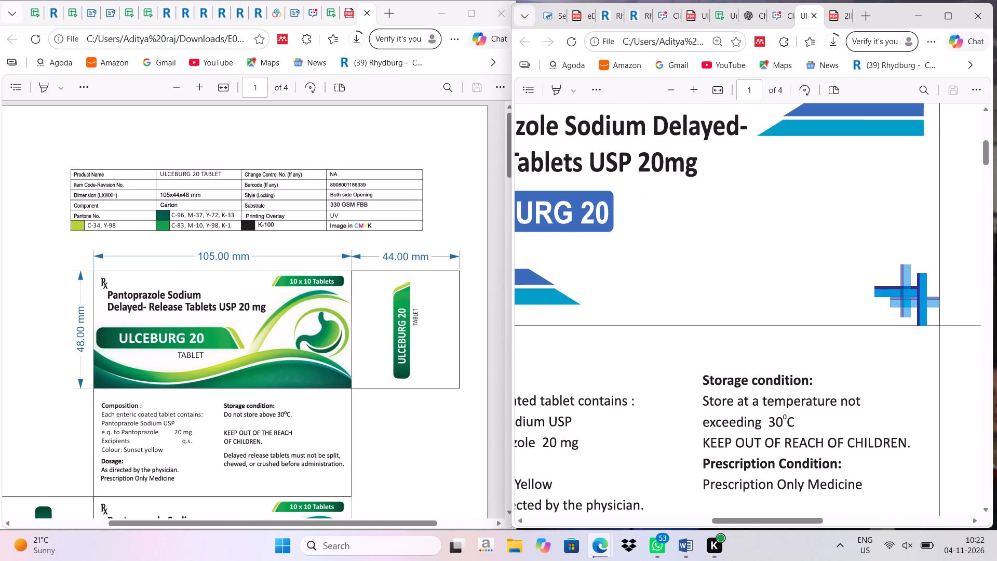
{"action": "scroll", "coordinate": [770, 351], "scroll_direction": "right", "scroll_amount": 3}
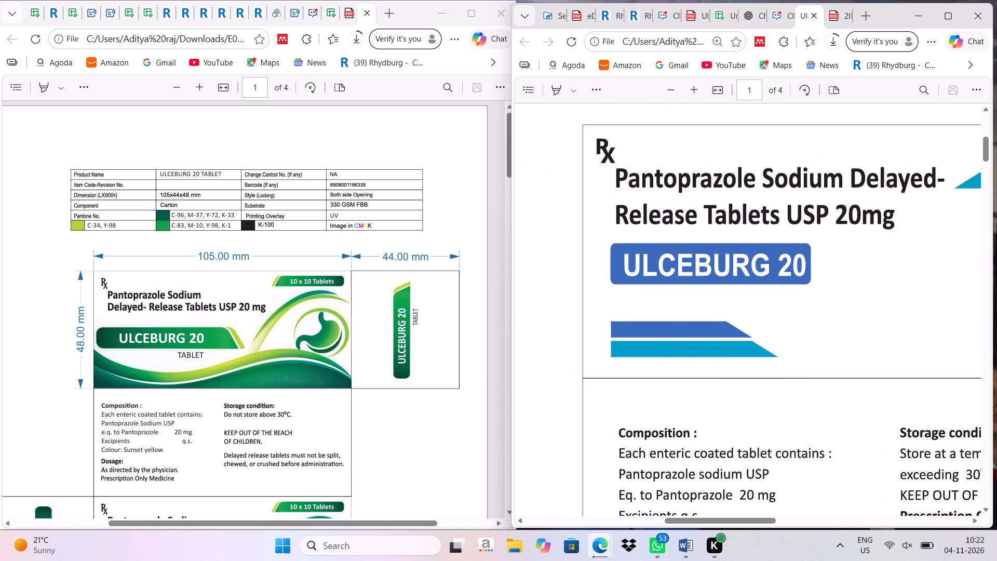
{"action": "scroll", "coordinate": [334, 380], "scroll_direction": "down", "scroll_amount": 1}
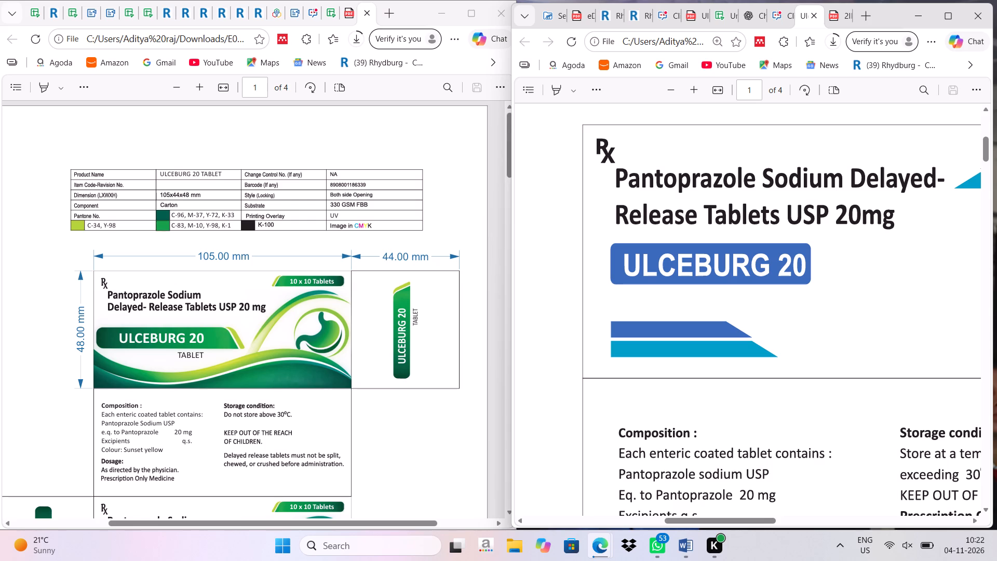
{"action": "scroll", "coordinate": [334, 380], "scroll_direction": "down", "scroll_amount": 1}
{"action": "left_click", "coordinate": [334, 380]}
{"action": "scroll", "coordinate": [334, 380], "scroll_direction": "up", "scroll_amount": 4}
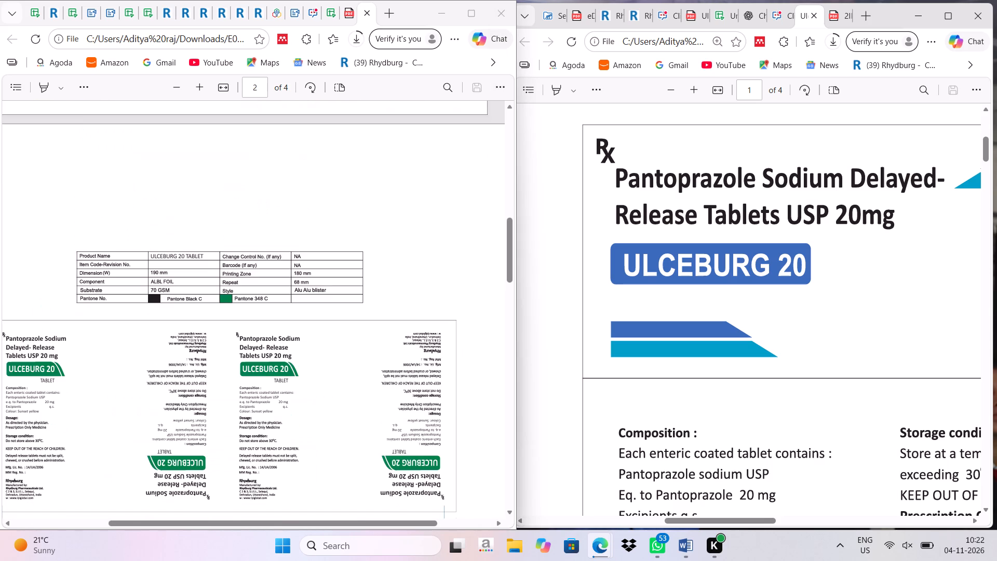
{"action": "scroll", "coordinate": [334, 380], "scroll_direction": "up", "scroll_amount": 3}
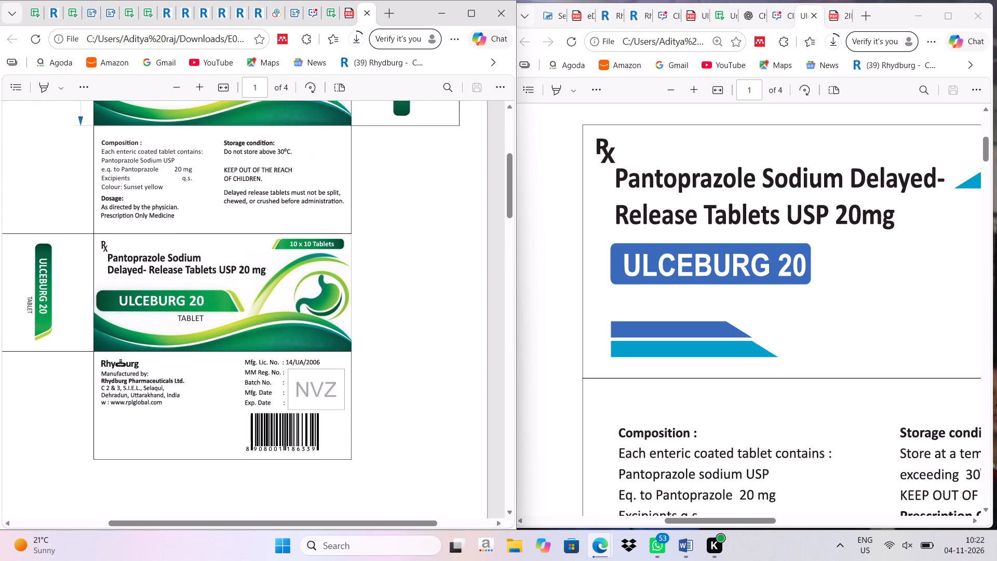
{"action": "scroll", "coordinate": [738, 318], "scroll_direction": "down", "scroll_amount": 3}
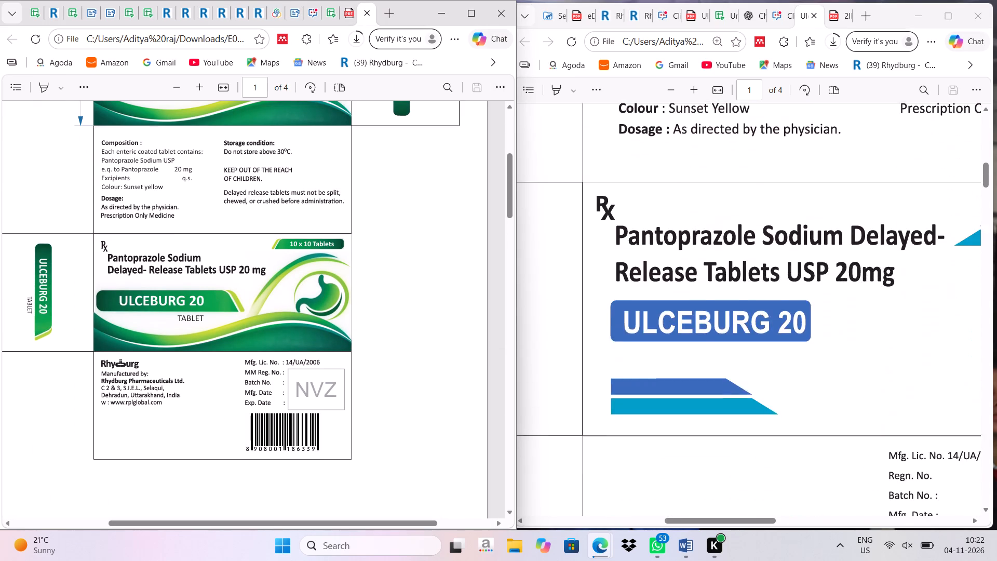
{"action": "scroll", "coordinate": [738, 318], "scroll_direction": "up", "scroll_amount": 2}
{"action": "scroll", "coordinate": [185, 233], "scroll_direction": "up", "scroll_amount": 1}
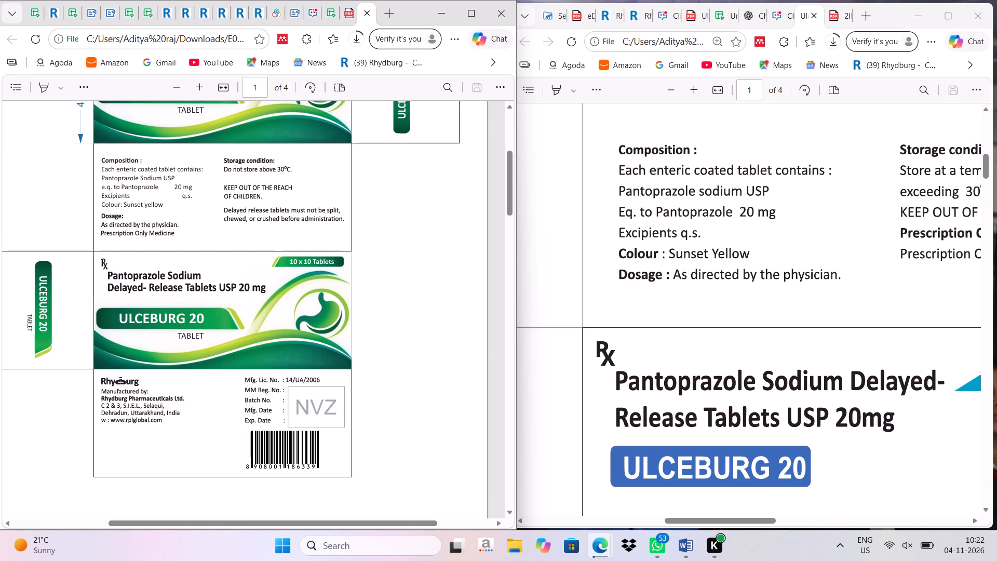
Compare the storage condition text and the manufacturer, licence and barcode panel on both Ulceburg 20 cartons.
{"action": "scroll", "coordinate": [848, 310], "scroll_direction": "left", "scroll_amount": 3}
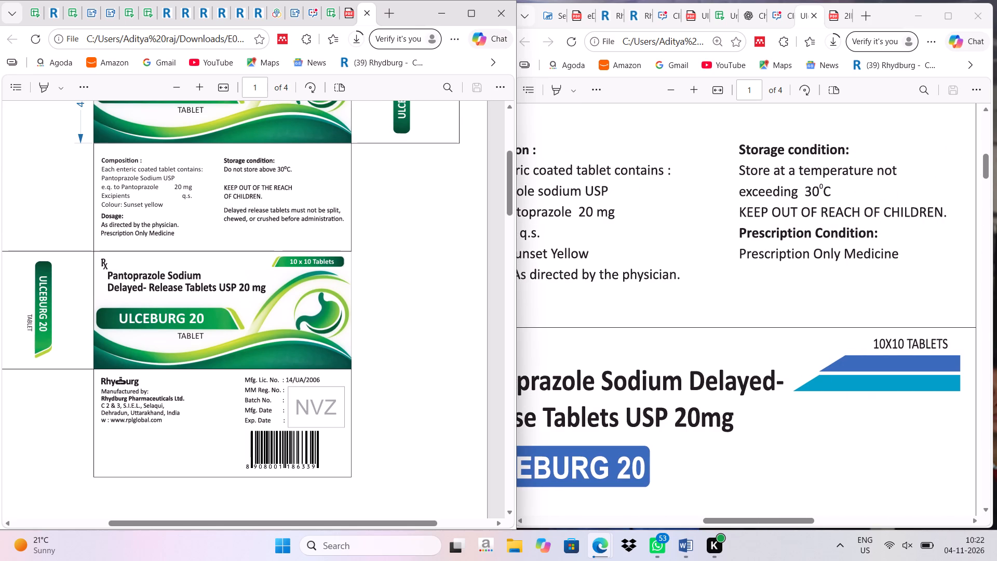
{"action": "scroll", "coordinate": [390, 330], "scroll_direction": "left", "scroll_amount": 1}
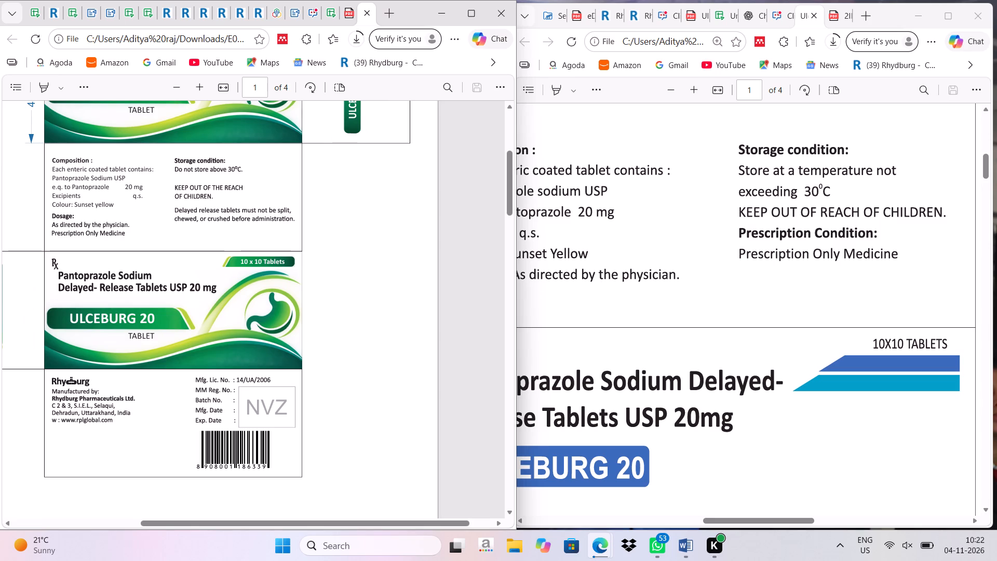
{"action": "scroll", "coordinate": [295, 260], "scroll_direction": "up", "scroll_amount": 1}
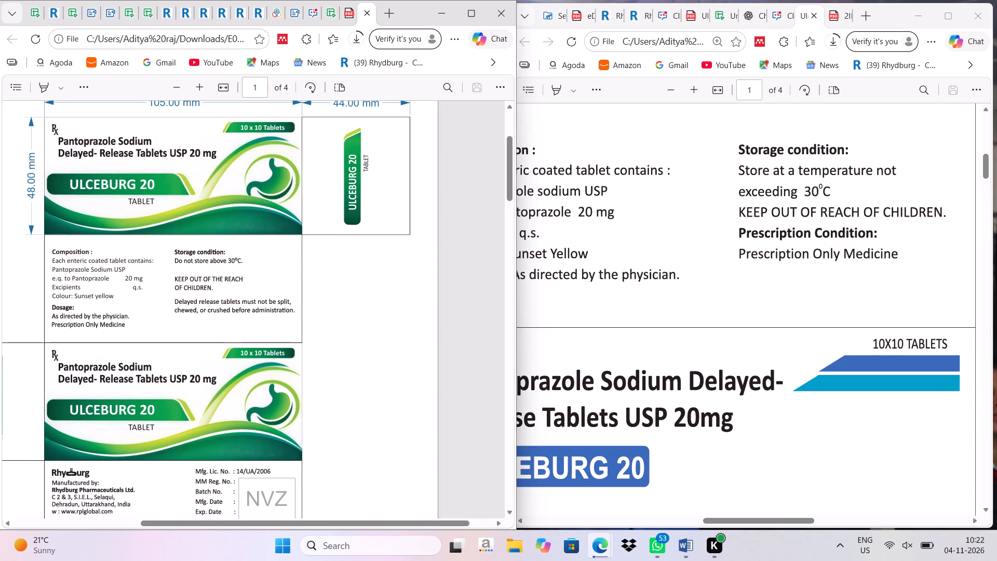
{"action": "scroll", "coordinate": [874, 240], "scroll_direction": "up", "scroll_amount": 1}
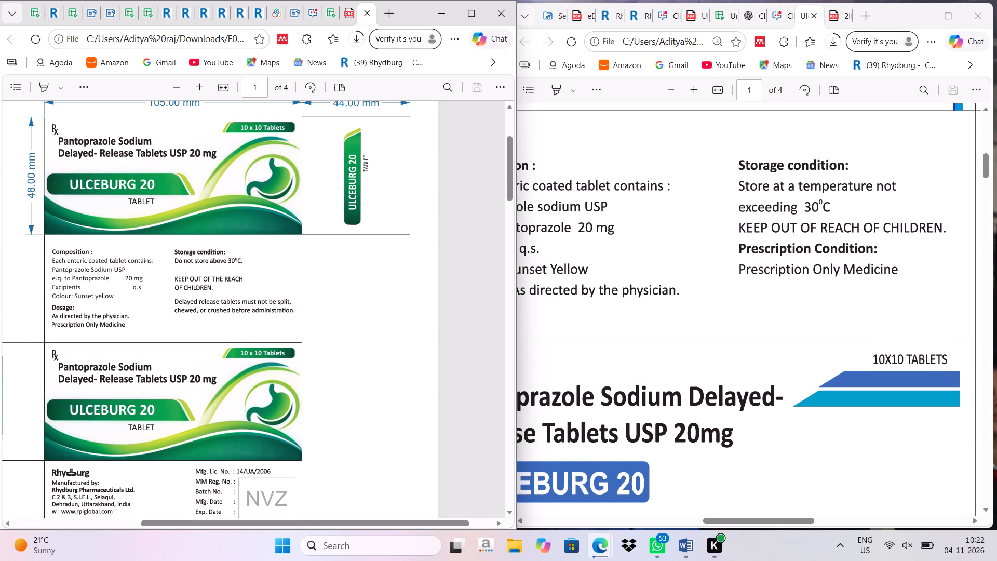
{"action": "scroll", "coordinate": [607, 380], "scroll_direction": "right", "scroll_amount": 2}
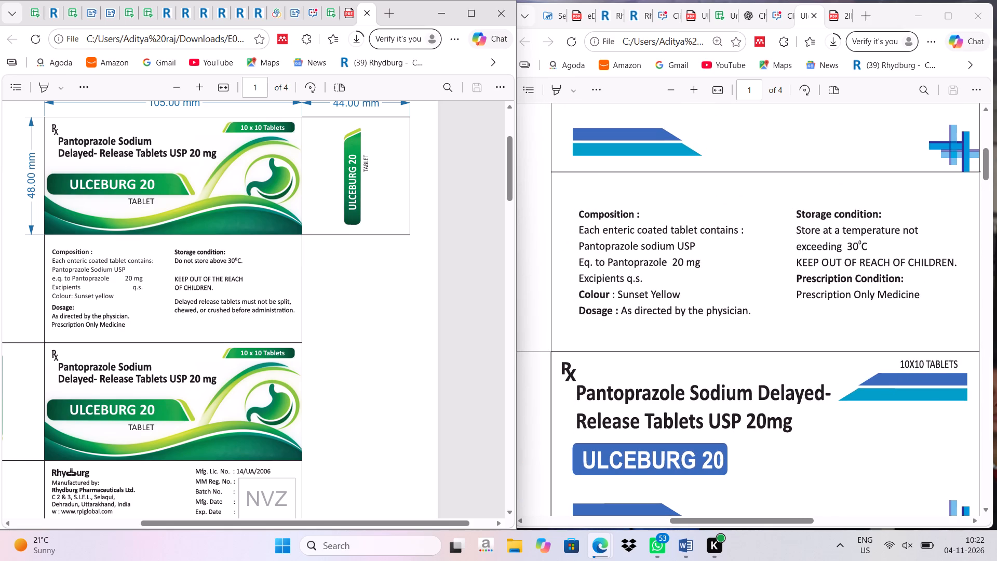
{"action": "scroll", "coordinate": [409, 352], "scroll_direction": "down", "scroll_amount": 1}
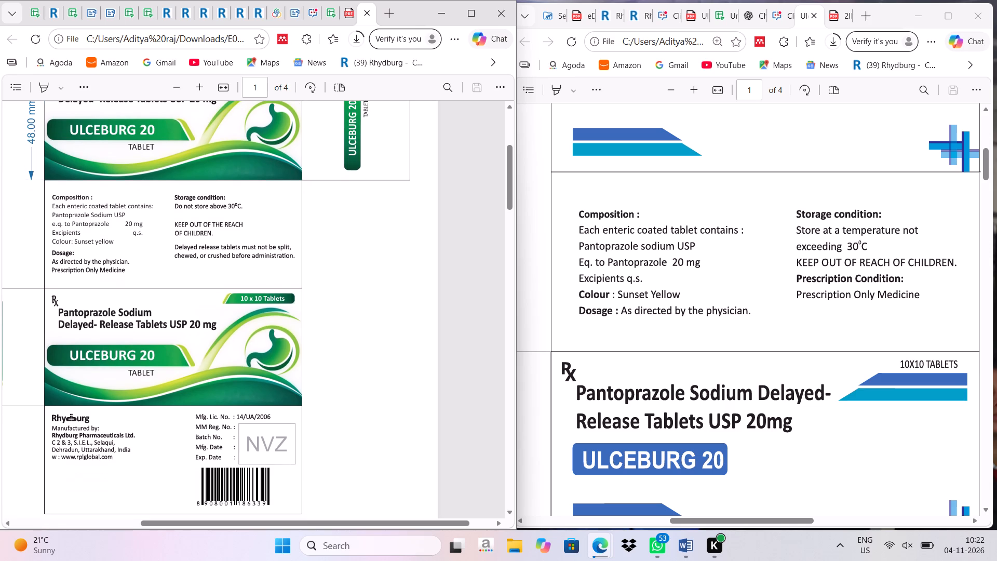
{"action": "scroll", "coordinate": [781, 362], "scroll_direction": "down", "scroll_amount": 3}
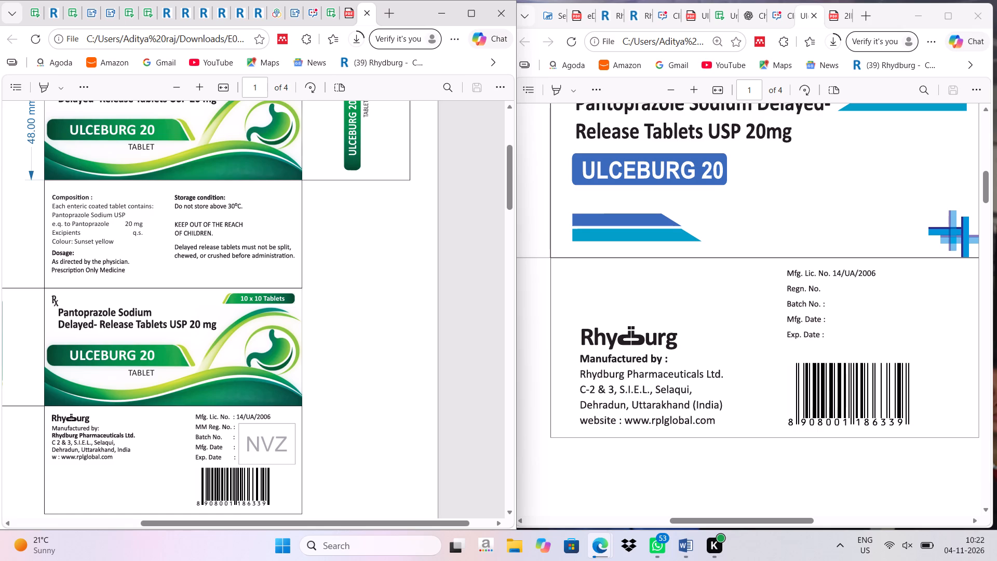
{"action": "scroll", "coordinate": [267, 434], "scroll_direction": "down", "scroll_amount": 1}
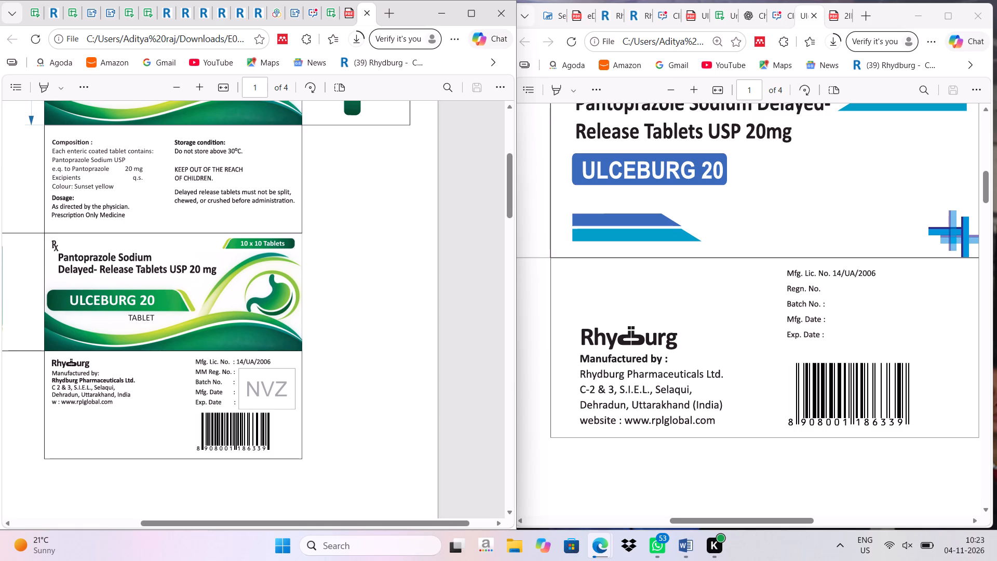
Compare the foil specification tables and the foil text of the two Ulceburg 20 artworks, including dimension, printing zone, style, Pantone entries and storage condition.
{"action": "scroll", "coordinate": [749, 469], "scroll_direction": "down", "scroll_amount": 8}
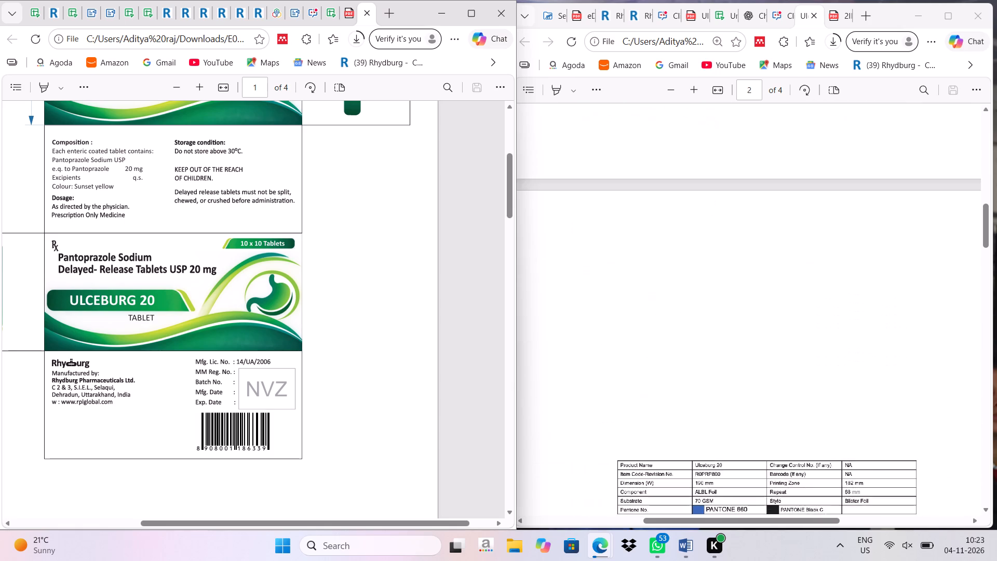
{"action": "scroll", "coordinate": [749, 469], "scroll_direction": "down", "scroll_amount": 3}
{"action": "scroll", "coordinate": [336, 406], "scroll_direction": "down", "scroll_amount": 4}
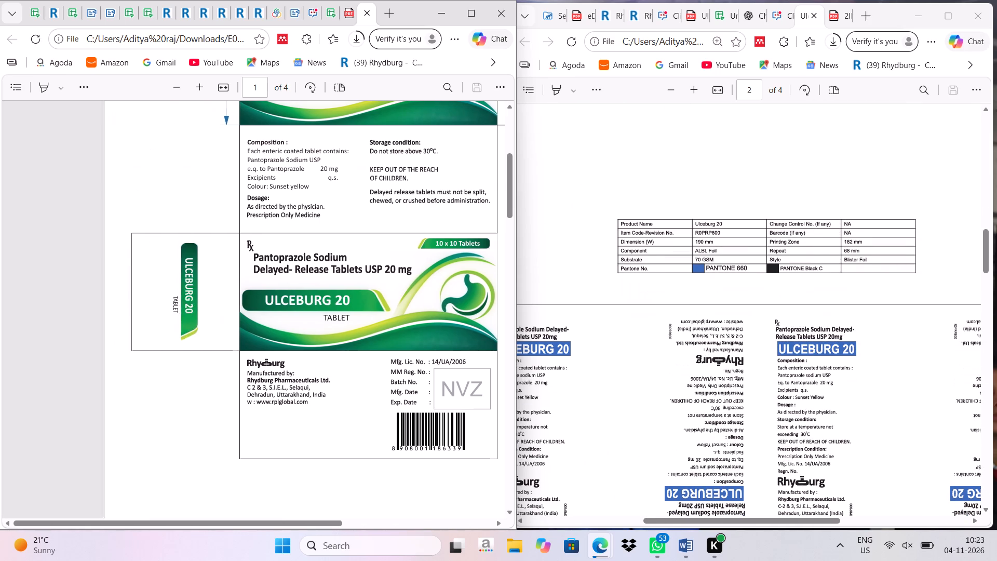
{"action": "scroll", "coordinate": [336, 406], "scroll_direction": "down", "scroll_amount": 2}
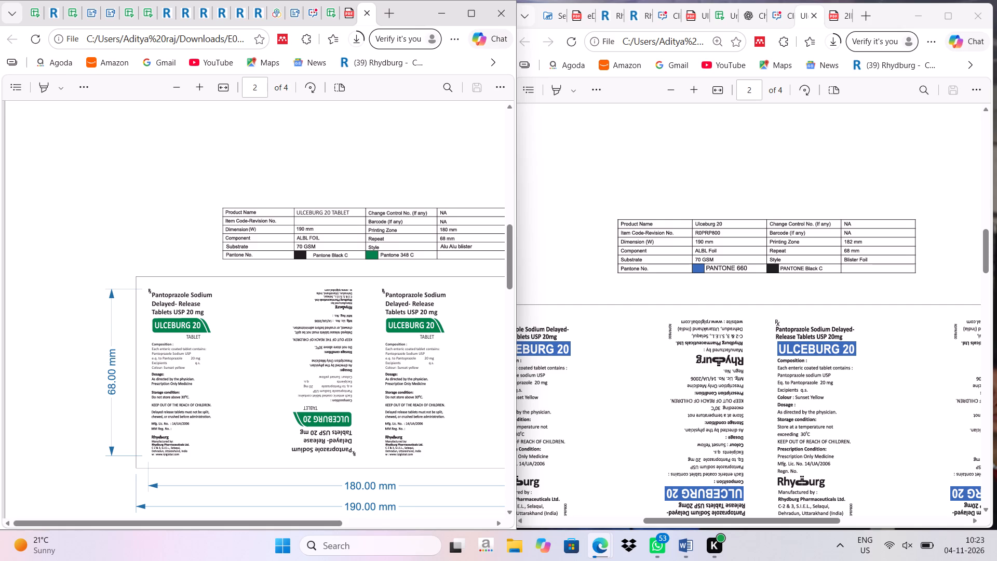
{"action": "scroll", "coordinate": [694, 369], "scroll_direction": "right", "scroll_amount": 1}
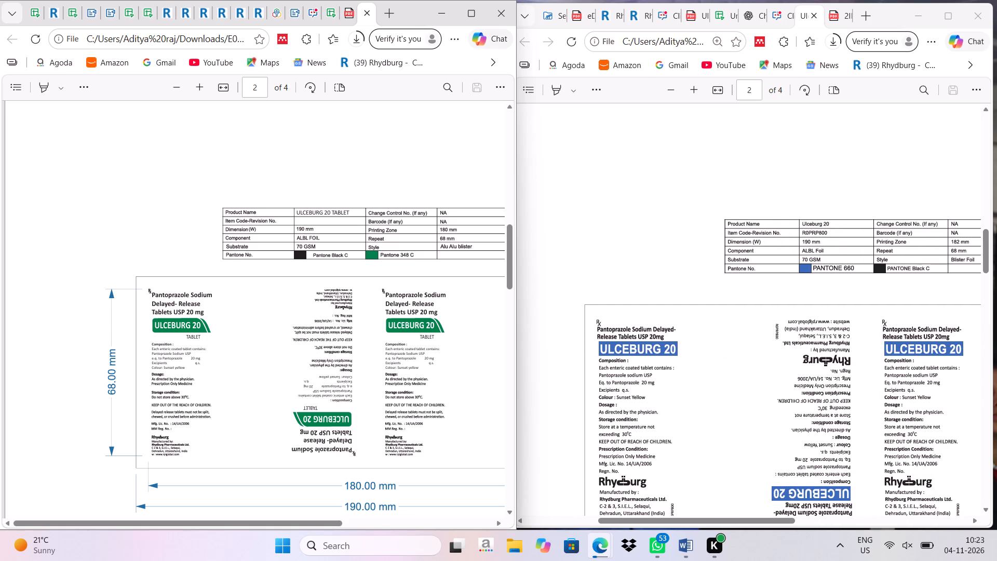
{"action": "scroll", "coordinate": [364, 374], "scroll_direction": "right", "scroll_amount": 2}
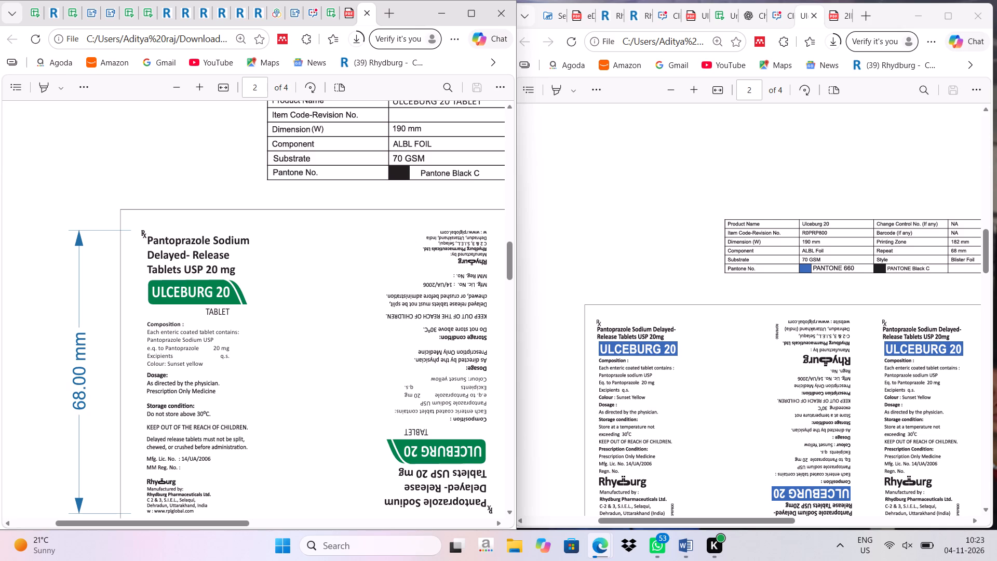
{"action": "scroll", "coordinate": [648, 429], "scroll_direction": "down", "scroll_amount": 1}
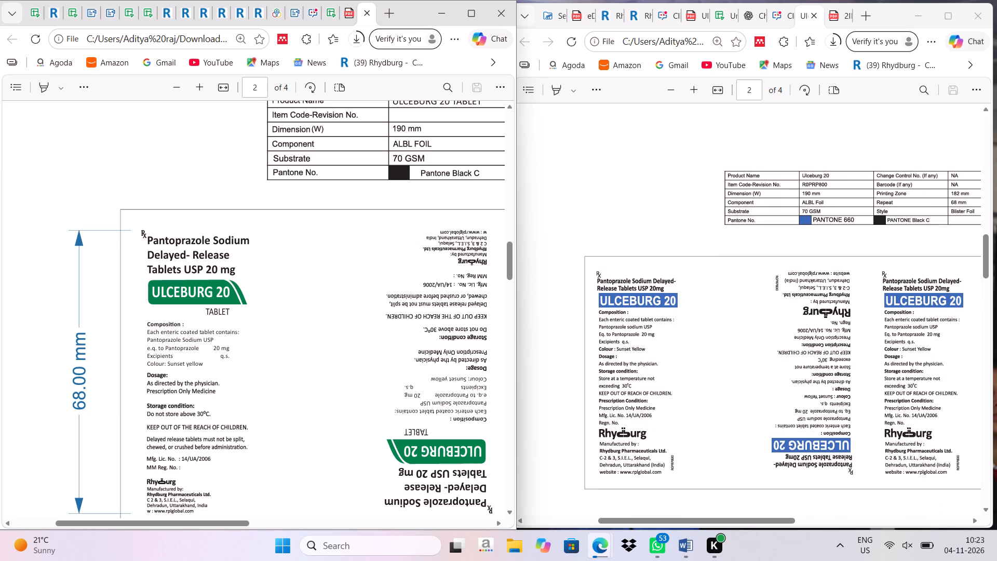
{"action": "scroll", "coordinate": [648, 429], "scroll_direction": "down", "scroll_amount": 1}
{"action": "scroll", "coordinate": [268, 446], "scroll_direction": "down", "scroll_amount": 1}
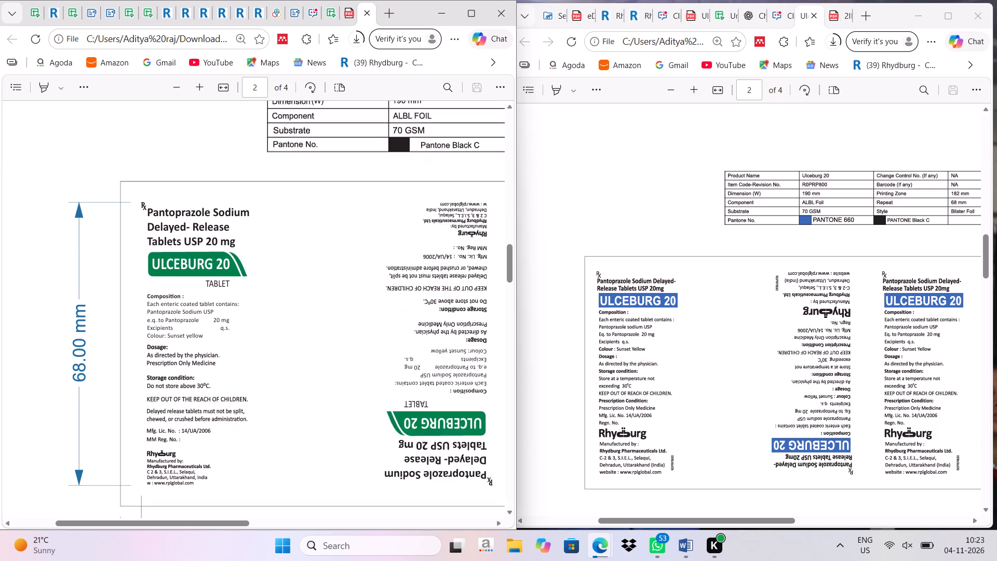
Compare the package insert specification tables and the opening sections on the front side, from the INN and composition to pharmacological properties.
{"action": "scroll", "coordinate": [268, 446], "scroll_direction": "down", "scroll_amount": 8}
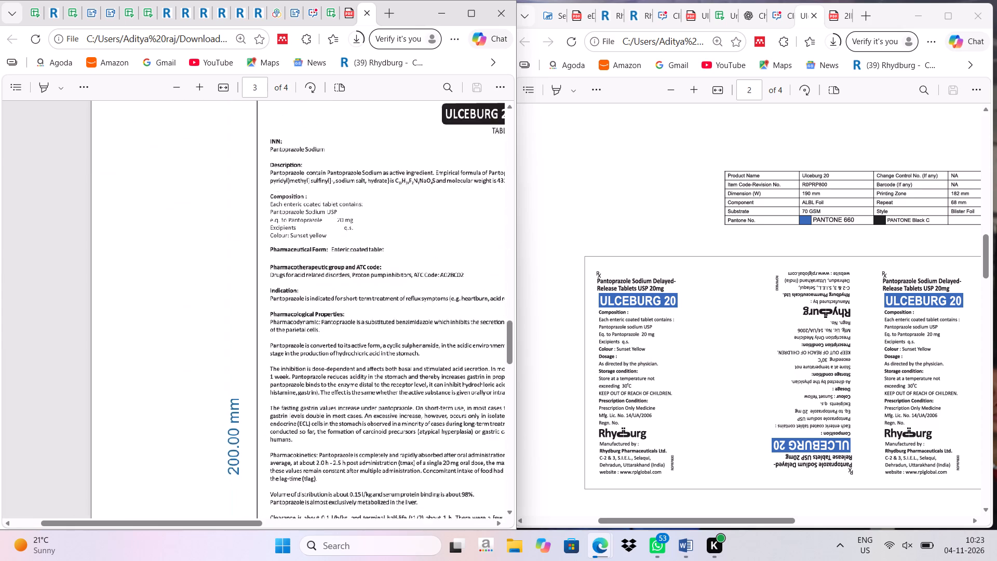
{"action": "scroll", "coordinate": [268, 446], "scroll_direction": "up", "scroll_amount": 2}
{"action": "scroll", "coordinate": [784, 392], "scroll_direction": "down", "scroll_amount": 2}
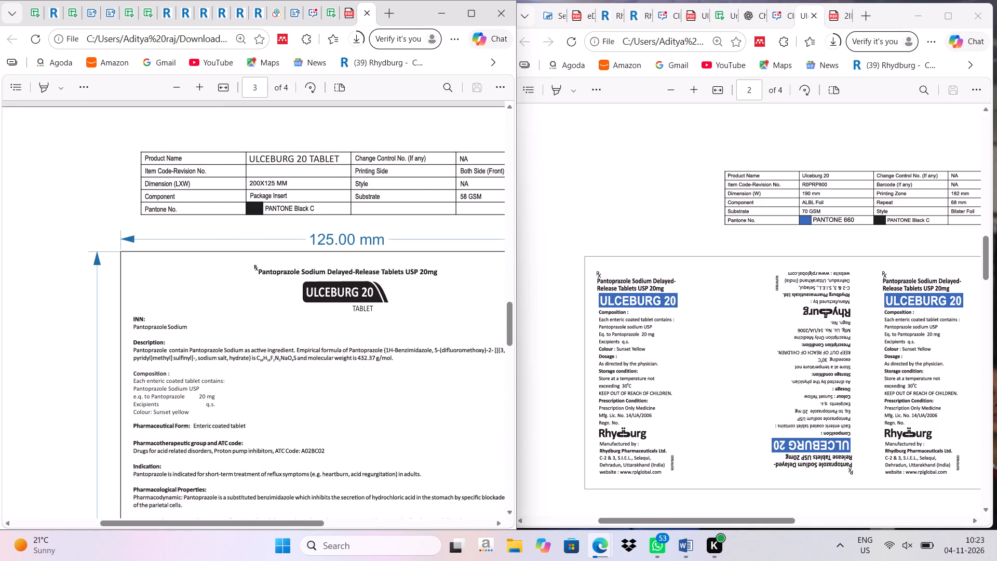
{"action": "scroll", "coordinate": [784, 392], "scroll_direction": "down", "scroll_amount": 5}
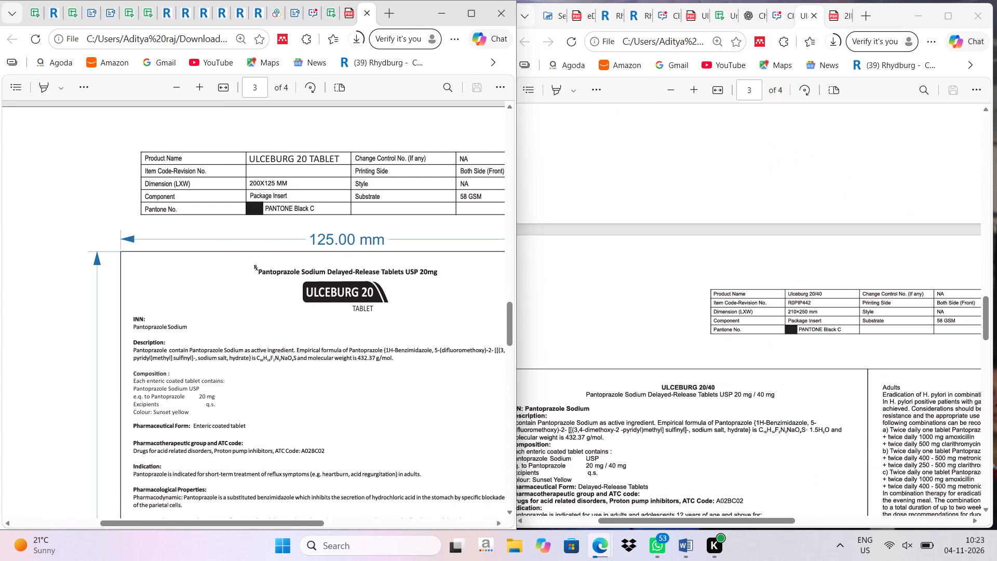
{"action": "scroll", "coordinate": [784, 392], "scroll_direction": "down", "scroll_amount": 1}
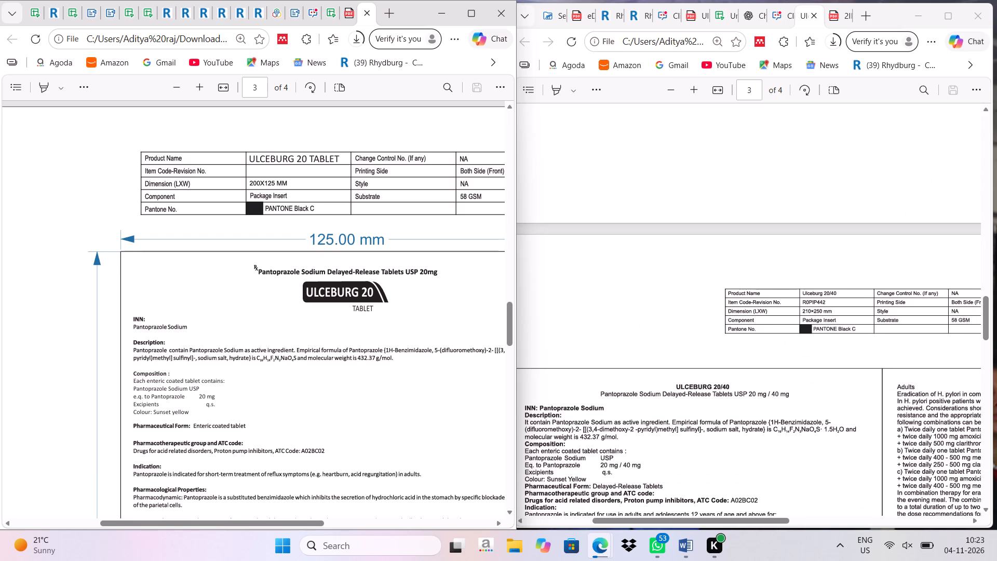
{"action": "scroll", "coordinate": [784, 392], "scroll_direction": "down", "scroll_amount": 2}
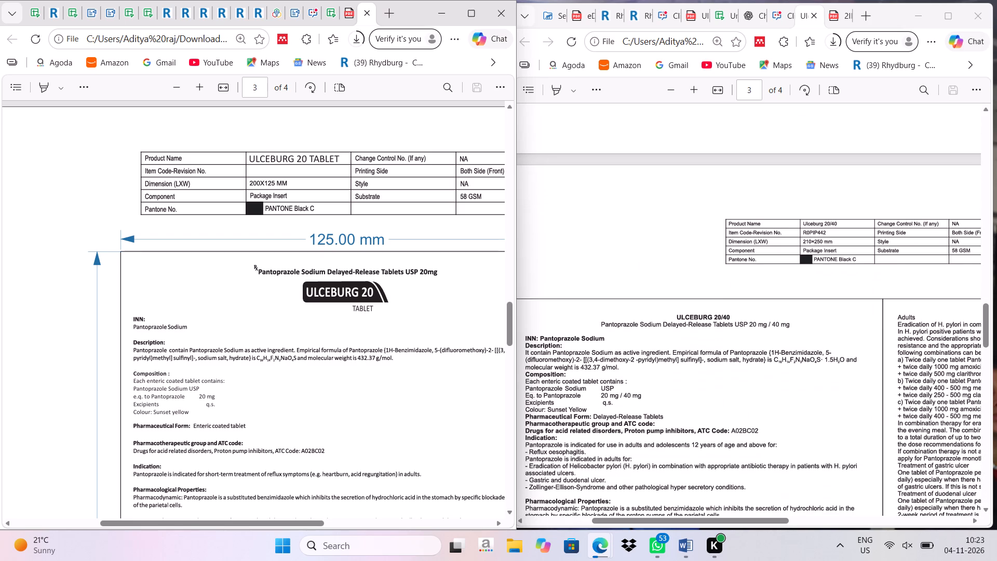
{"action": "scroll", "coordinate": [784, 392], "scroll_direction": "down", "scroll_amount": 1}
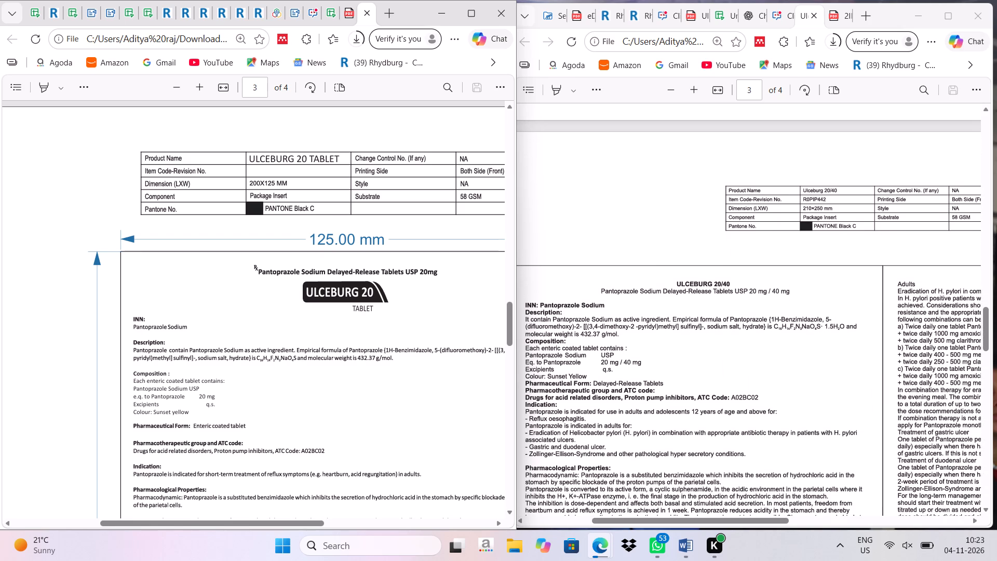
{"action": "scroll", "coordinate": [362, 454], "scroll_direction": "down", "scroll_amount": 3}
{"action": "scroll", "coordinate": [362, 454], "scroll_direction": "up", "scroll_amount": 5}
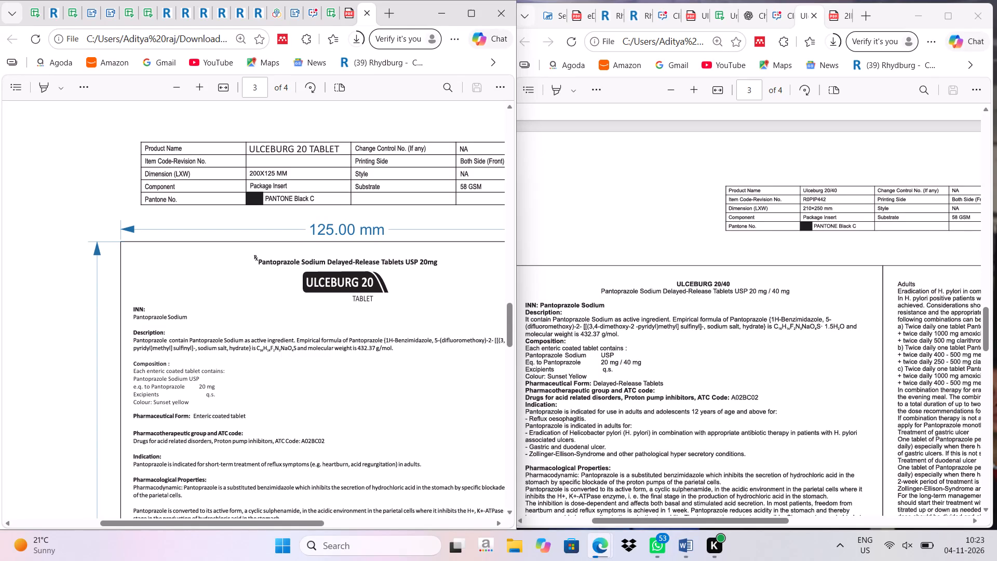
Compare the remaining package insert text in both artworks, from posology through overdose, storage condition and manufacturer details on the back side.
{"action": "scroll", "coordinate": [676, 419], "scroll_direction": "down", "scroll_amount": 4}
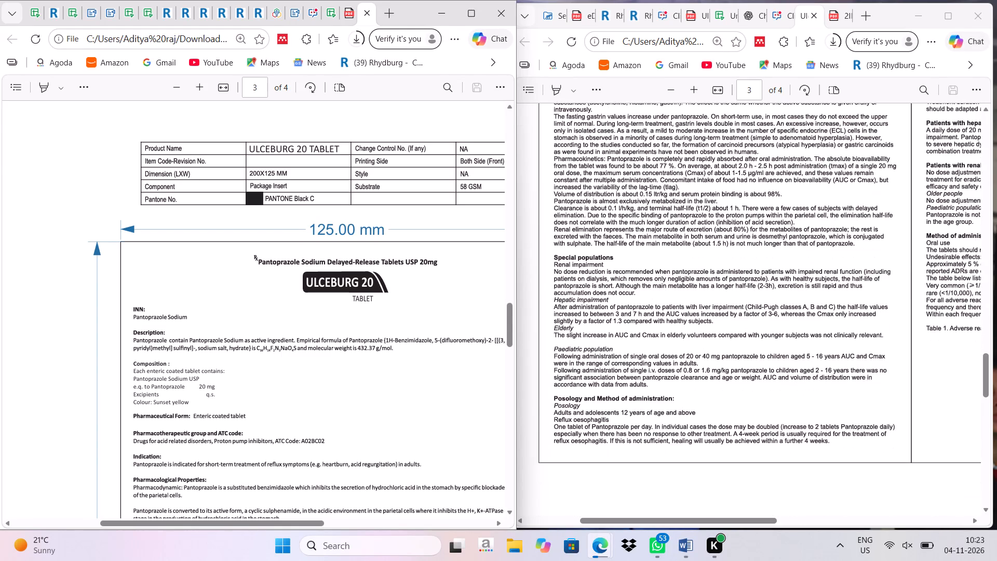
{"action": "scroll", "coordinate": [676, 419], "scroll_direction": "left", "scroll_amount": 6}
{"action": "scroll", "coordinate": [360, 407], "scroll_direction": "down", "scroll_amount": 3}
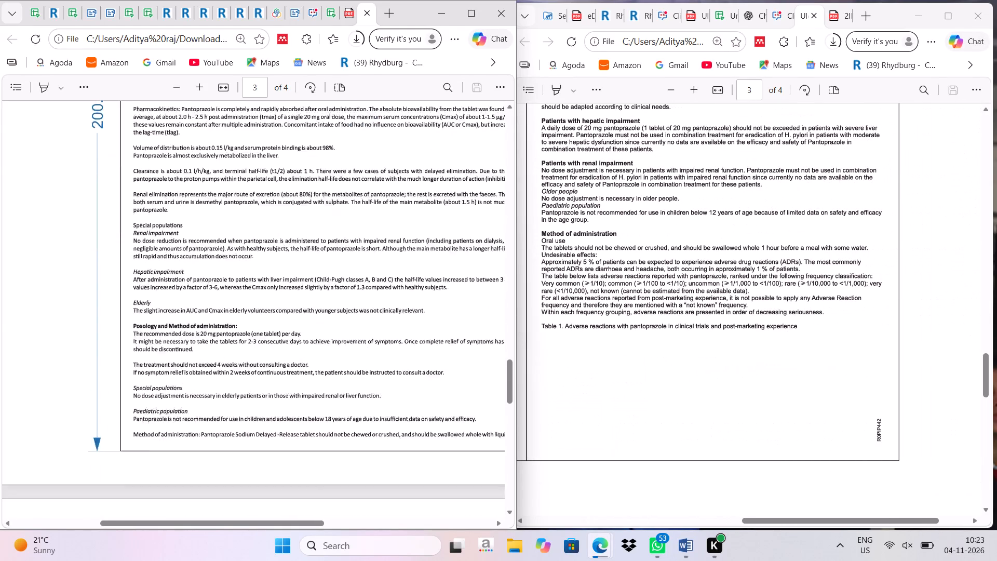
{"action": "scroll", "coordinate": [360, 407], "scroll_direction": "down", "scroll_amount": 9}
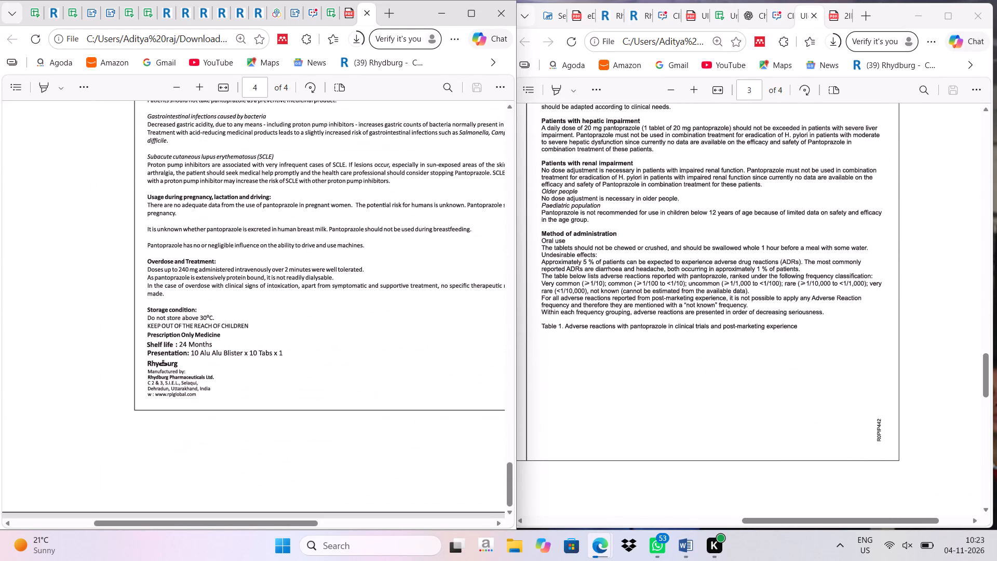
{"action": "scroll", "coordinate": [360, 407], "scroll_direction": "down", "scroll_amount": 2}
{"action": "scroll", "coordinate": [699, 352], "scroll_direction": "down", "scroll_amount": 7}
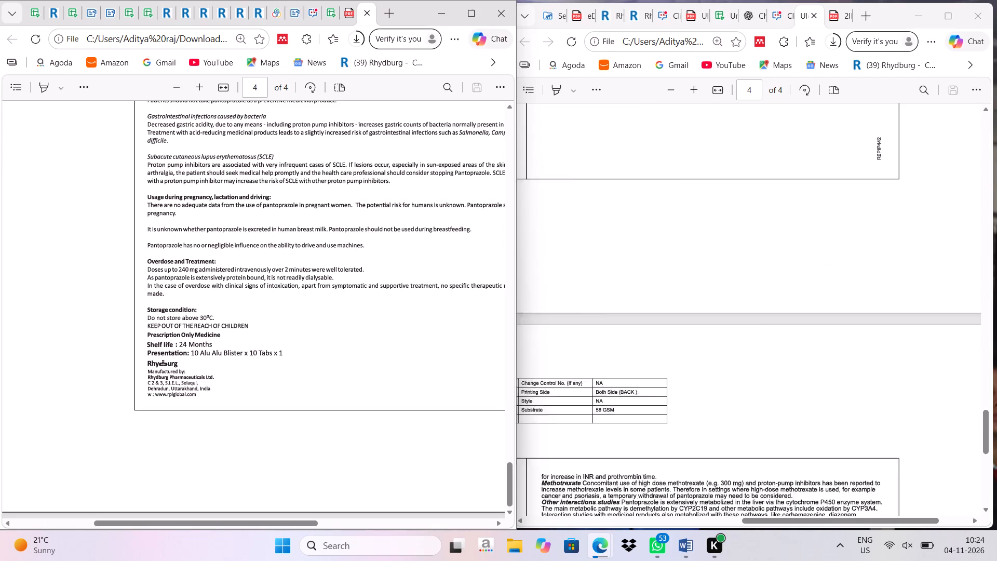
{"action": "scroll", "coordinate": [699, 352], "scroll_direction": "down", "scroll_amount": 3}
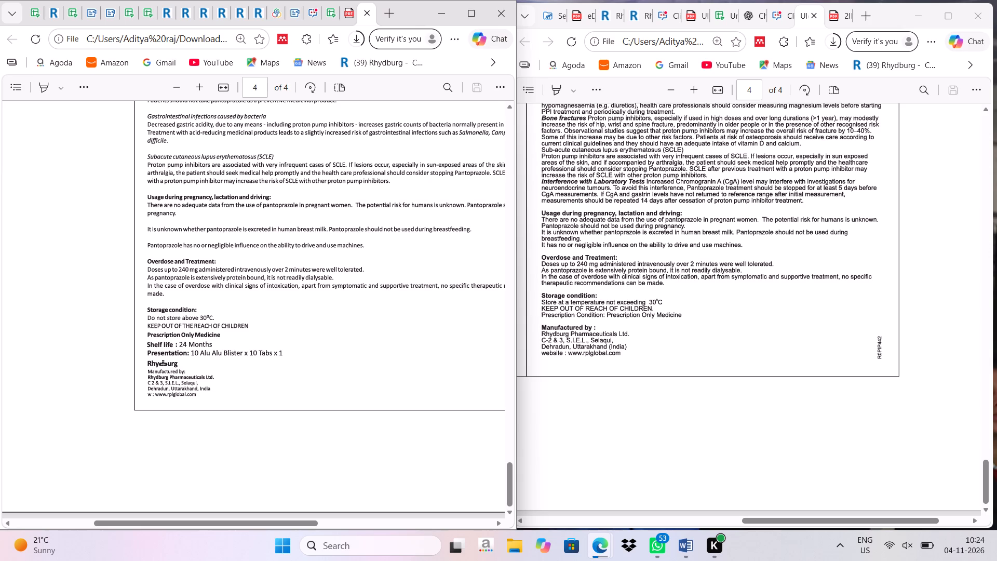
{"action": "scroll", "coordinate": [584, 344], "scroll_direction": "up", "scroll_amount": 1}
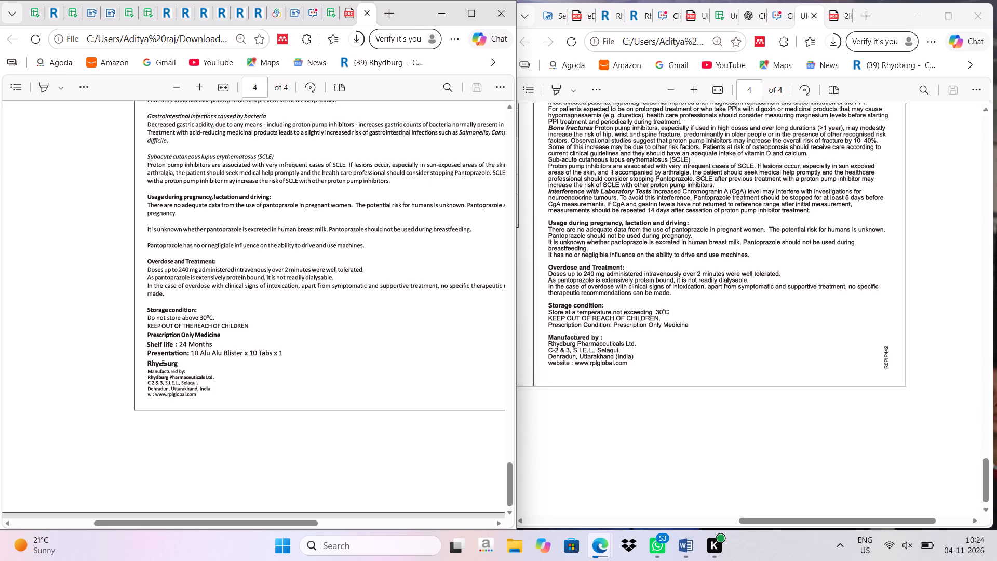
{"action": "scroll", "coordinate": [584, 344], "scroll_direction": "up", "scroll_amount": 1}
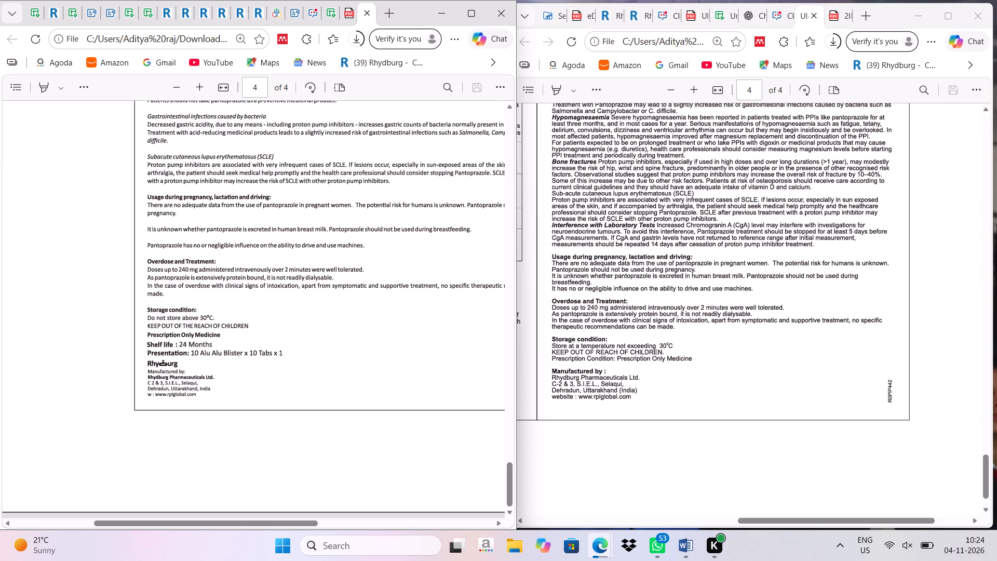
Switch to Word, bring up the recovered Document1 with the Current/New comparison table, and dismiss the document recovery list.
{"action": "left_click", "coordinate": [829, 472]}
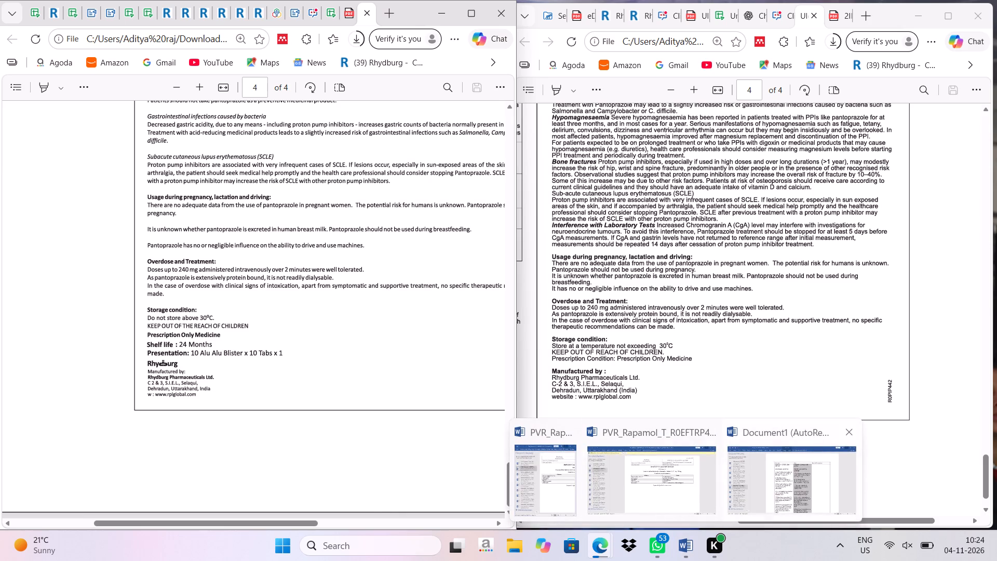
{"action": "left_click", "coordinate": [949, 6]}
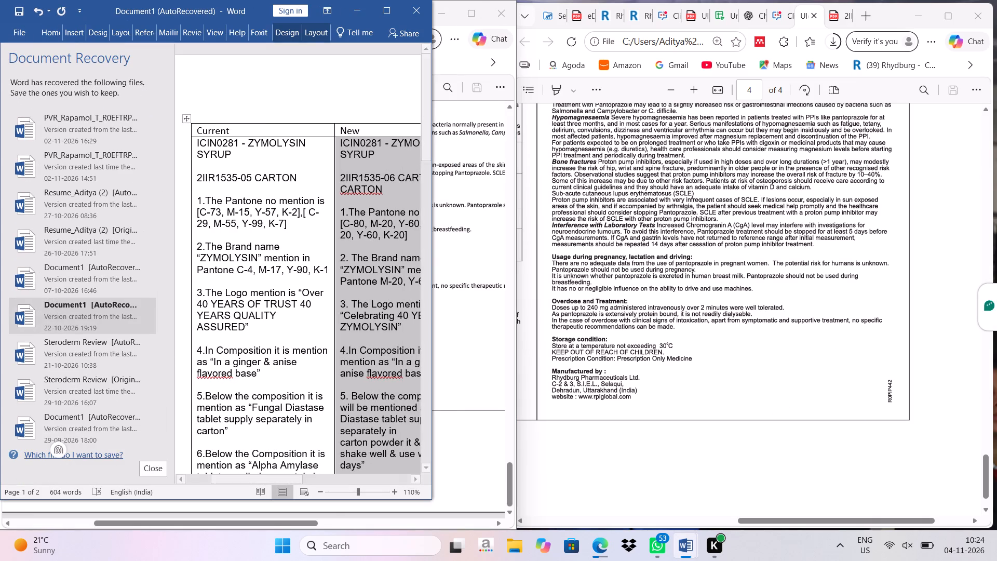
{"action": "left_click", "coordinate": [152, 465]}
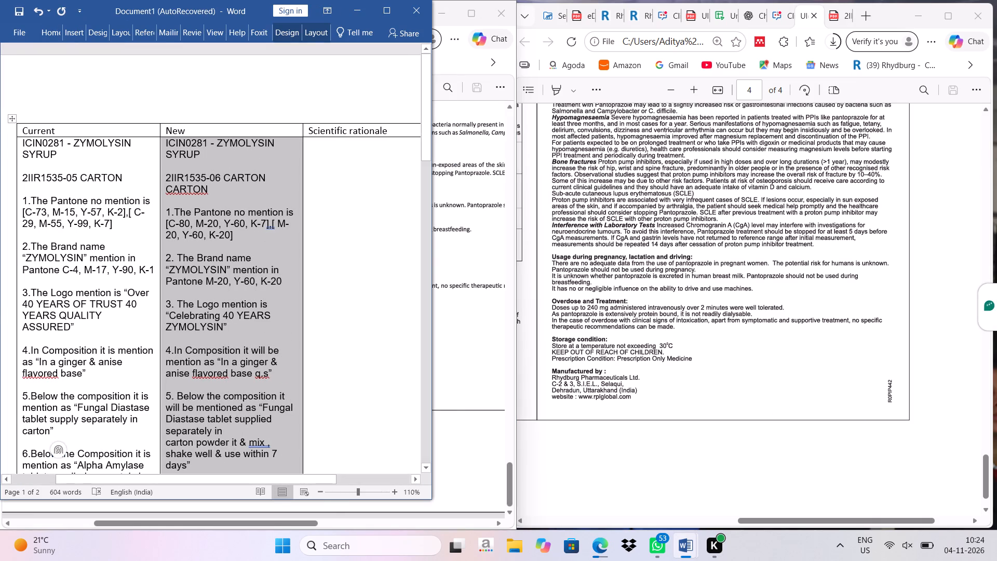
Clear the Zymolysin Syrup entries from the Current and New columns, keeping the table's header row.
{"action": "left_click", "coordinate": [21, 144]}
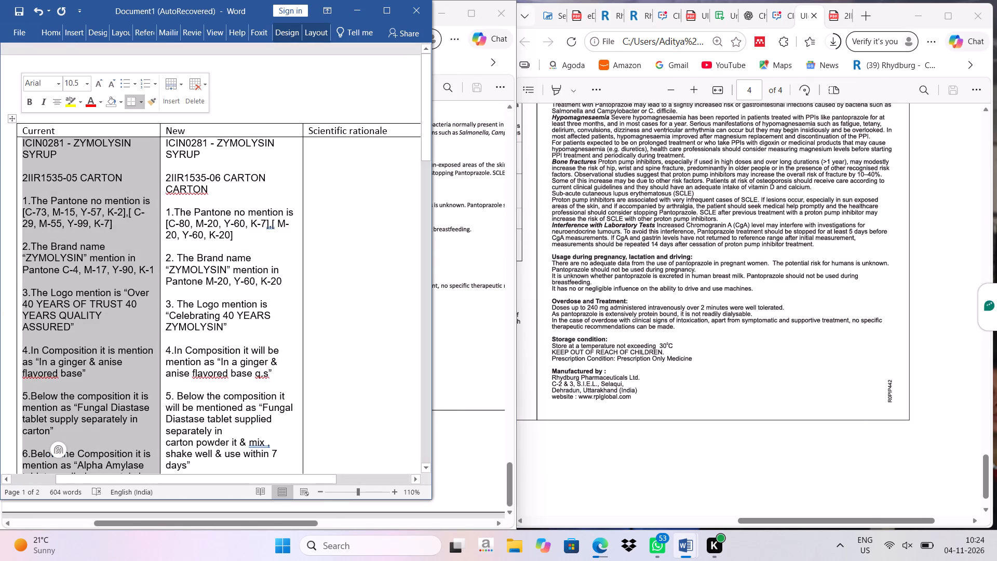
{"action": "left_click", "coordinate": [41, 151]}
{"action": "key", "text": "Delete"}
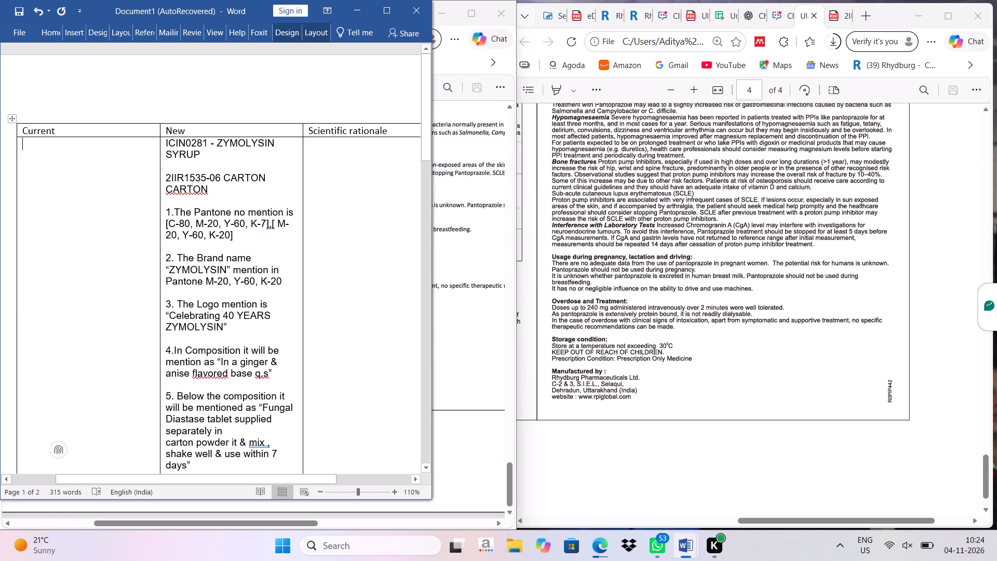
{"action": "left_click", "coordinate": [165, 142]}
{"action": "key", "text": "Delete"}
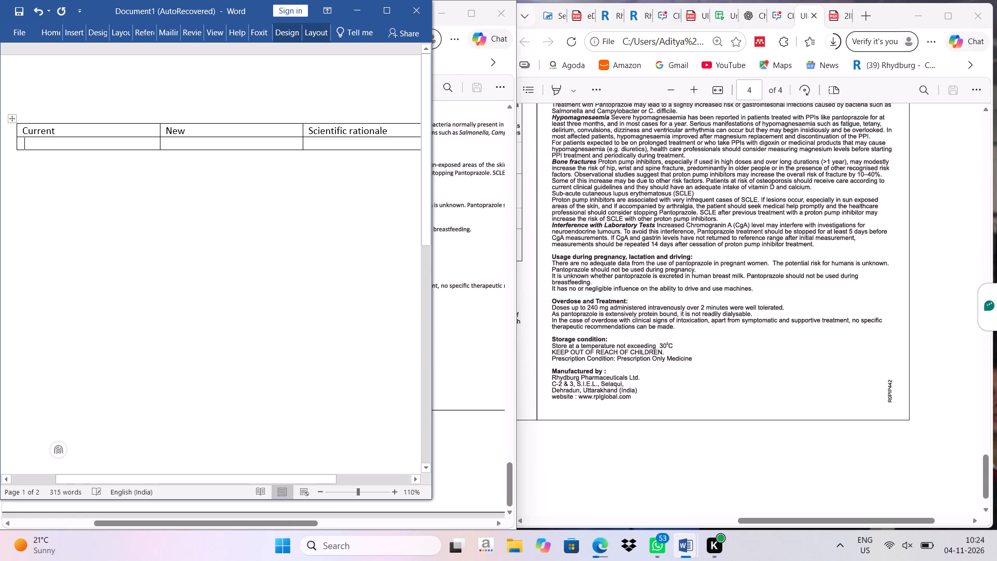
Open the downloaded E0MY0205 ULCEBURG 20 TABLET PDF in the other Edge window and maximise that window.
{"action": "scroll", "coordinate": [700, 237], "scroll_direction": "up", "scroll_amount": 20}
{"action": "scroll", "coordinate": [700, 237], "scroll_direction": "up", "scroll_amount": 4}
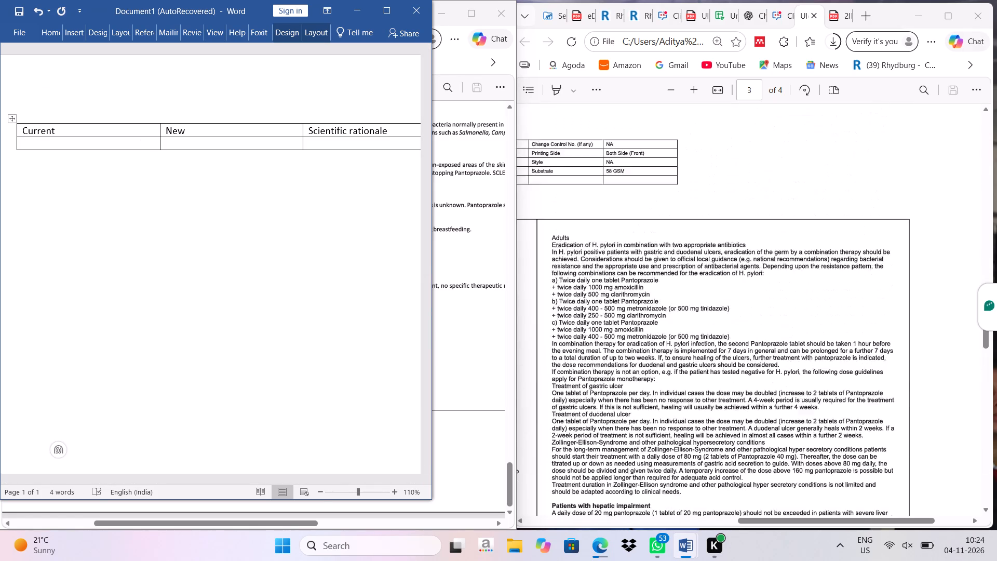
{"action": "scroll", "coordinate": [700, 237], "scroll_direction": "up", "scroll_amount": 20}
{"action": "scroll", "coordinate": [700, 237], "scroll_direction": "up", "scroll_amount": 13}
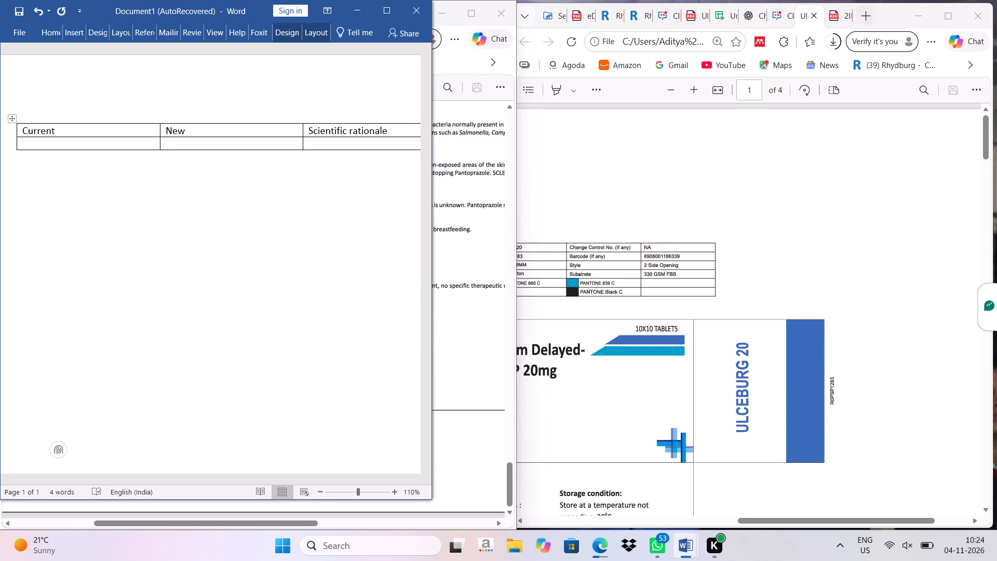
{"action": "left_click", "coordinate": [836, 36]}
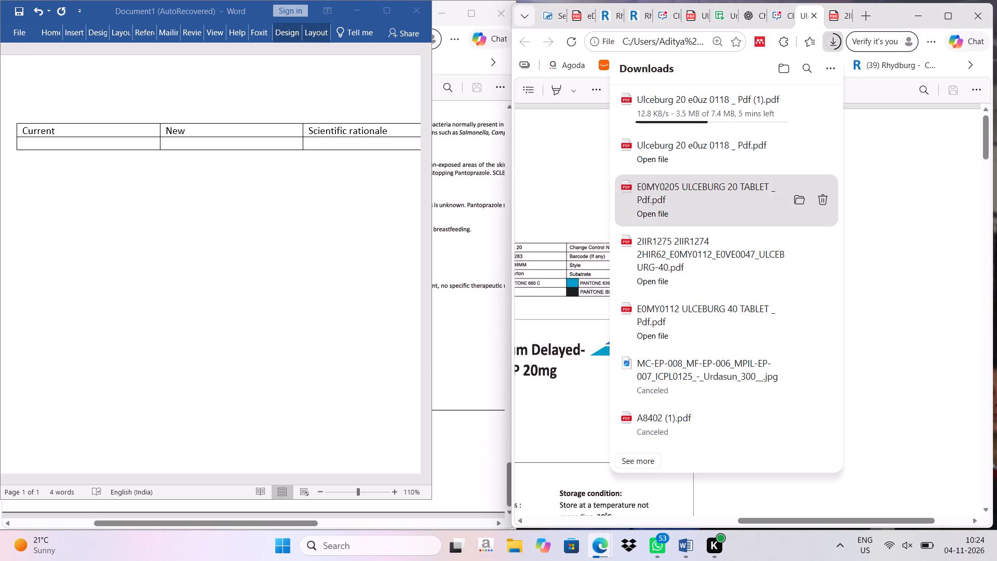
{"action": "left_click_drag", "start_coordinate": [635, 185], "coordinate": [643, 189]}
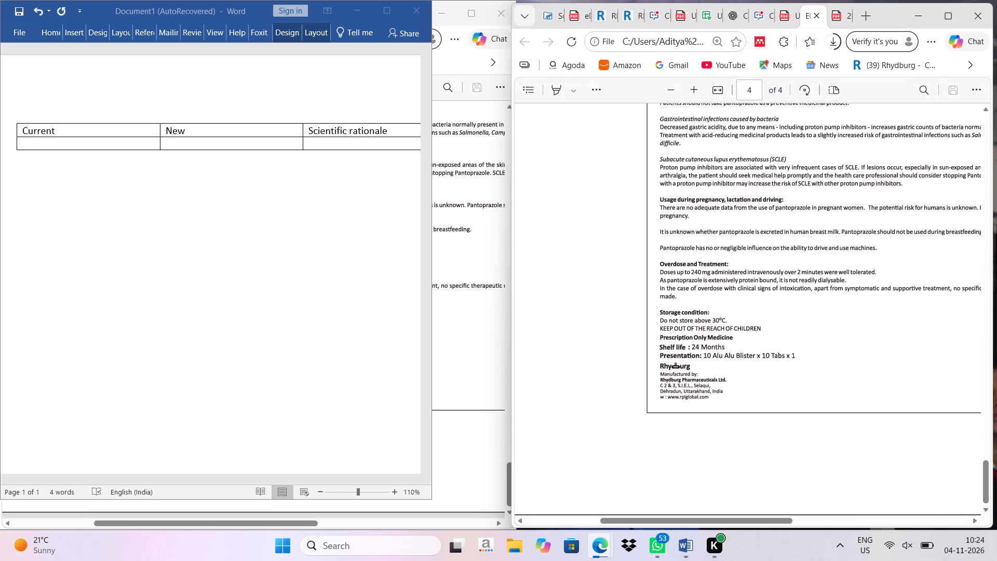
{"action": "left_click", "coordinate": [947, 6]}
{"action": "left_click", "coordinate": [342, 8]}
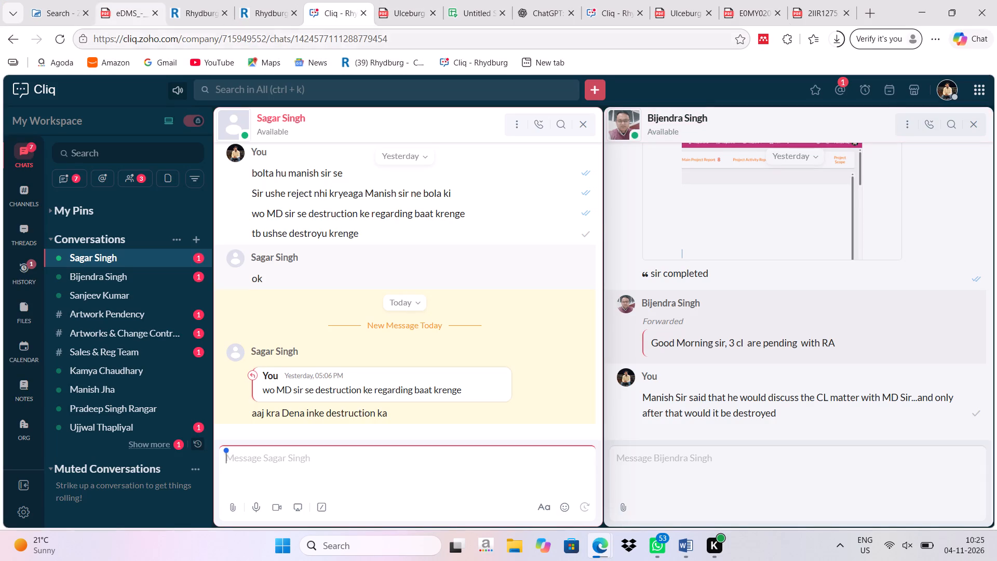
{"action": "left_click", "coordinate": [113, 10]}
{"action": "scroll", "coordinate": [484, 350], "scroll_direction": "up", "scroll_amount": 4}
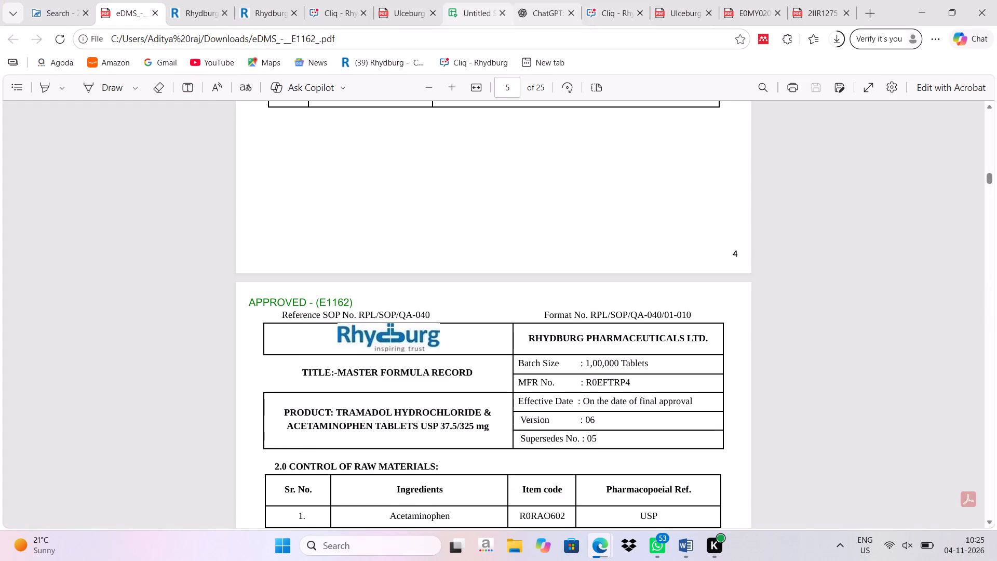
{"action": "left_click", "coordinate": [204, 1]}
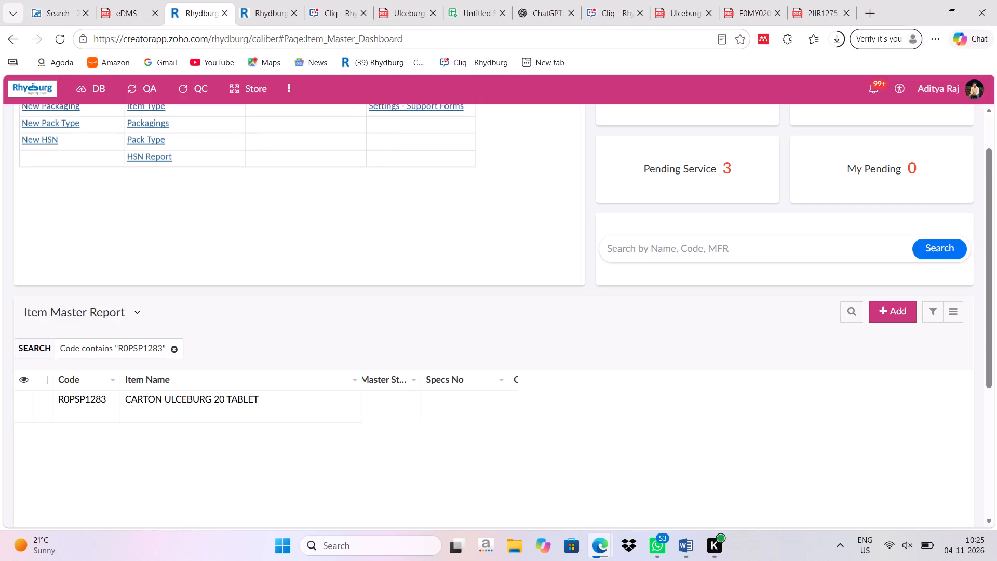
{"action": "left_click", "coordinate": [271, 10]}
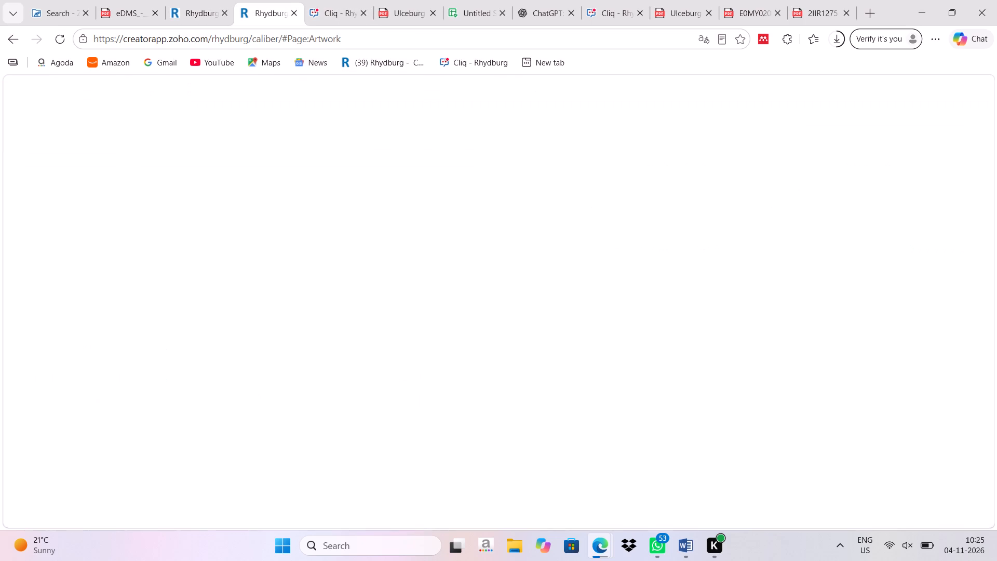
In Cliq, look through the colleague's chat holding the forwarded Ulceburg files and preview the _11901__ R0PIP463 INSERT ULCEBURG 20-40 PDF.
{"action": "left_click", "coordinate": [334, 5]}
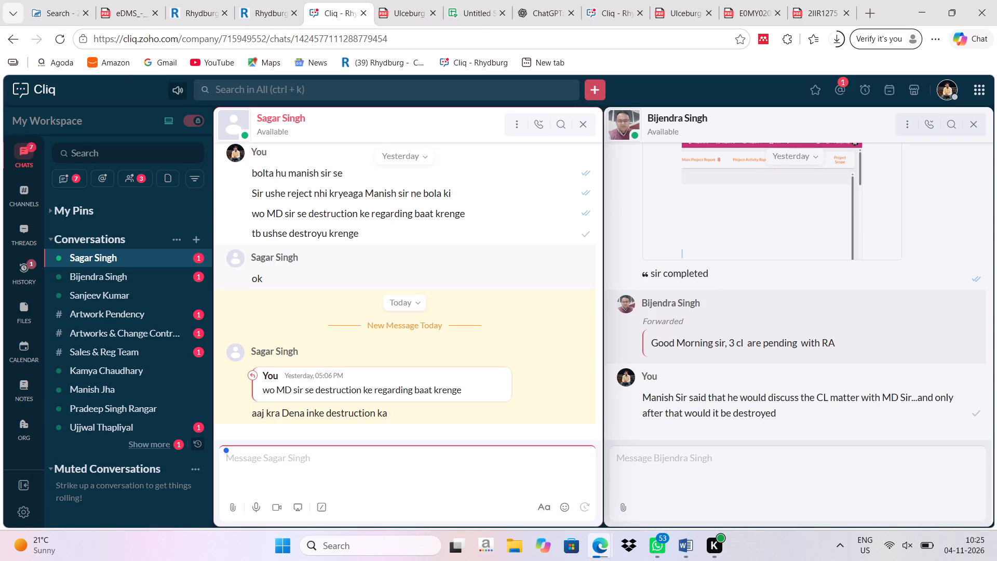
{"action": "scroll", "coordinate": [392, 296], "scroll_direction": "up", "scroll_amount": 1}
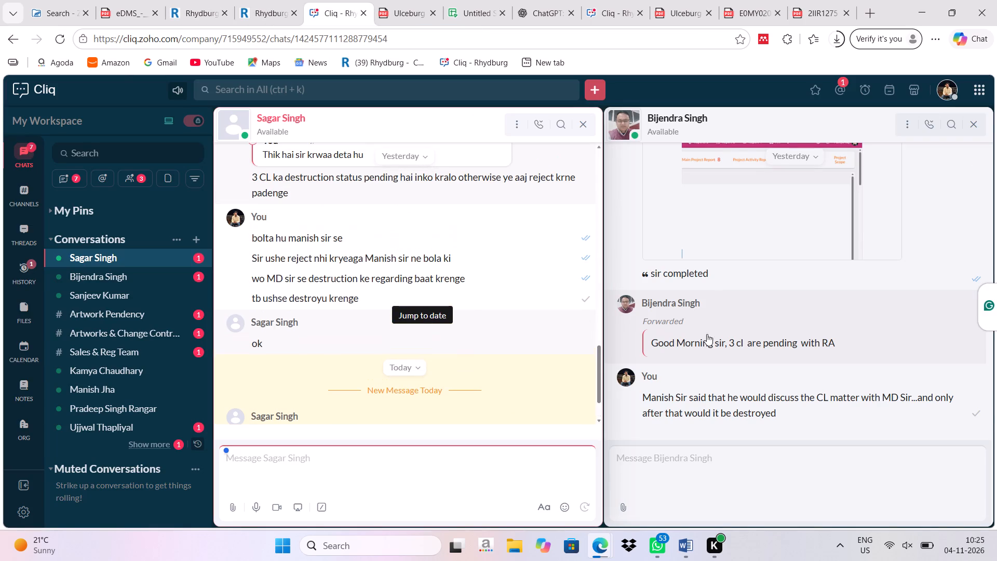
{"action": "left_click", "coordinate": [107, 294]}
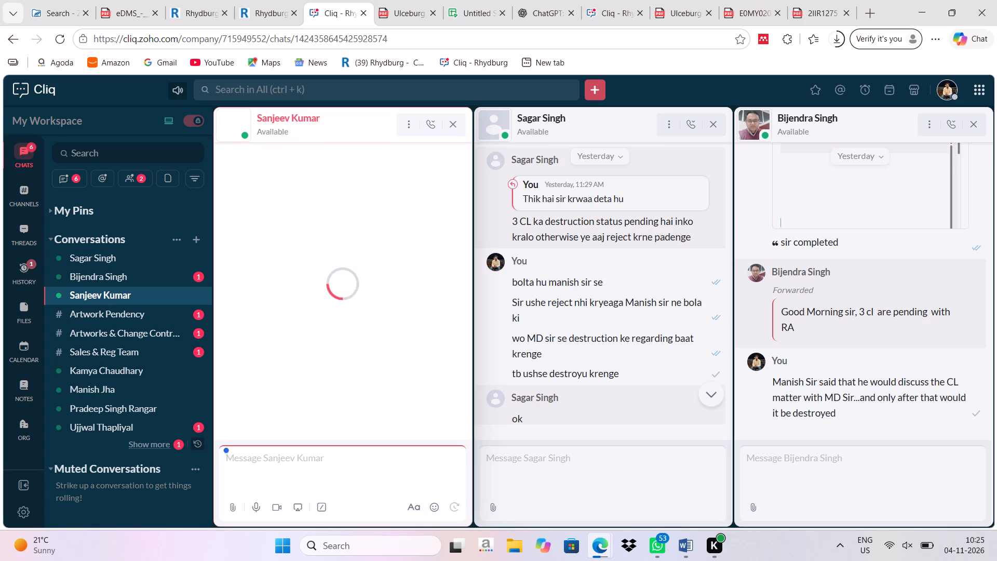
{"action": "scroll", "coordinate": [347, 299], "scroll_direction": "up", "scroll_amount": 5}
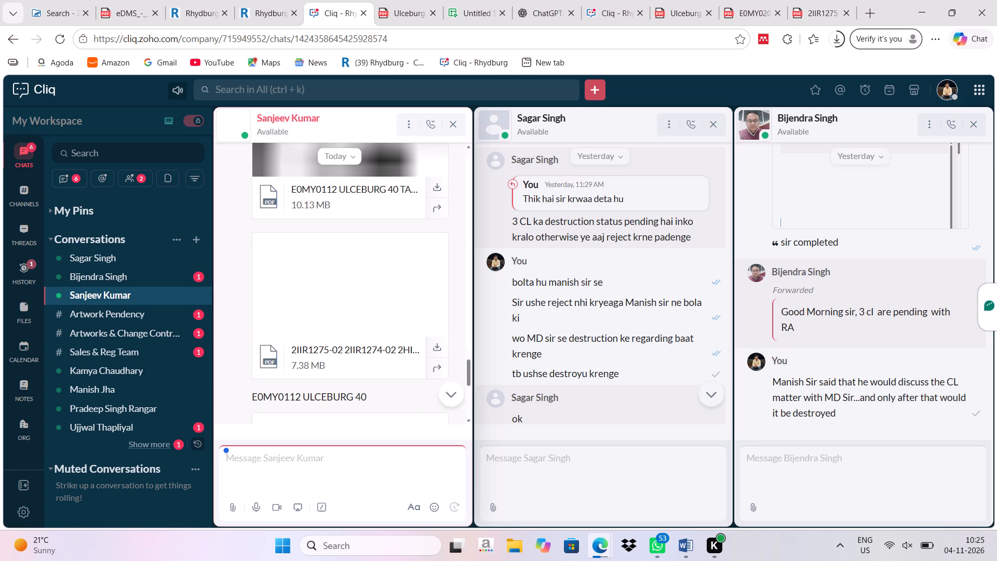
{"action": "scroll", "coordinate": [348, 299], "scroll_direction": "up", "scroll_amount": 1}
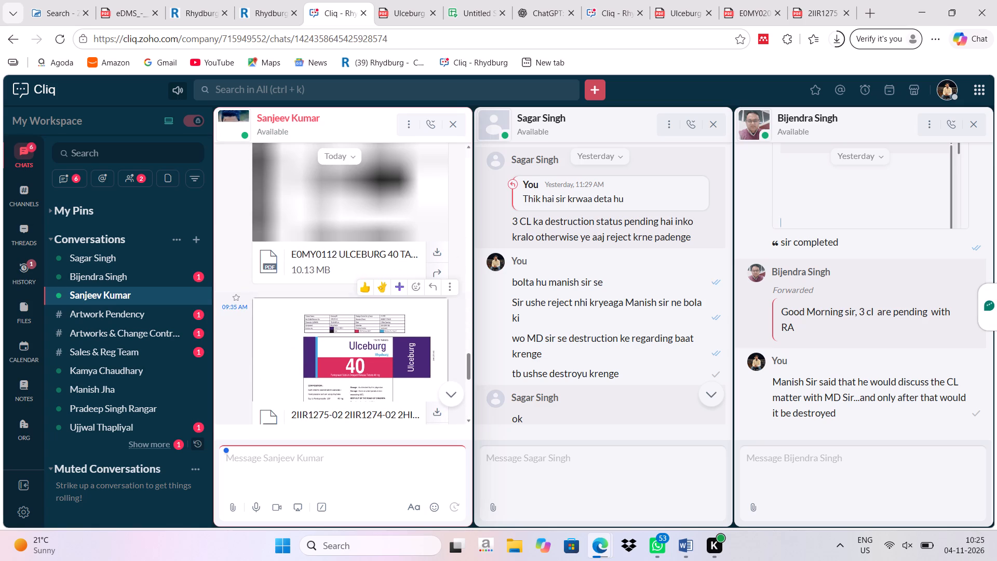
{"action": "scroll", "coordinate": [348, 246], "scroll_direction": "up", "scroll_amount": 4}
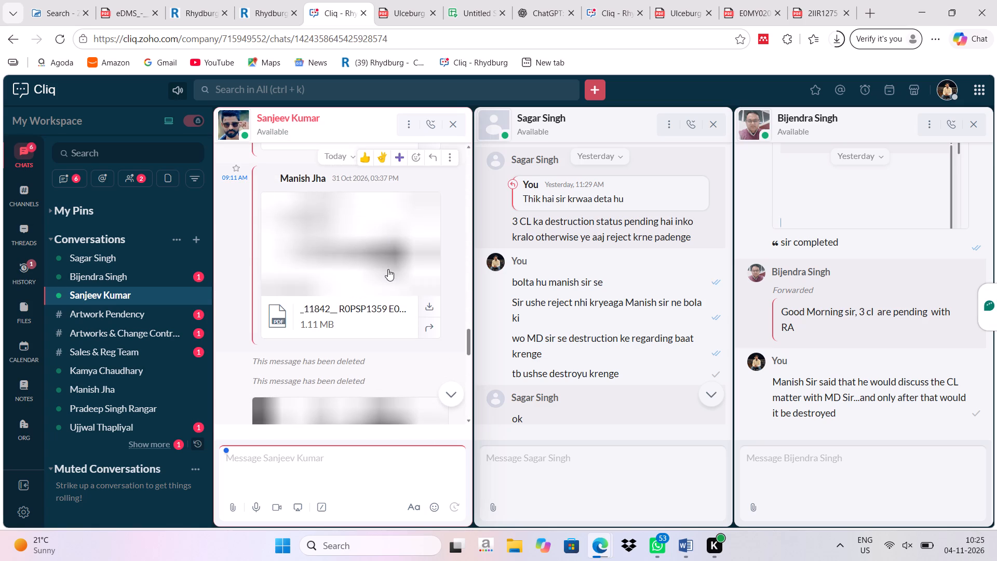
{"action": "scroll", "coordinate": [335, 284], "scroll_direction": "up", "scroll_amount": 1}
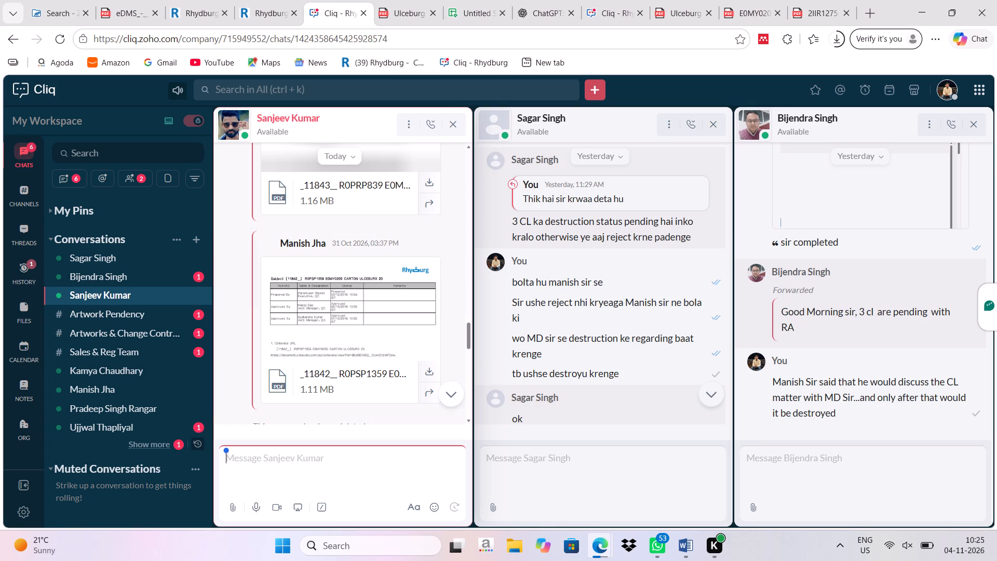
{"action": "scroll", "coordinate": [335, 284], "scroll_direction": "up", "scroll_amount": 7}
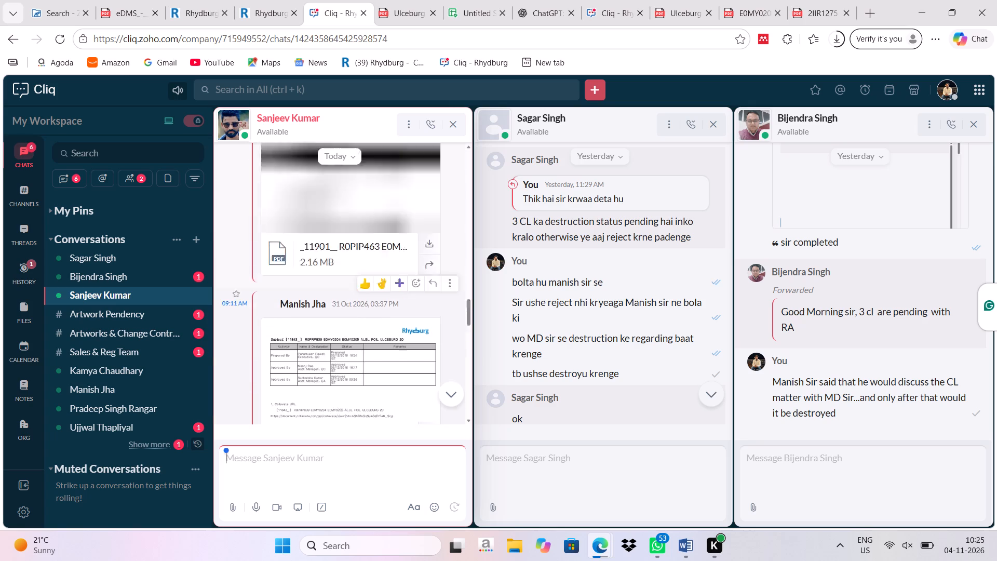
{"action": "scroll", "coordinate": [387, 325], "scroll_direction": "down", "scroll_amount": 1}
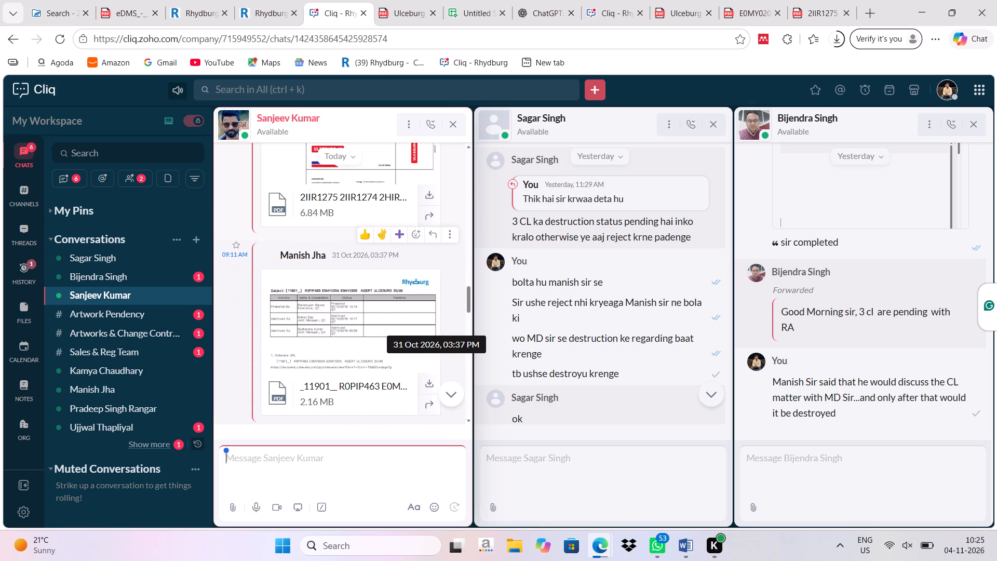
{"action": "scroll", "coordinate": [349, 350], "scroll_direction": "down", "scroll_amount": 1}
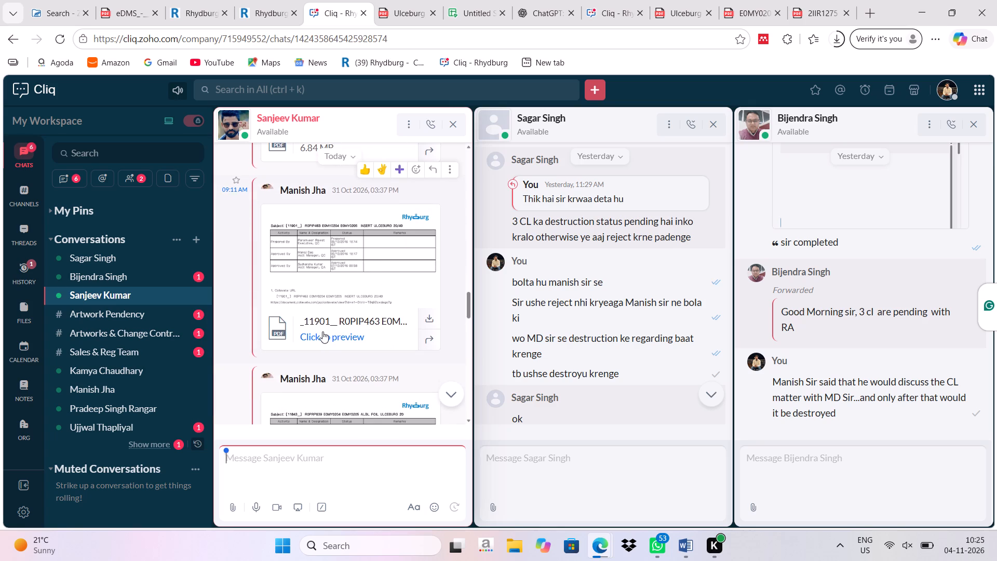
{"action": "left_click", "coordinate": [322, 332]}
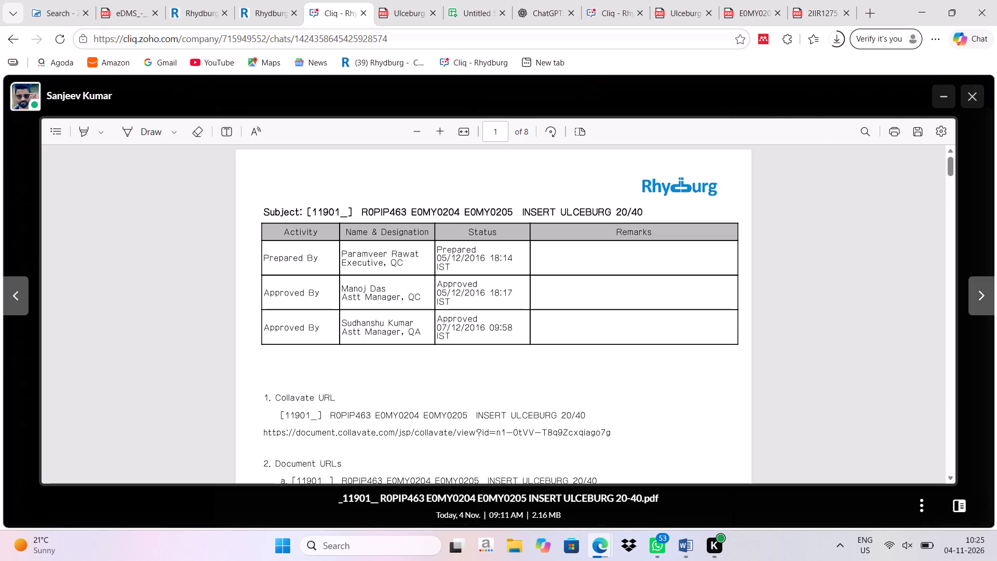
Minimise the current Edge window and Word, maximise the other Edge window, and open its Artwork spreadsheet.
{"action": "left_click", "coordinate": [452, 14]}
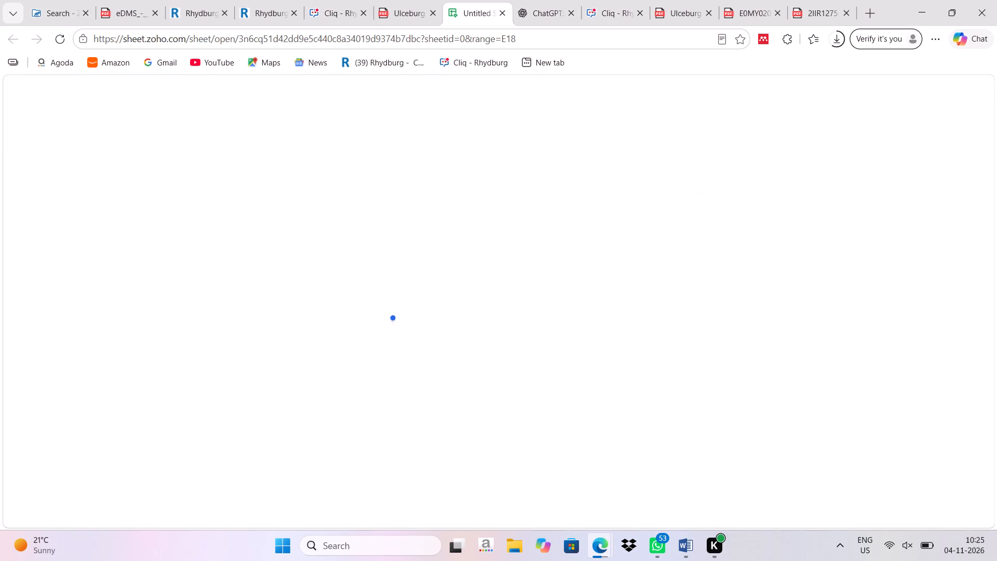
{"action": "left_click", "coordinate": [921, 12]}
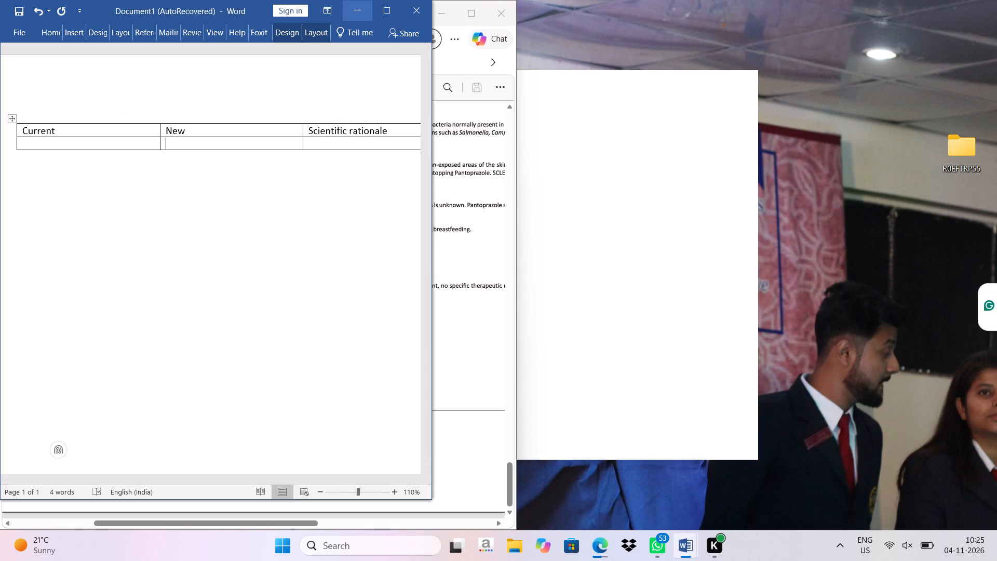
{"action": "left_click", "coordinate": [359, 6]}
{"action": "left_click", "coordinate": [469, 15]}
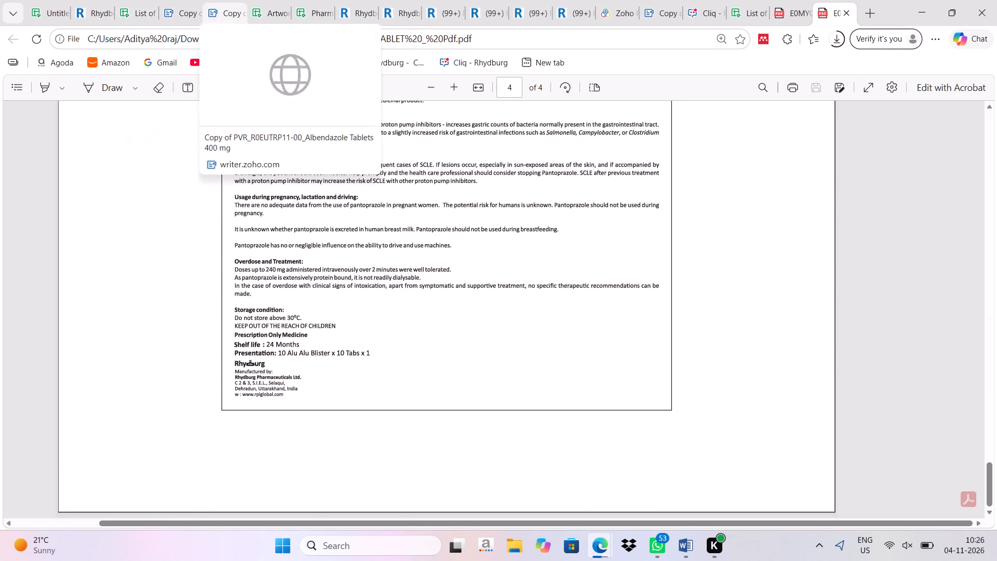
{"action": "left_click", "coordinate": [259, 8]}
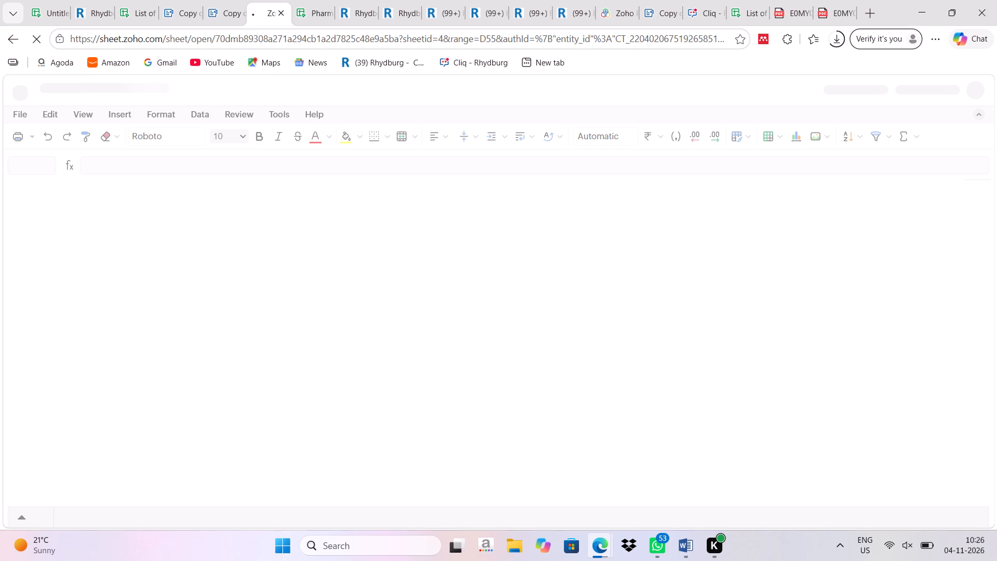
Check the download progress of the Ulceburg 20 e0uz 0118 _ Pdf (1).pdf file and dismiss the downloads list.
{"action": "left_click", "coordinate": [839, 37]}
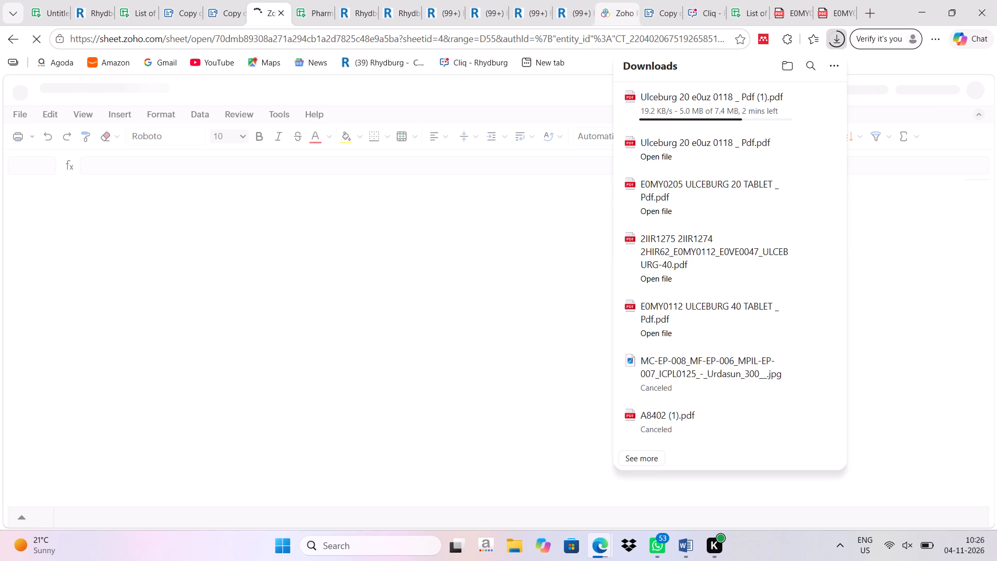
{"action": "left_click", "coordinate": [913, 58]}
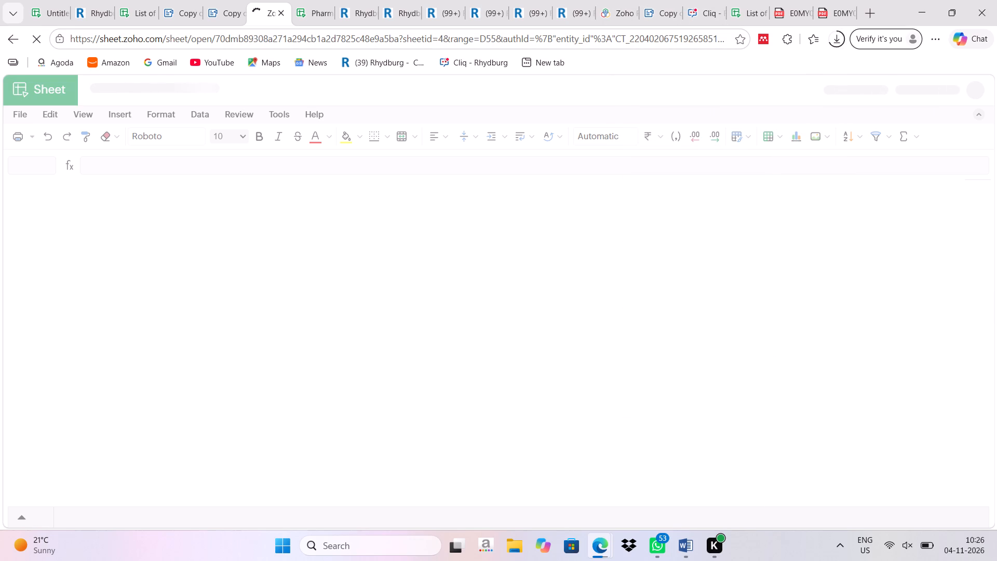
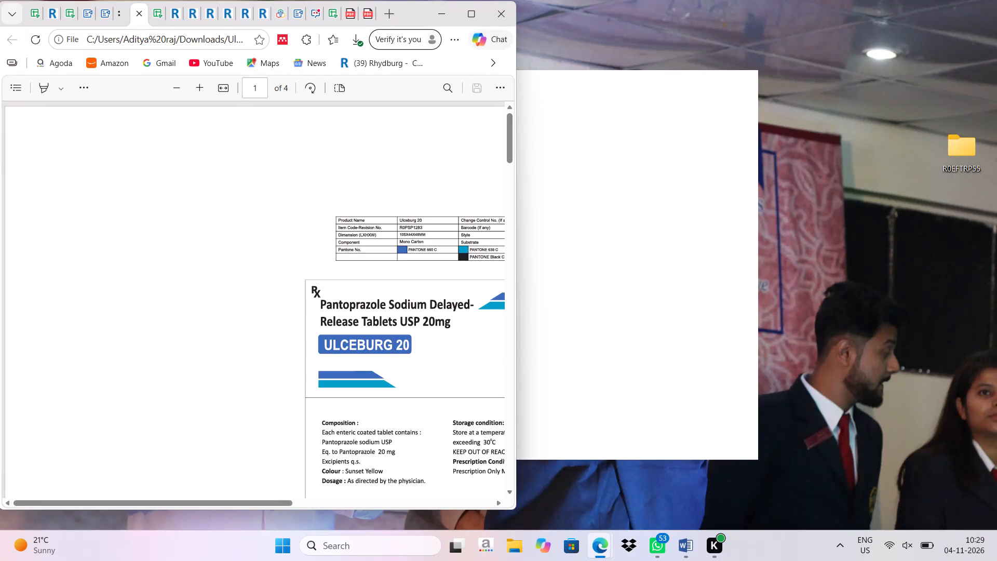
In the other Edge window, bring up the E0MY0205 ULCEBURG 20 TABLET PDF at the carton header table on page 1.
{"action": "left_click_drag", "start_coordinate": [402, 9], "coordinate": [402, 23]}
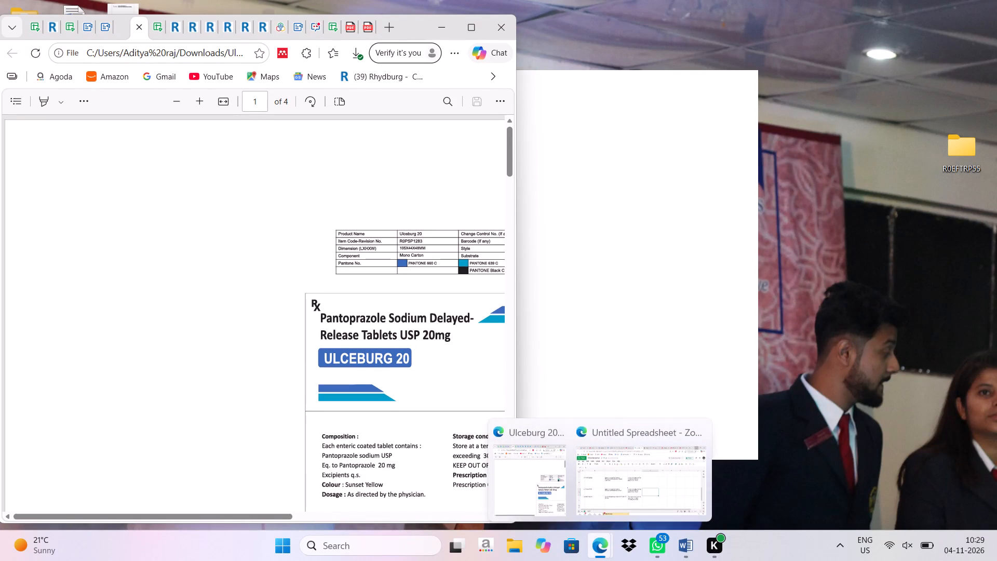
{"action": "left_click", "coordinate": [617, 492]}
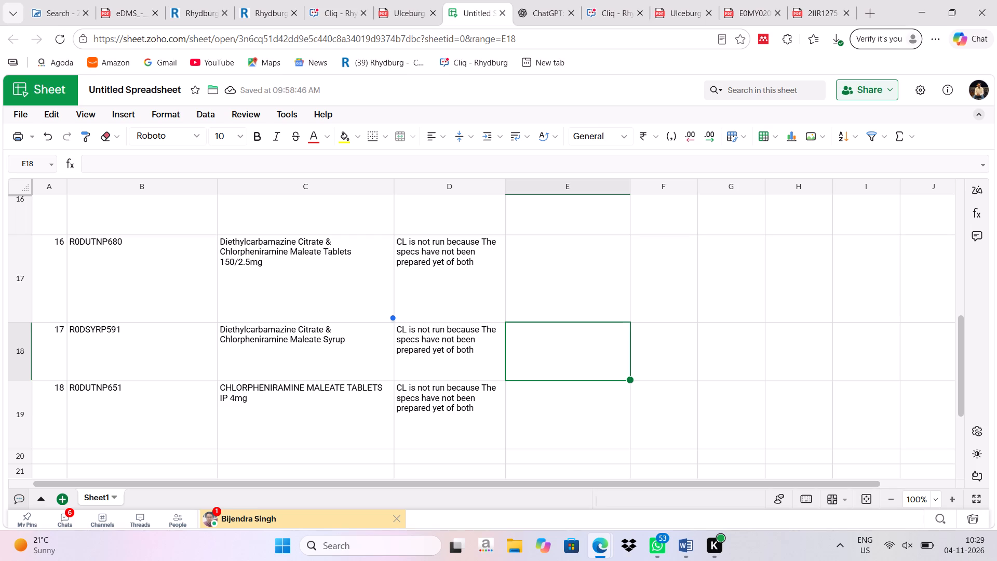
{"action": "left_click", "coordinate": [810, 6]}
{"action": "left_click", "coordinate": [771, 7]}
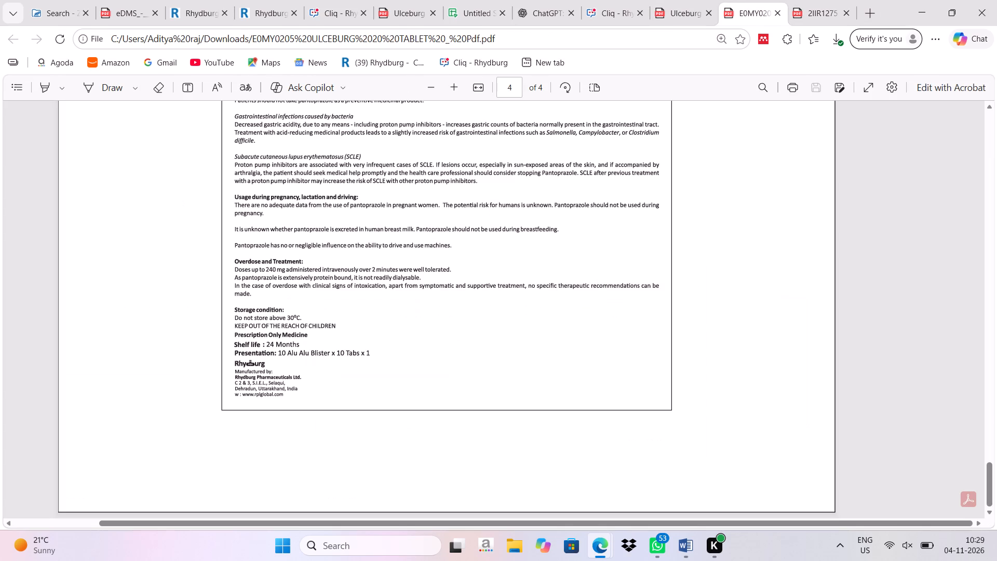
{"action": "scroll", "coordinate": [750, 137], "scroll_direction": "up", "scroll_amount": 9}
{"action": "scroll", "coordinate": [690, 198], "scroll_direction": "up", "scroll_amount": 10}
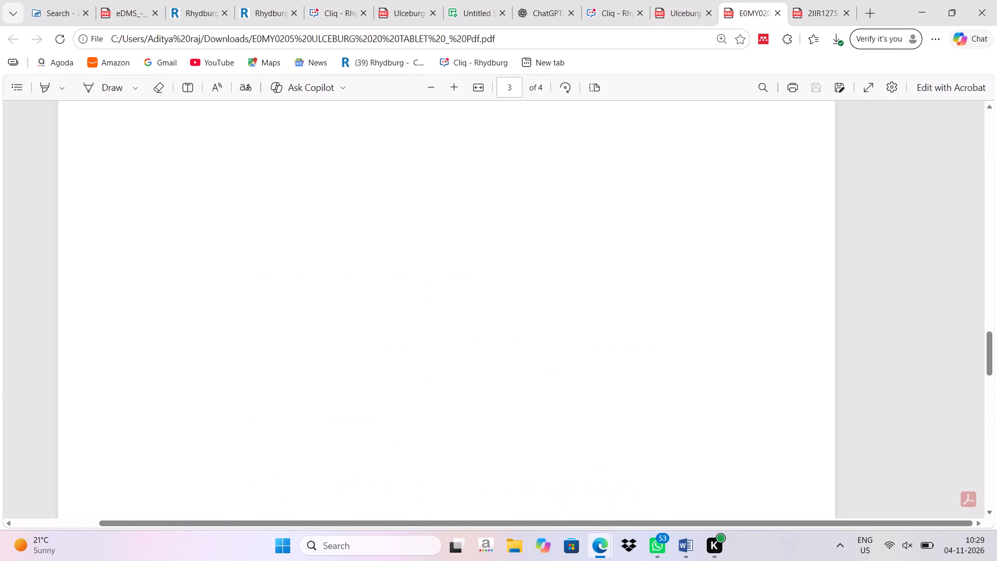
{"action": "scroll", "coordinate": [690, 198], "scroll_direction": "up", "scroll_amount": 10}
{"action": "scroll", "coordinate": [690, 198], "scroll_direction": "up", "scroll_amount": 20}
{"action": "scroll", "coordinate": [690, 198], "scroll_direction": "up", "scroll_amount": 13}
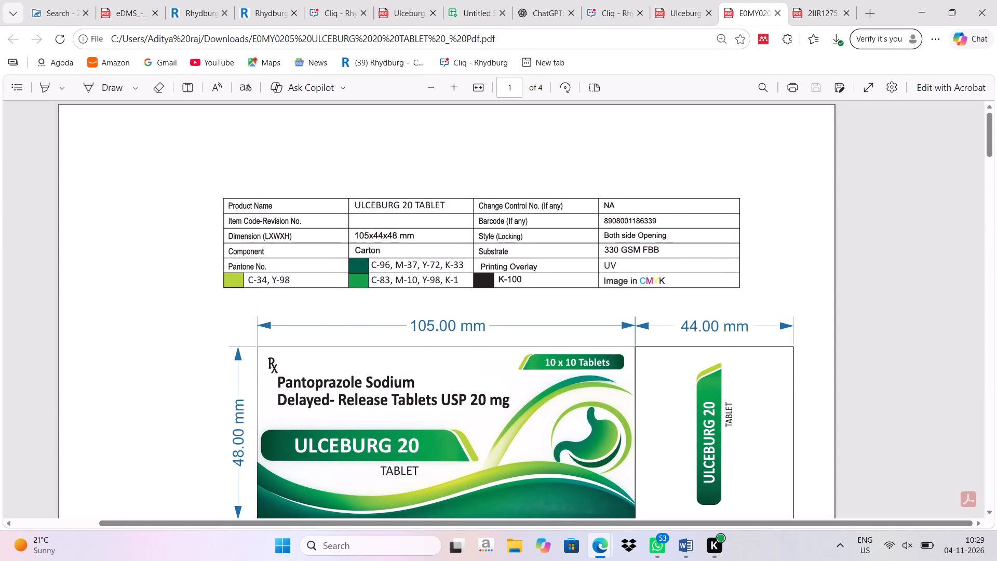
{"action": "scroll", "coordinate": [690, 198], "scroll_direction": "up", "scroll_amount": 4}
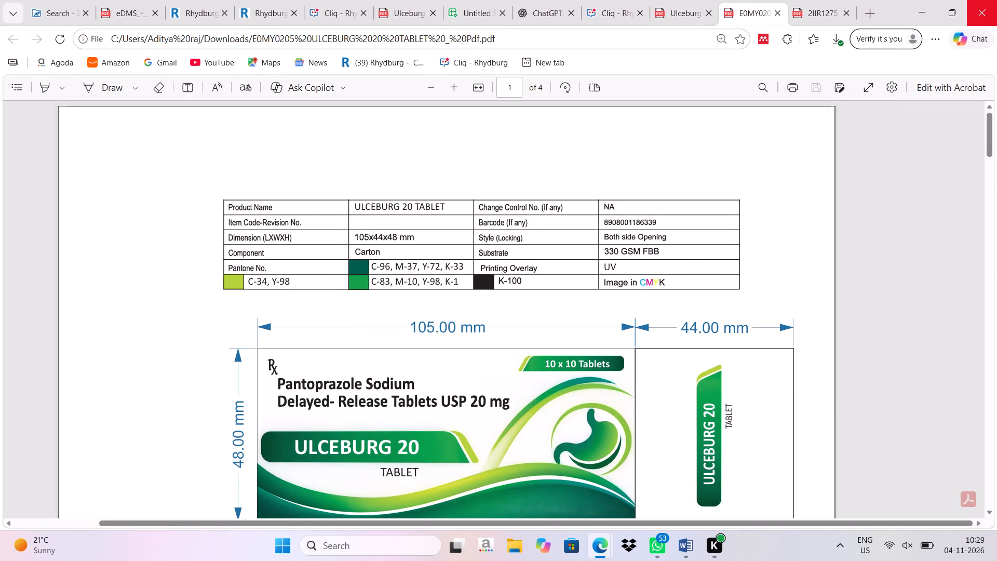
Place the two Edge windows side by side, with the R0PSP1283 and new carton artworks' header tables in view for comparison.
{"action": "left_click", "coordinate": [947, 10]}
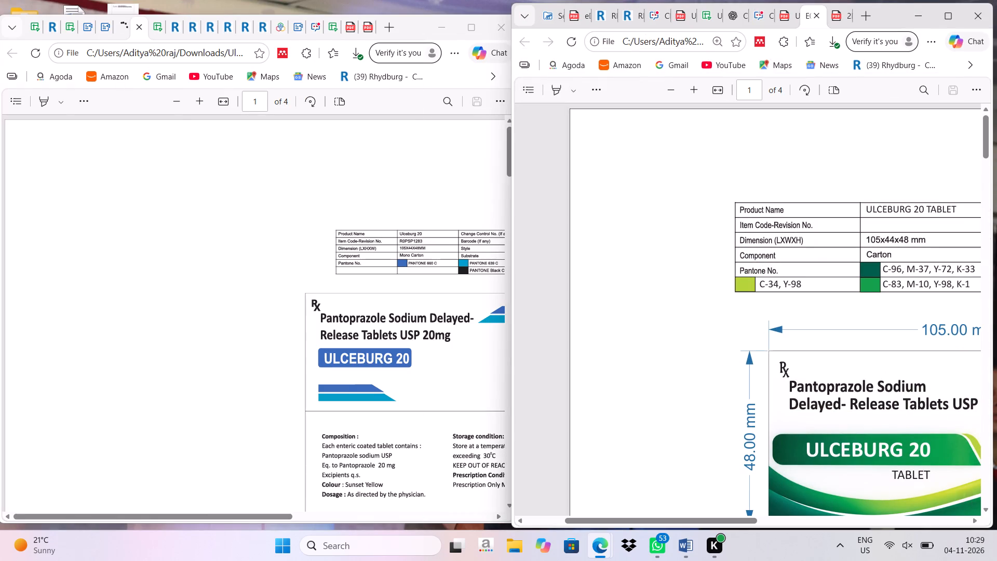
{"action": "left_click_drag", "start_coordinate": [423, 31], "coordinate": [420, 12]}
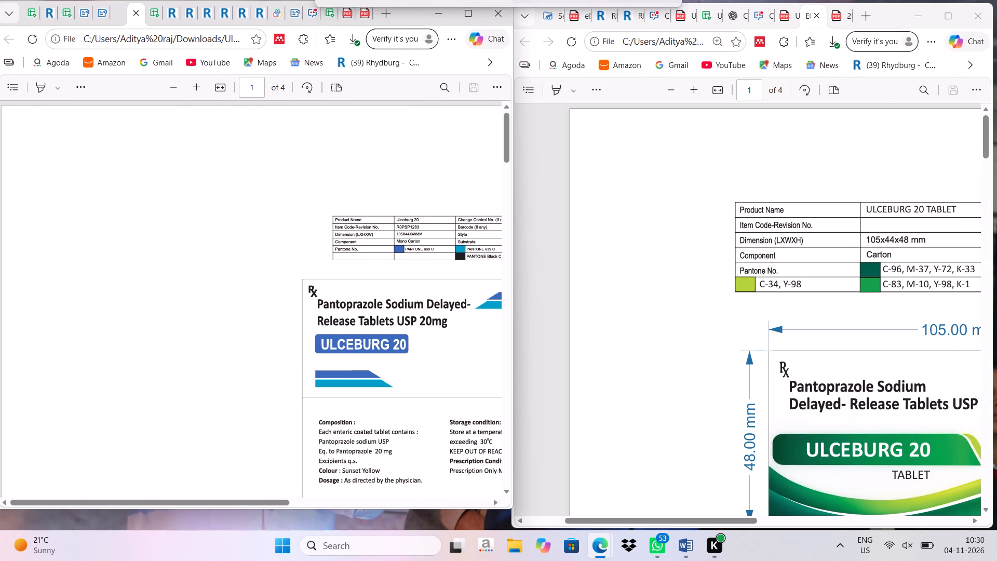
{"action": "scroll", "coordinate": [372, 276], "scroll_direction": "left", "scroll_amount": 6}
{"action": "scroll", "coordinate": [372, 276], "scroll_direction": "right", "scroll_amount": 1}
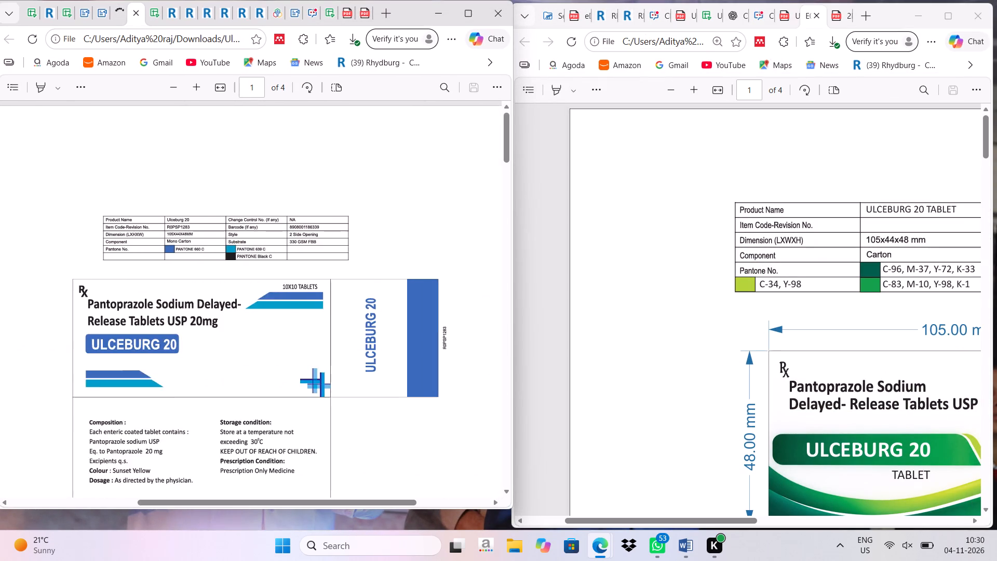
{"action": "scroll", "coordinate": [383, 272], "scroll_direction": "right", "scroll_amount": 5}
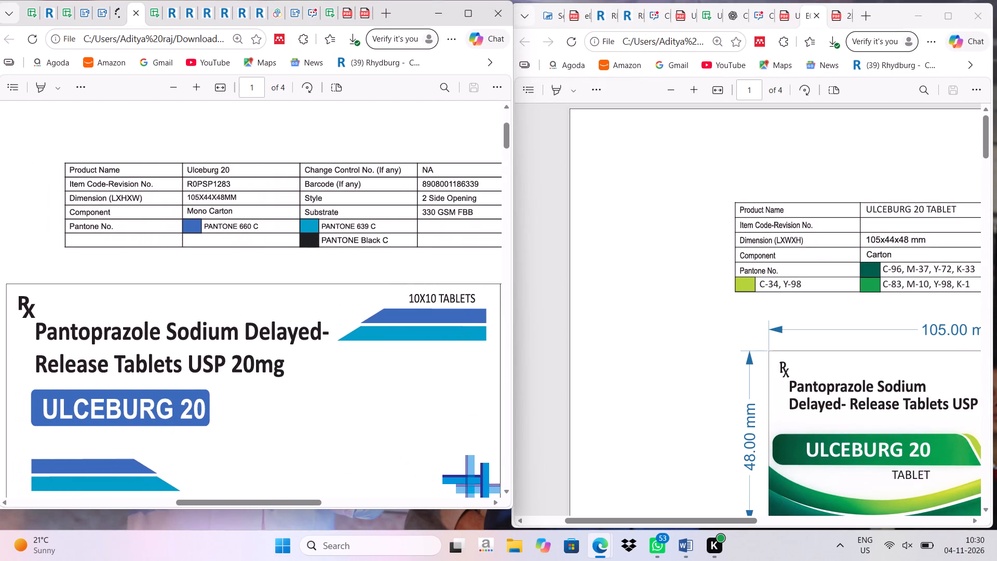
{"action": "scroll", "coordinate": [853, 335], "scroll_direction": "left", "scroll_amount": 2}
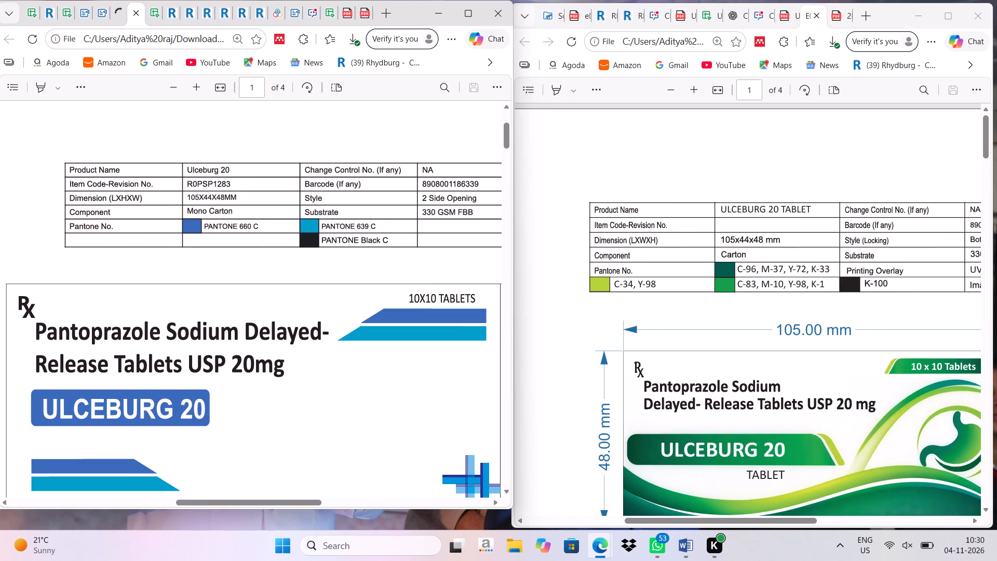
{"action": "scroll", "coordinate": [853, 335], "scroll_direction": "left", "scroll_amount": 1}
{"action": "scroll", "coordinate": [853, 335], "scroll_direction": "down", "scroll_amount": 1}
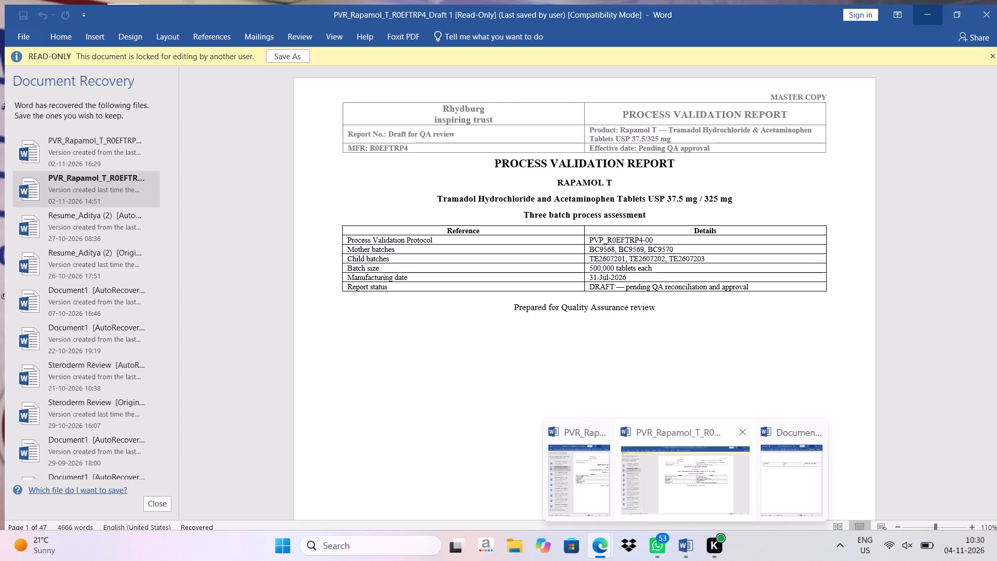
Bring up Document1 in Word beside the R0PSP1283 artwork and enter "R0PSP1283-00 CARTON" in the empty cell under Current.
{"action": "left_click", "coordinate": [769, 489]}
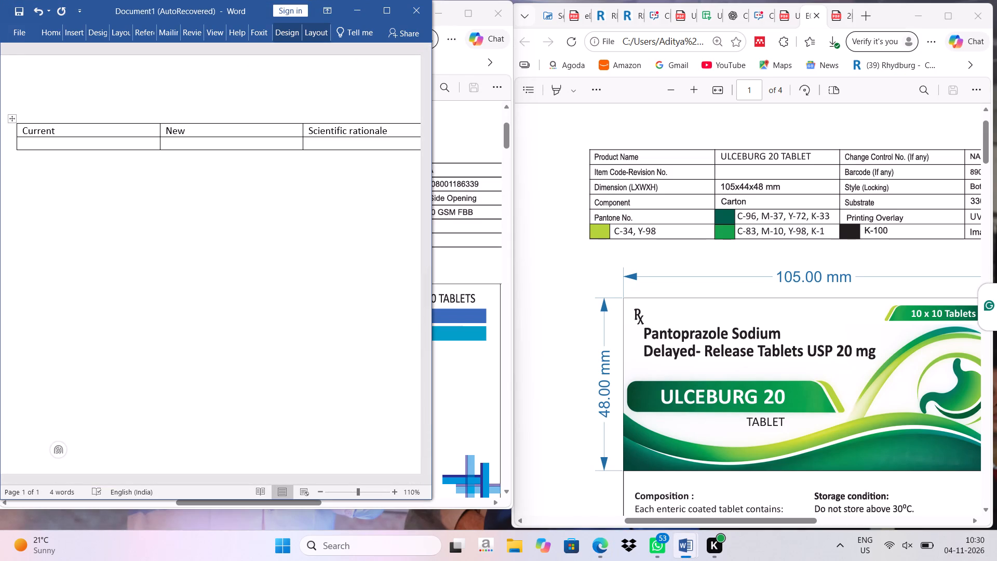
{"action": "left_click_drag", "start_coordinate": [111, 10], "coordinate": [645, 37]}
{"action": "left_click", "coordinate": [588, 173]}
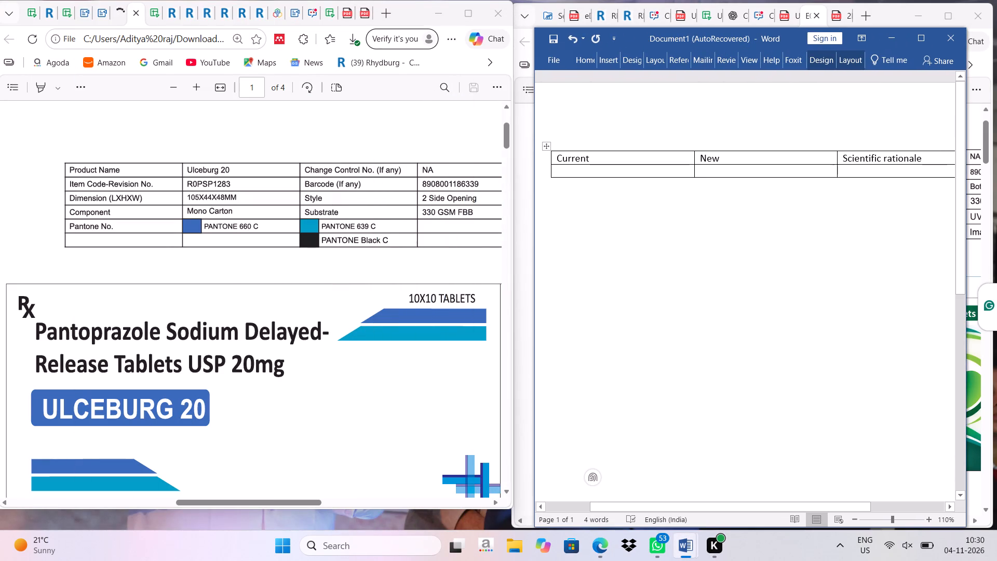
{"action": "type", "text": "R0"}
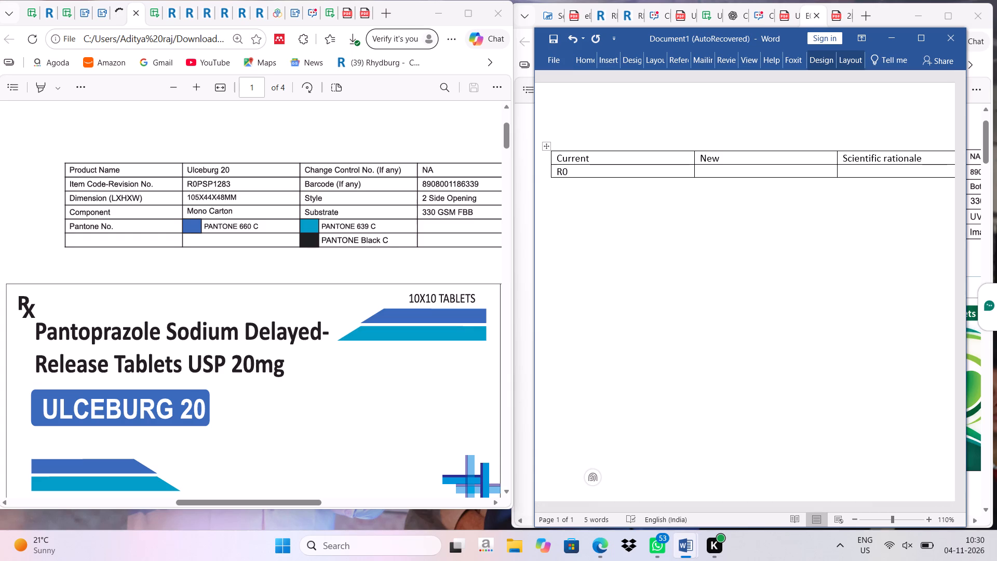
{"action": "type", "text": "PSP"}
{"action": "type", "text": "1283"}
{"action": "type", "text": "-00"}
{"action": "key", "text": "space"}
{"action": "type", "text": "CARTON"}
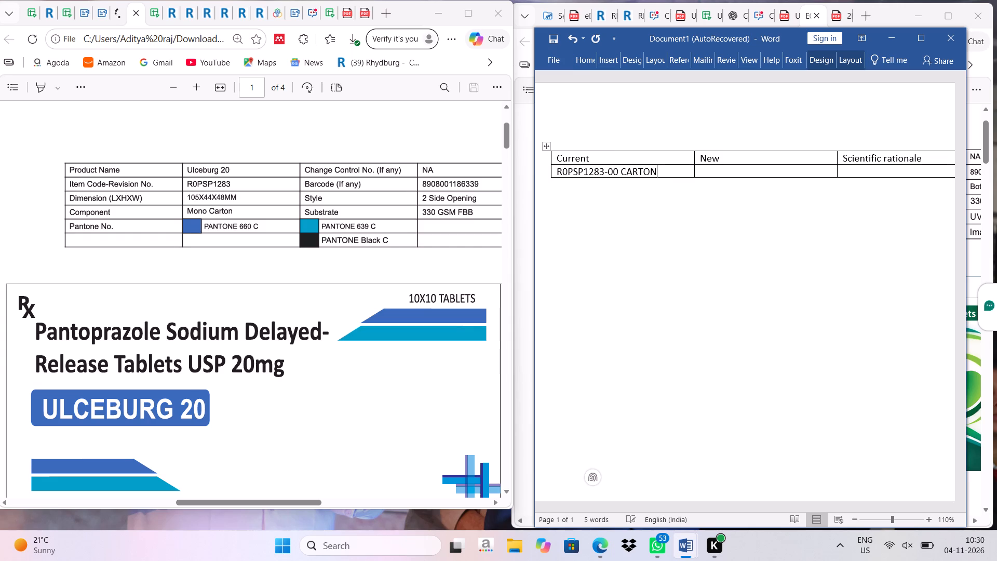
Below a blank line in the Current cell, add "1.In the header part the product name is mention as Ulceburg 20".
{"action": "key", "text": "Return"}
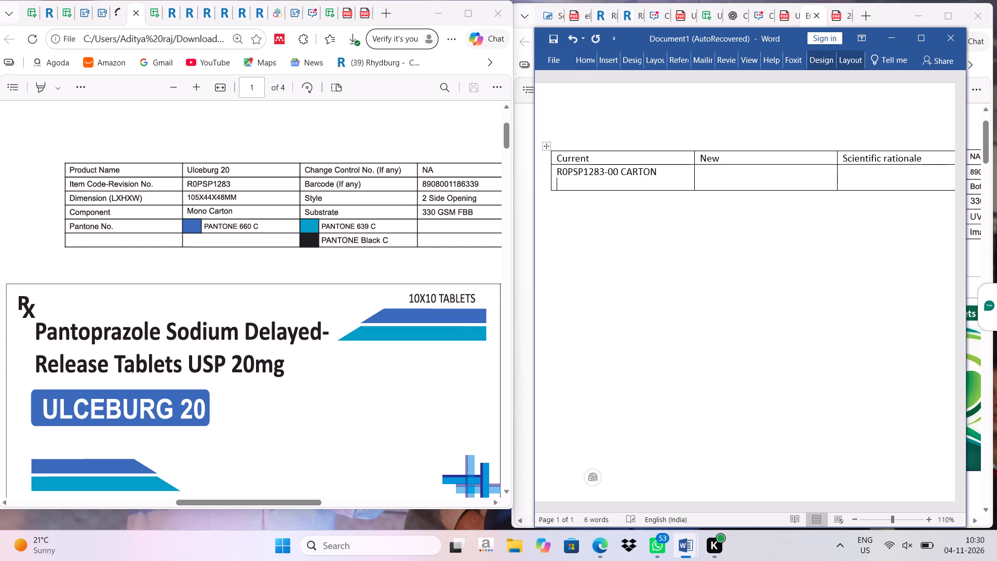
{"action": "key", "text": "Return"}
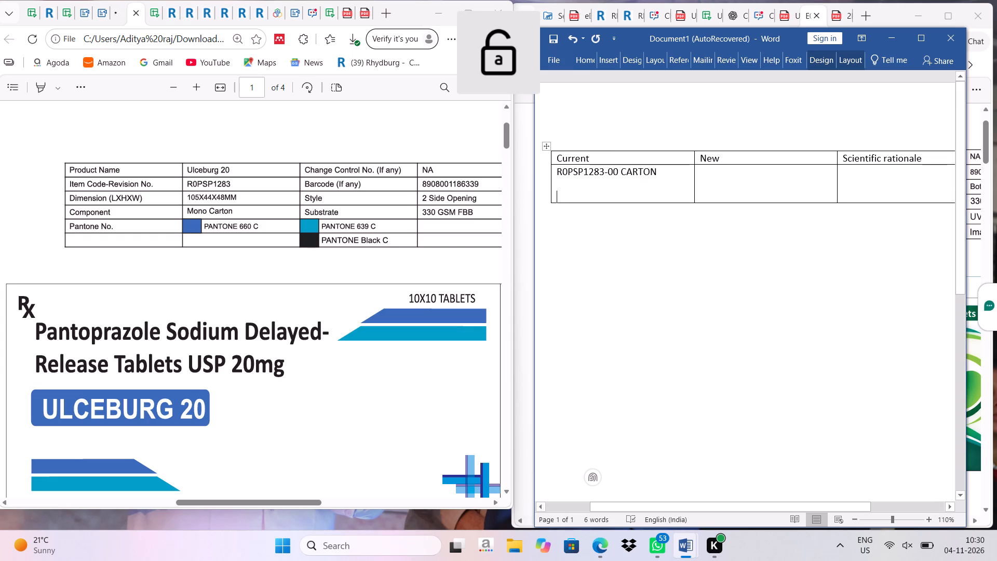
{"action": "key", "text": "shift+i"}
{"action": "key", "text": "BackSpace"}
{"action": "key", "text": "BackSpace"}
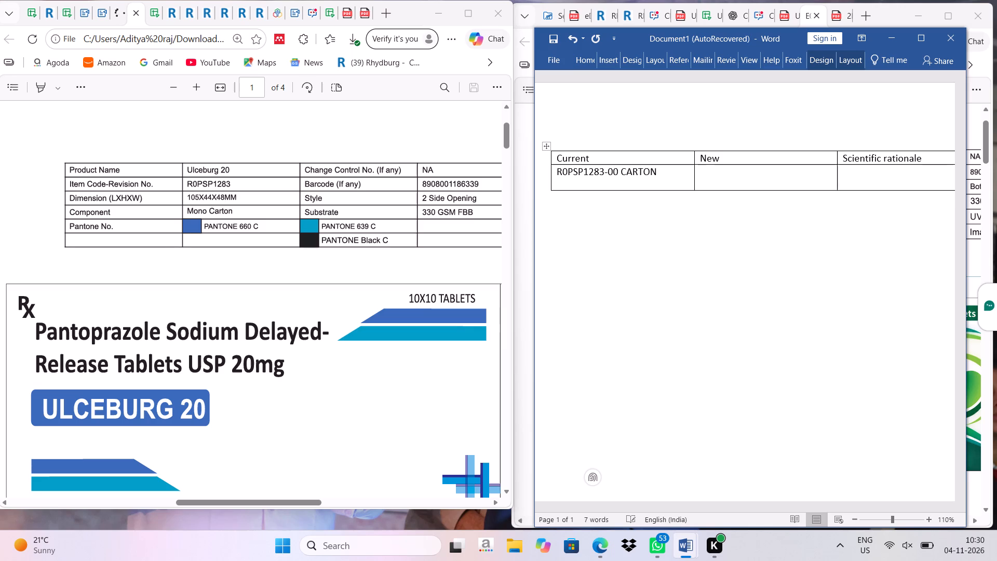
{"action": "key", "text": "Return"}
{"action": "type", "text": "1."}
{"action": "type", "text": "In the header"}
{"action": "key", "text": "space"}
{"action": "type", "text": "pa"}
{"action": "type", "text": "rt"}
{"action": "key", "text": "space"}
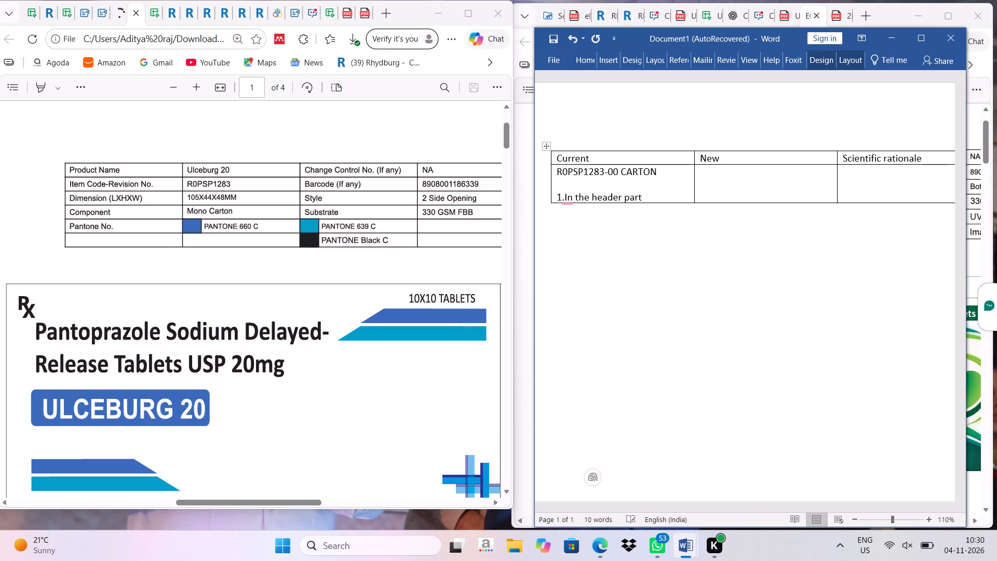
{"action": "type", "text": "the product name is mention as"}
{"action": "key", "text": "space"}
{"action": "type", "text": "Ulce"}
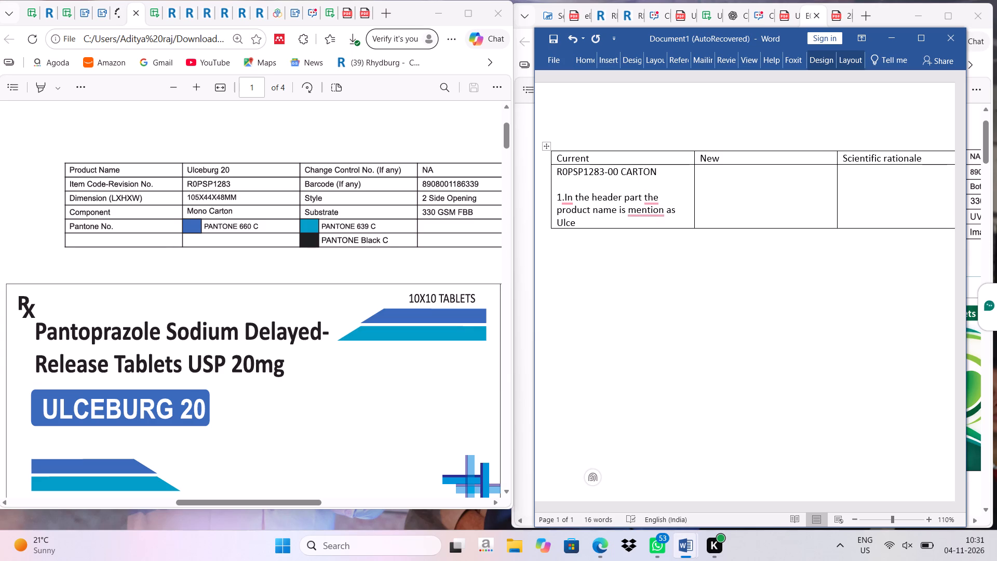
{"action": "type", "text": "burg"}
{"action": "key", "text": "space"}
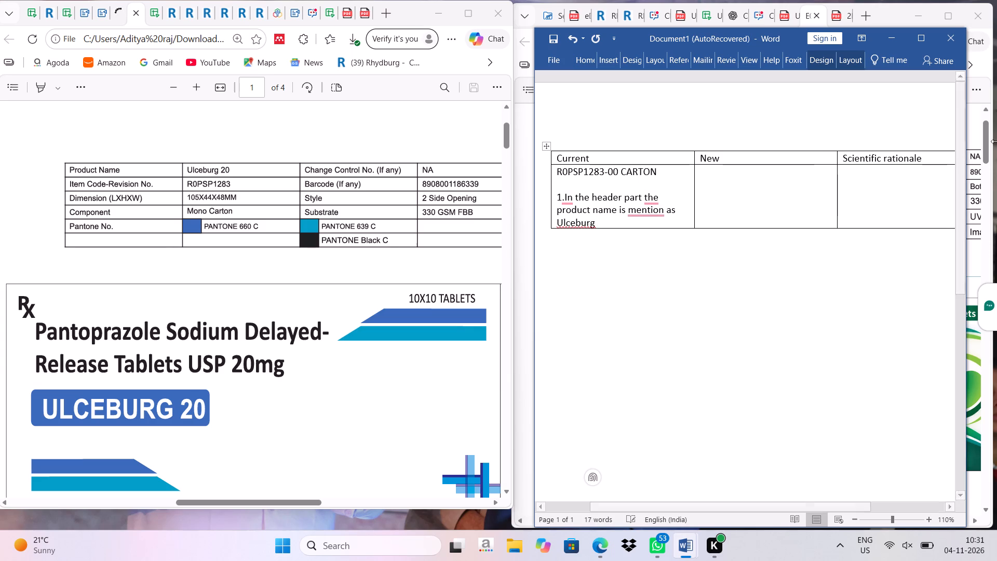
{"action": "type", "text": "20"}
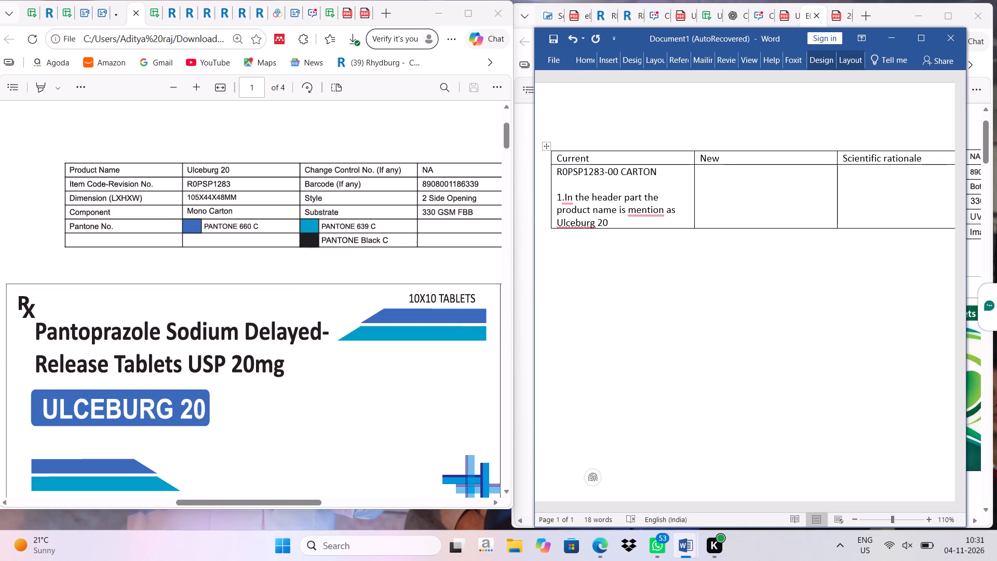
Below a blank line in the Current cell, add "2.The pamtone no mention is PANTONE 660 C,PANTONE 639 C, PANTONE Black C".
{"action": "key", "text": "Return"}
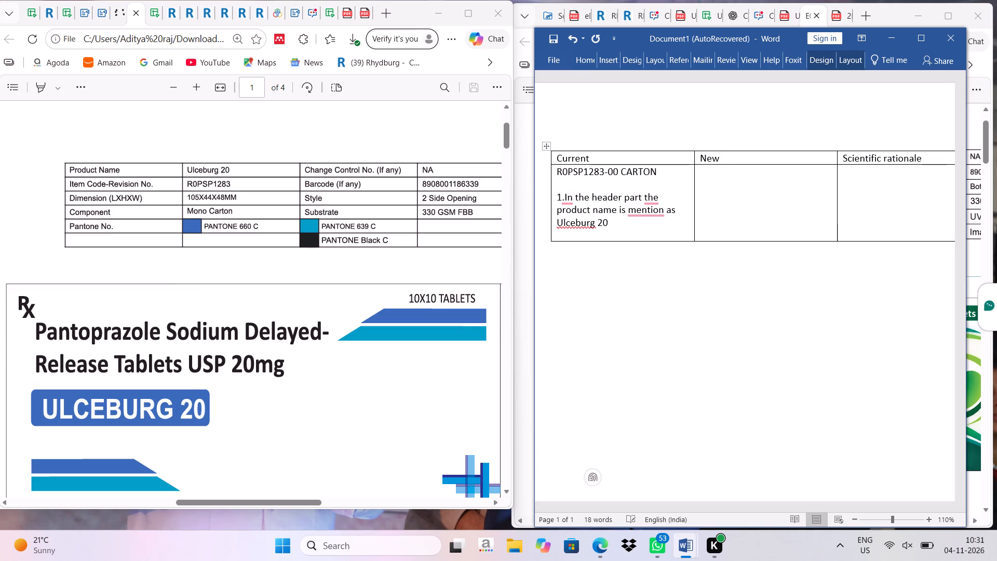
{"action": "key", "text": "Return"}
{"action": "type", "text": "2."}
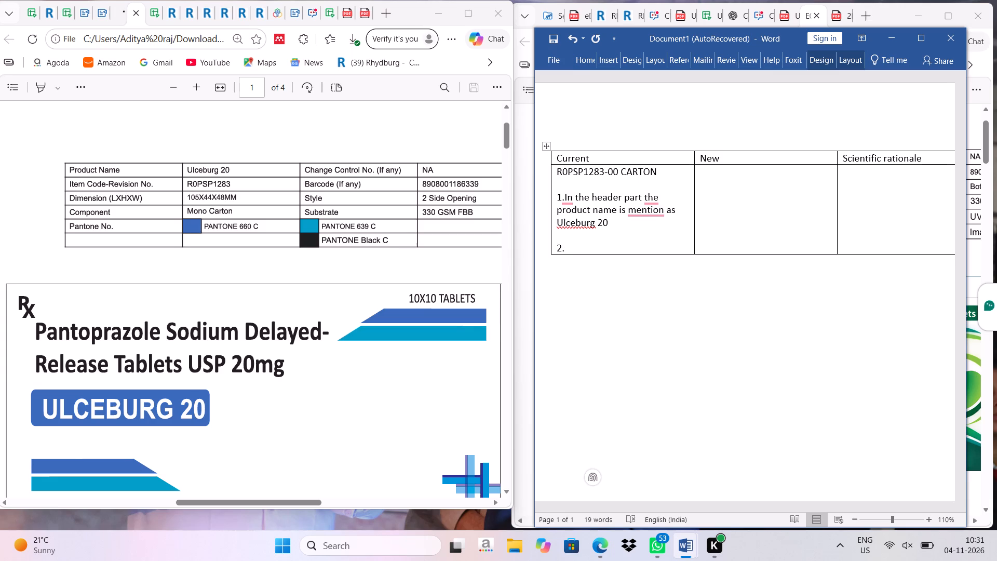
{"action": "type", "text": "The"}
{"action": "key", "text": "space"}
{"action": "type", "text": "pam"}
{"action": "type", "text": "tone no mention is"}
{"action": "key", "text": "space"}
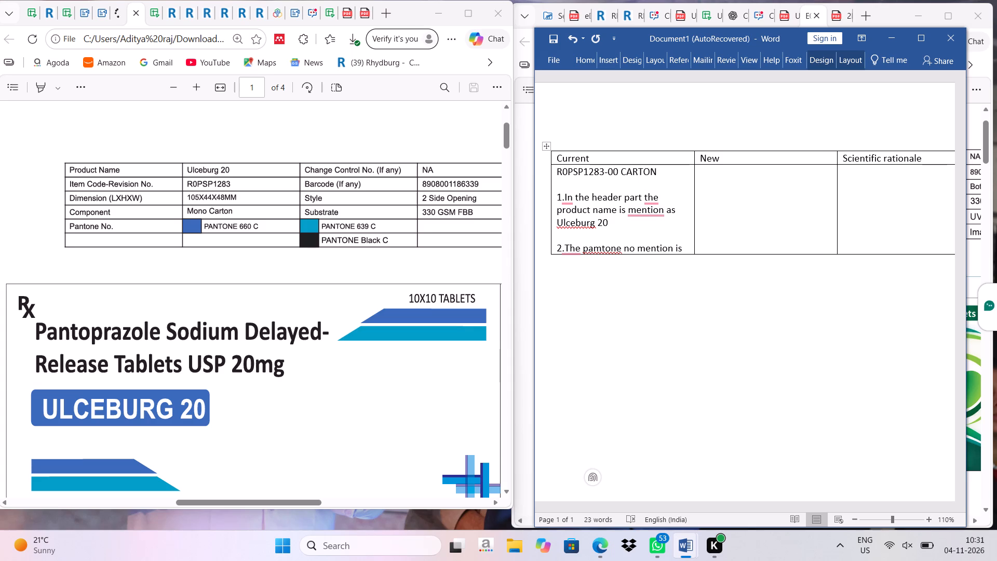
{"action": "type", "text": "PANTONE"}
{"action": "key", "text": "space"}
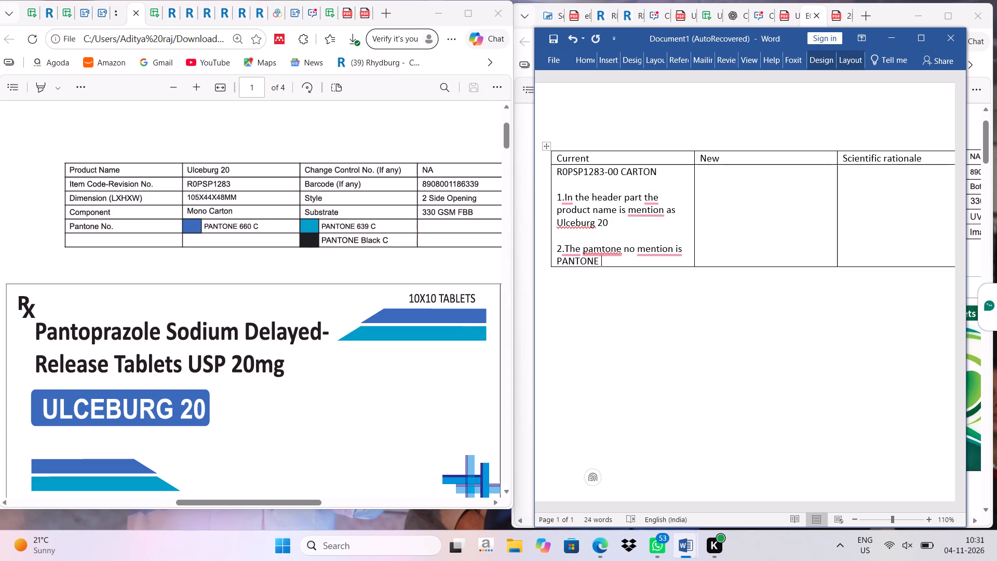
{"action": "type", "text": "660"}
{"action": "key", "text": "space"}
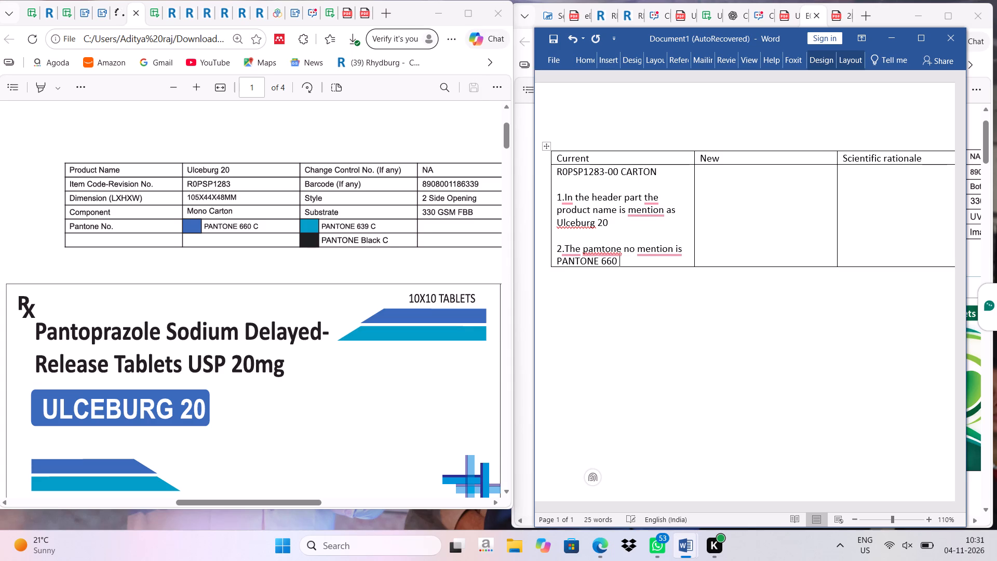
{"action": "type", "text": "C"}
{"action": "key", "text": "comma"}
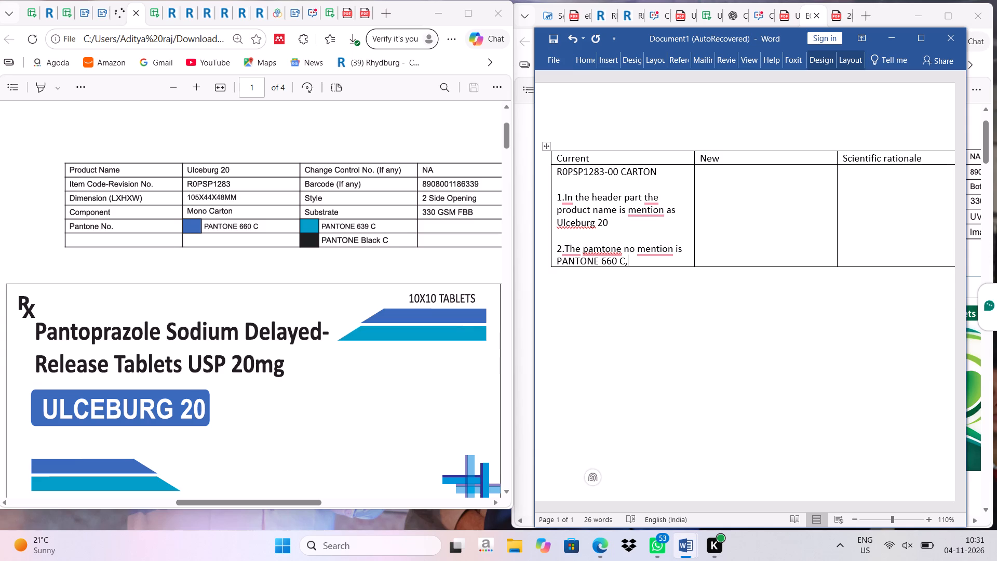
{"action": "type", "text": "PANTONE"}
{"action": "key", "text": "space"}
{"action": "type", "text": "639"}
{"action": "key", "text": "space"}
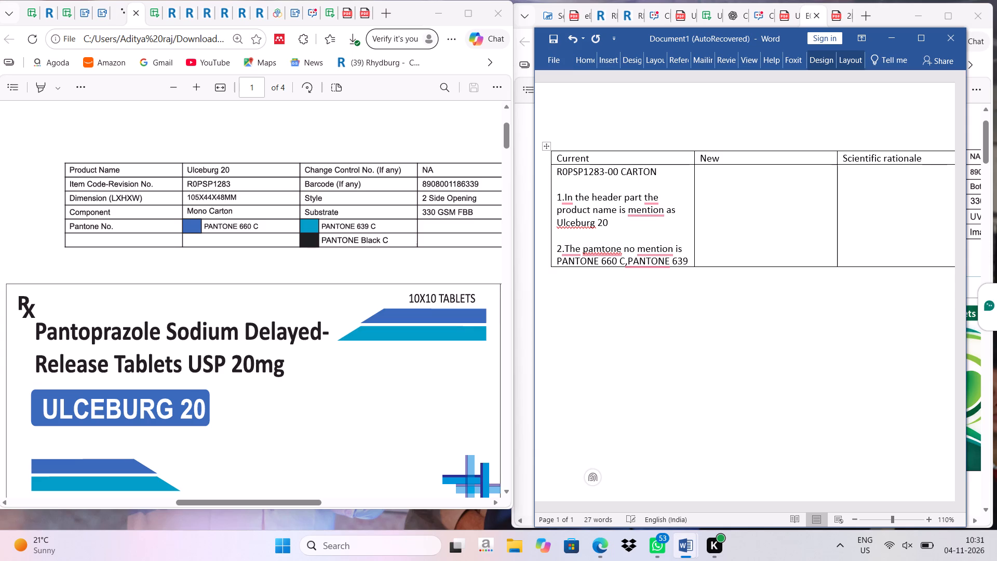
{"action": "type", "text": "C,"}
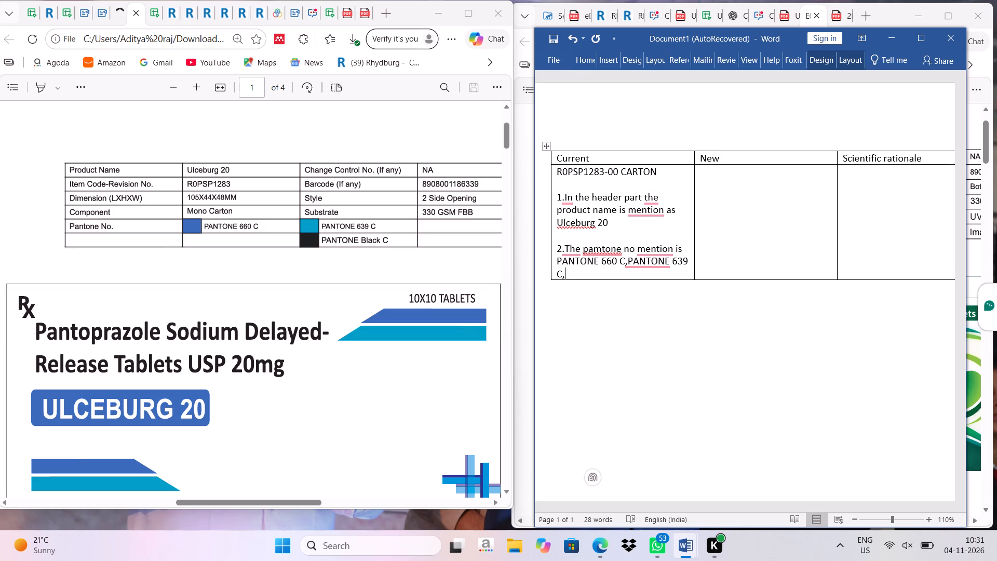
{"action": "key", "text": "space"}
{"action": "type", "text": "PA"}
{"action": "type", "text": "NTONE"}
{"action": "key", "text": "space"}
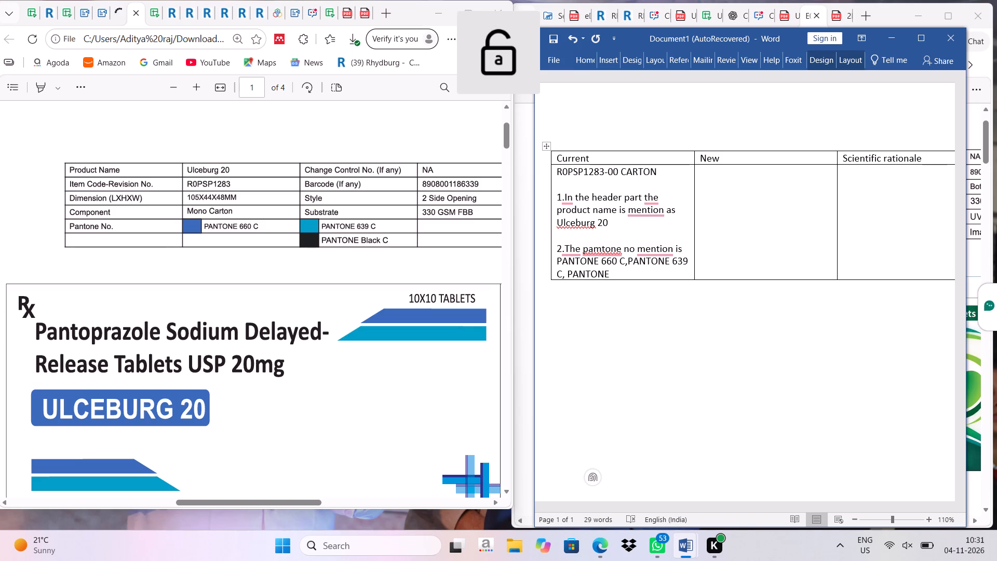
{"action": "type", "text": "Black"}
{"action": "key", "text": "space"}
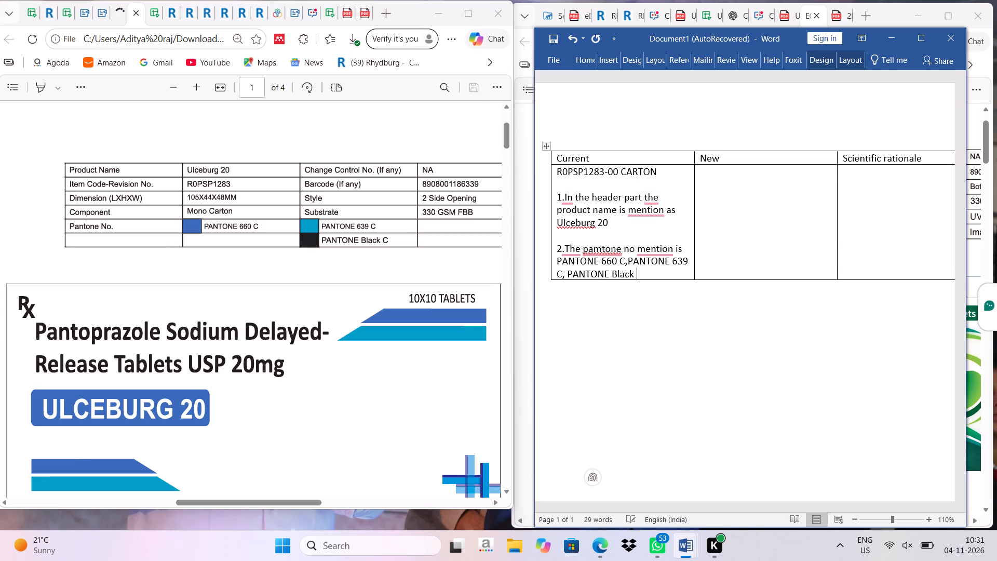
{"action": "key", "text": "shift+c"}
Move Word out of the way and compare the two cartons' header tables, front panels, composition and storage condition text.
{"action": "left_click", "coordinate": [886, 34]}
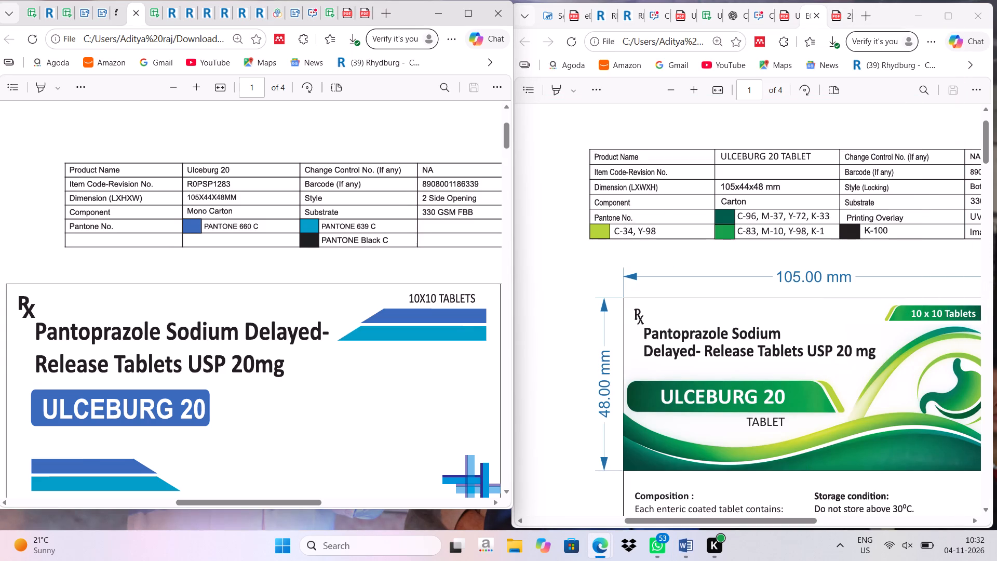
{"action": "scroll", "coordinate": [898, 308], "scroll_direction": "left", "scroll_amount": 3}
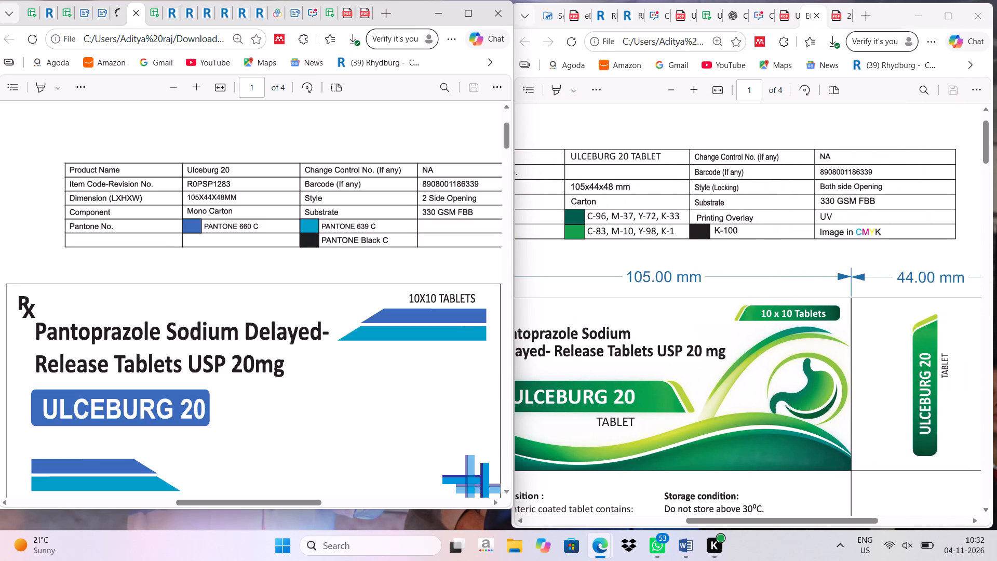
{"action": "scroll", "coordinate": [853, 389], "scroll_direction": "down", "scroll_amount": 1}
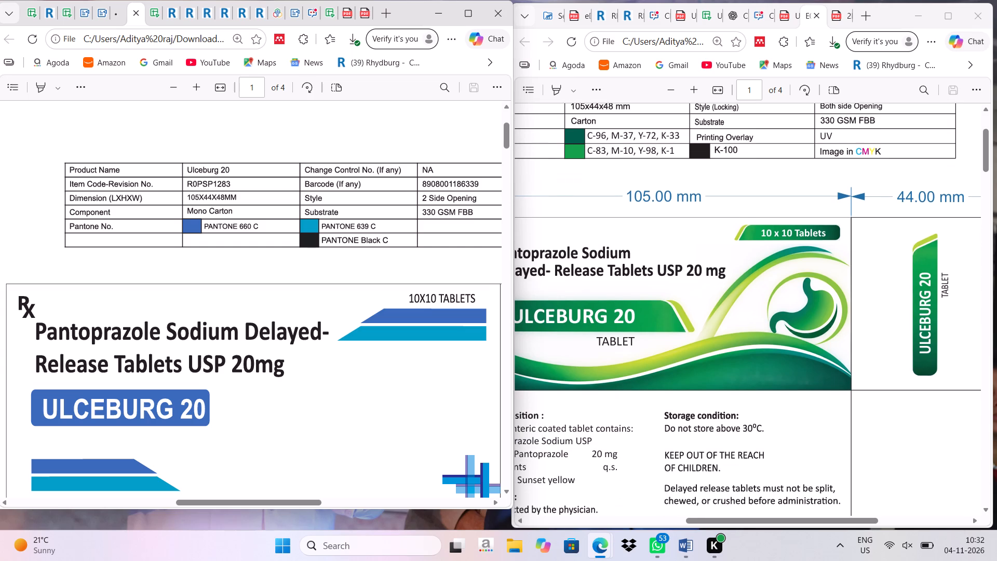
{"action": "scroll", "coordinate": [853, 389], "scroll_direction": "up", "scroll_amount": 1}
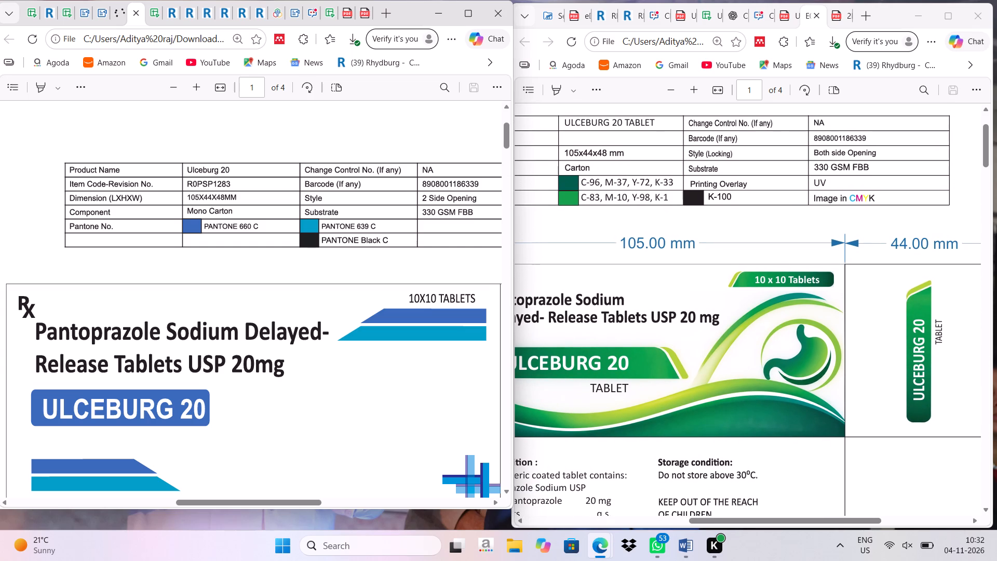
{"action": "scroll", "coordinate": [771, 367], "scroll_direction": "right", "scroll_amount": 5}
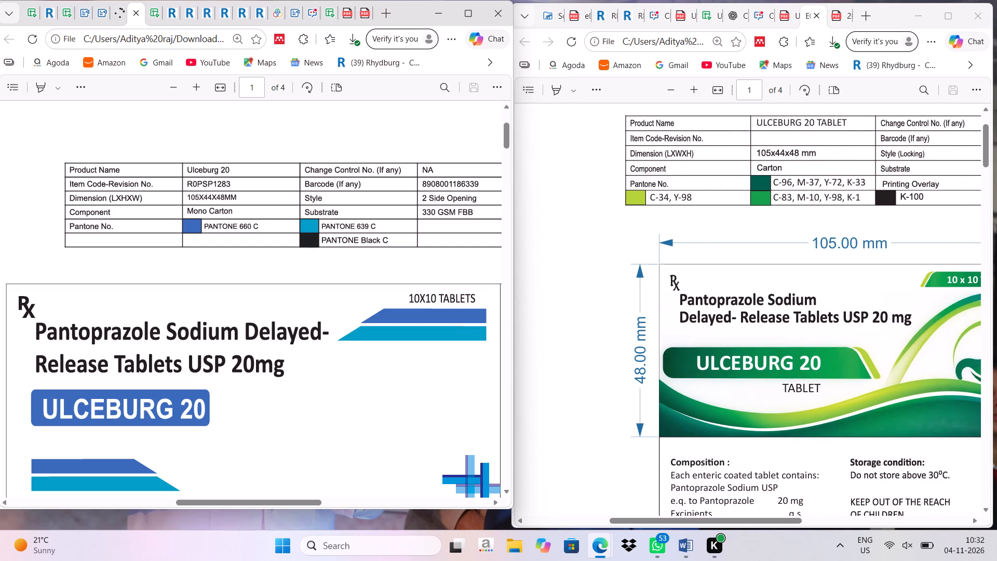
{"action": "scroll", "coordinate": [753, 381], "scroll_direction": "down", "scroll_amount": 2}
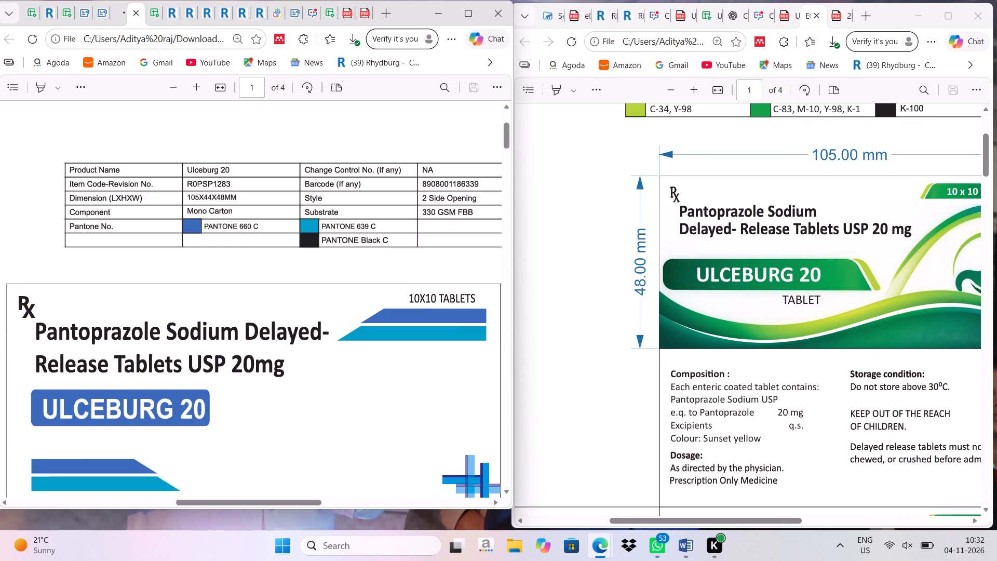
{"action": "scroll", "coordinate": [339, 432], "scroll_direction": "down", "scroll_amount": 3}
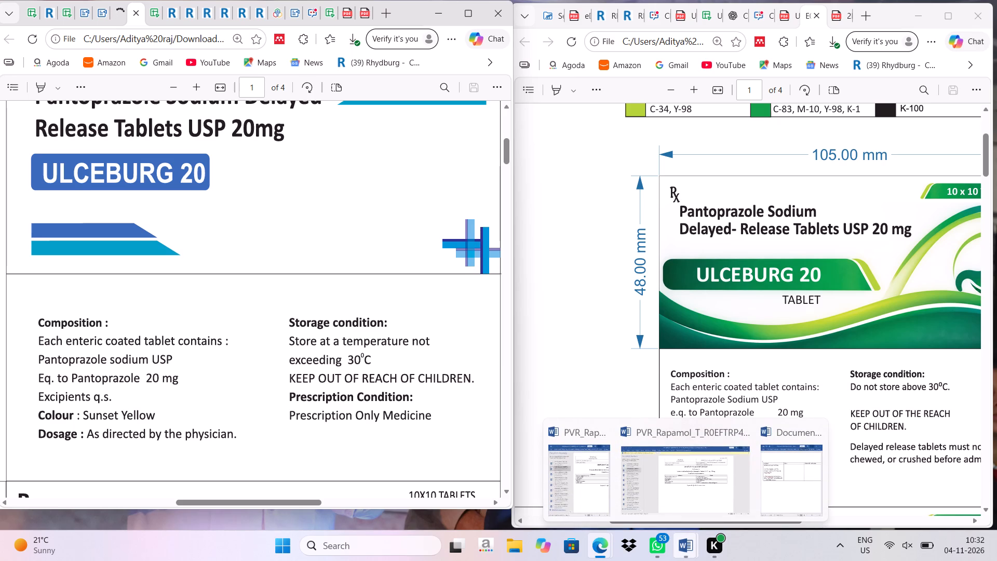
Return to Document1 in Word and, below a blank line in the Current cell, add "3.In Storage condition it is mention as Store at a temperature not".
{"action": "left_click", "coordinate": [769, 504]}
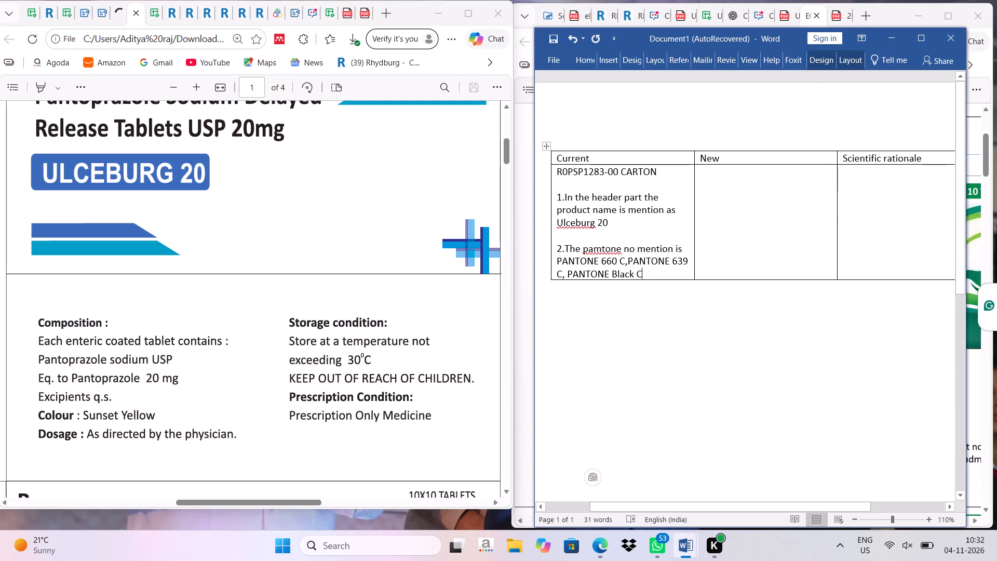
{"action": "key", "text": "Return"}
{"action": "key", "text": "Return"}
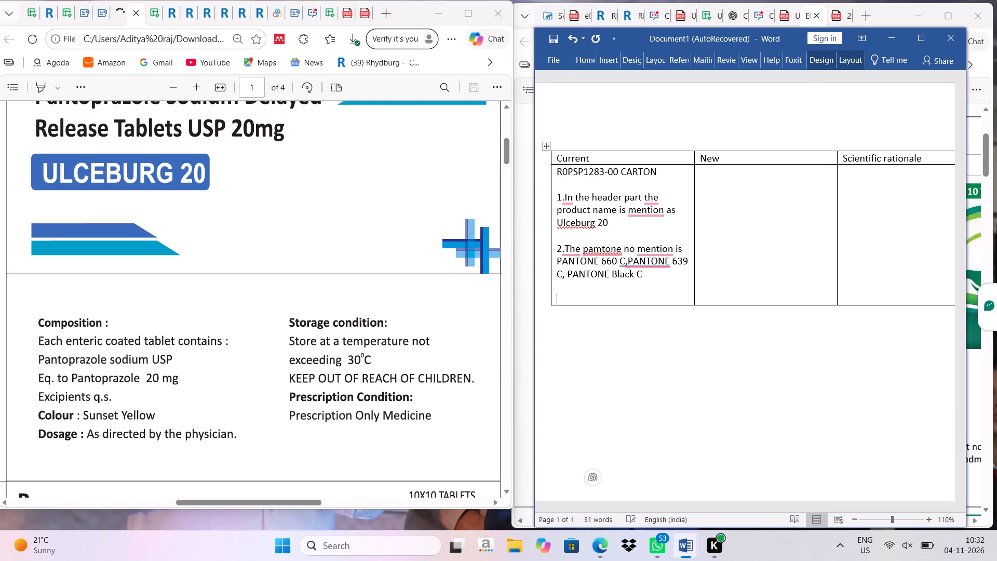
{"action": "type", "text": "3."}
{"action": "type", "text": "In Stora"}
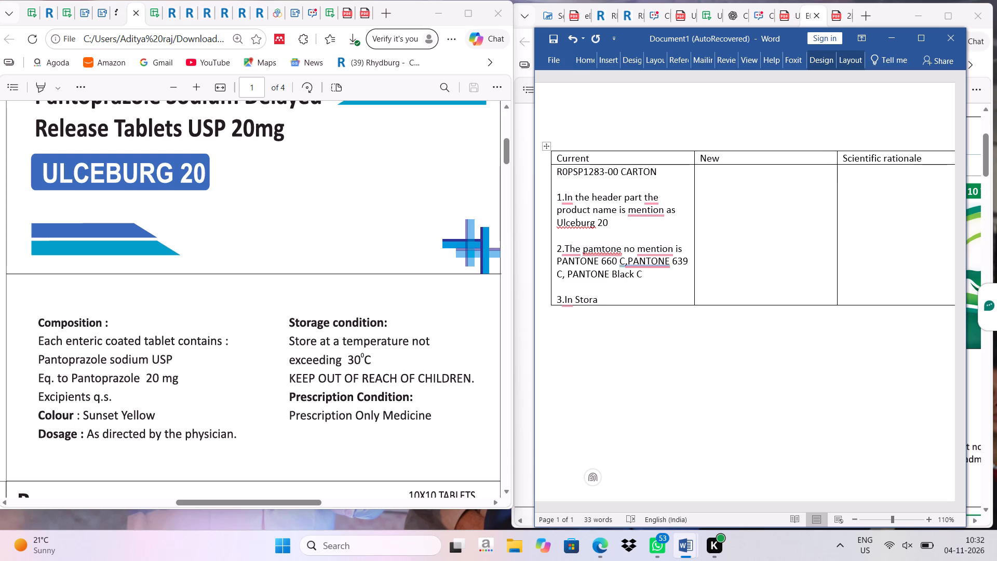
{"action": "type", "text": "ge condition it is mention as"}
{"action": "key", "text": "space"}
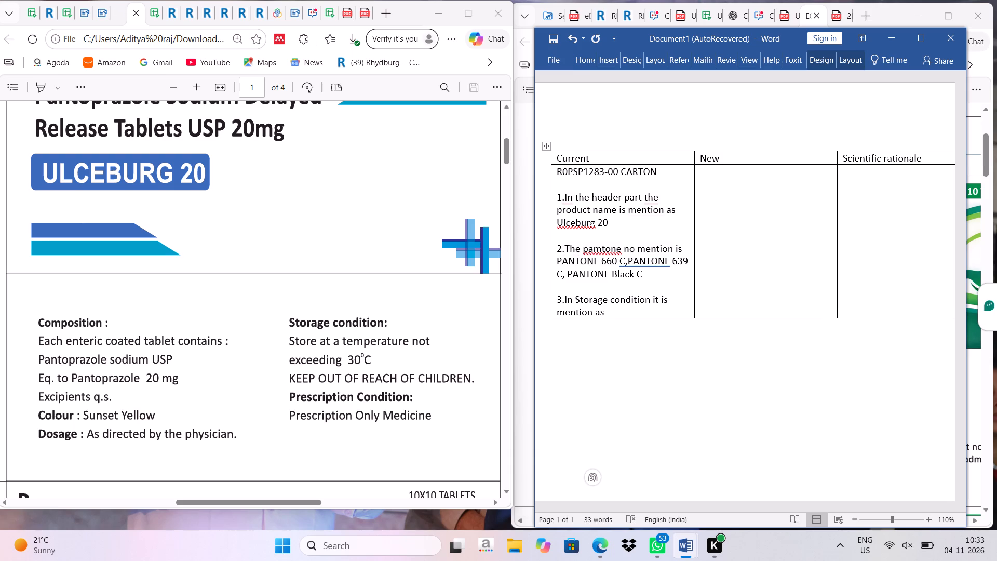
{"action": "type", "text": "Store"}
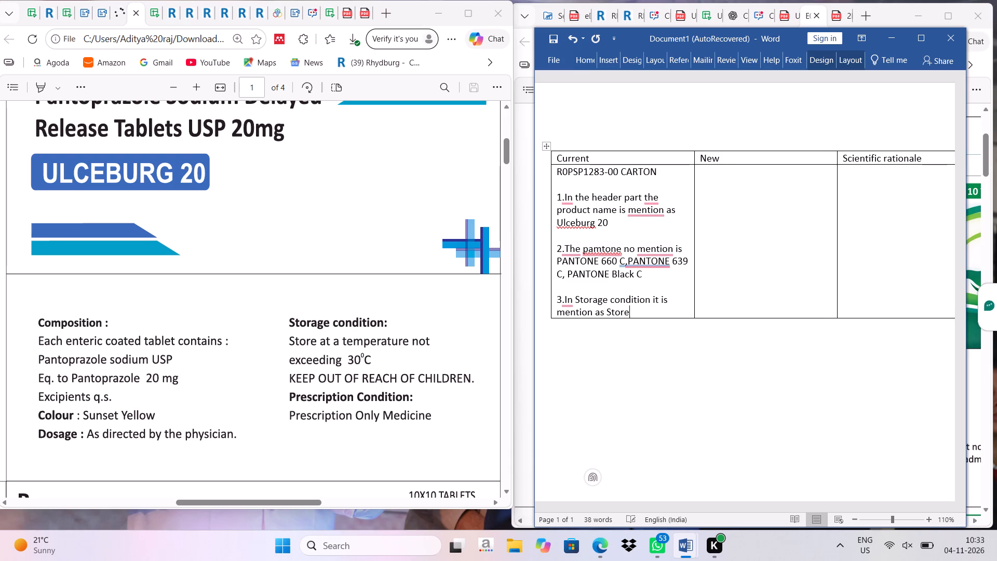
{"action": "key", "text": "space"}
{"action": "type", "text": "ar"}
{"action": "key", "text": "BackSpace"}
{"action": "type", "text": "t a"}
{"action": "key", "text": "space"}
{"action": "type", "text": "temperature not"}
{"action": "key", "text": "space"}
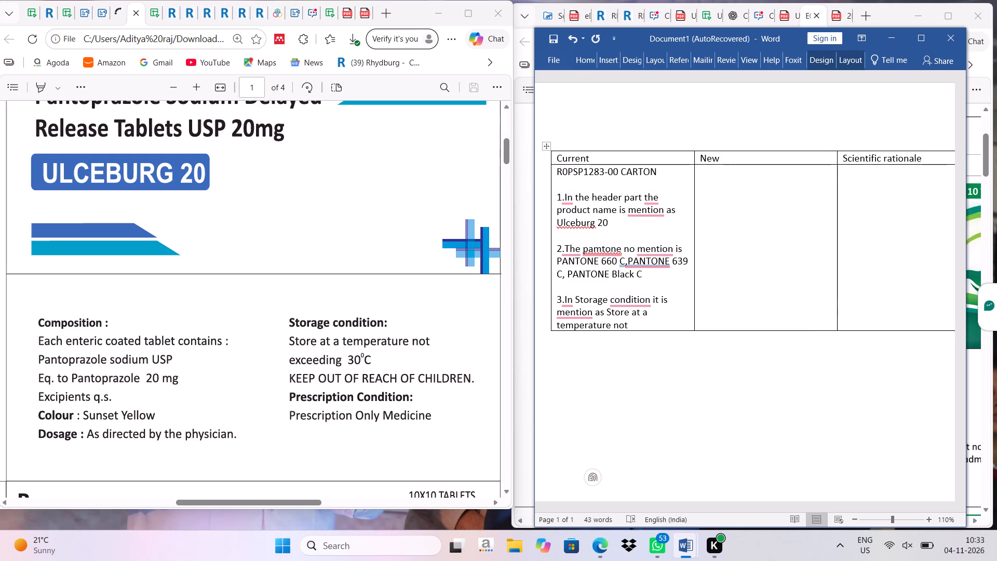
Extract the storage text from the current carton and paste it over point 3's partial wording as "Store at a temperature not exceeding 30°C".
{"action": "key", "text": "shift+super+s"}
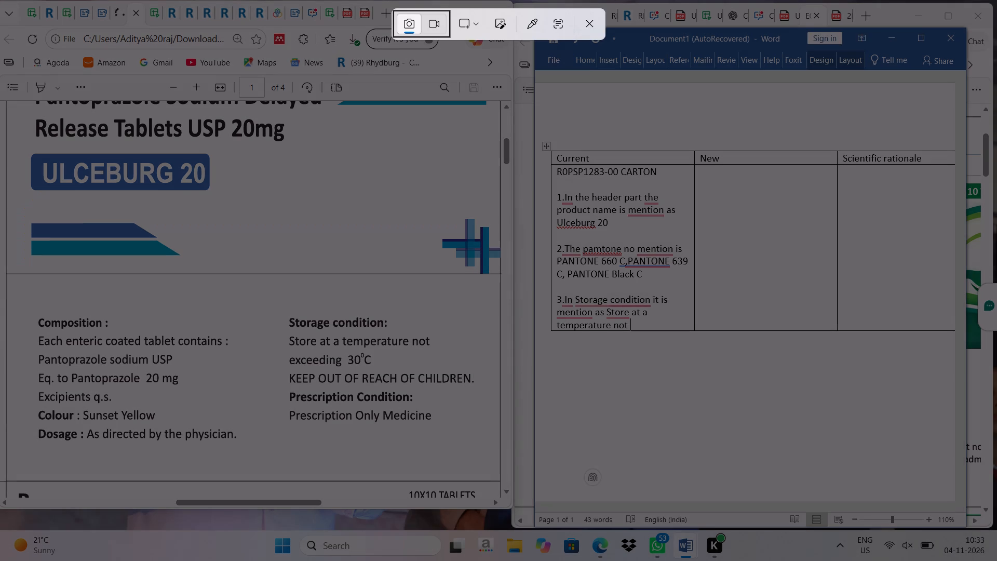
{"action": "left_click", "coordinate": [558, 22]}
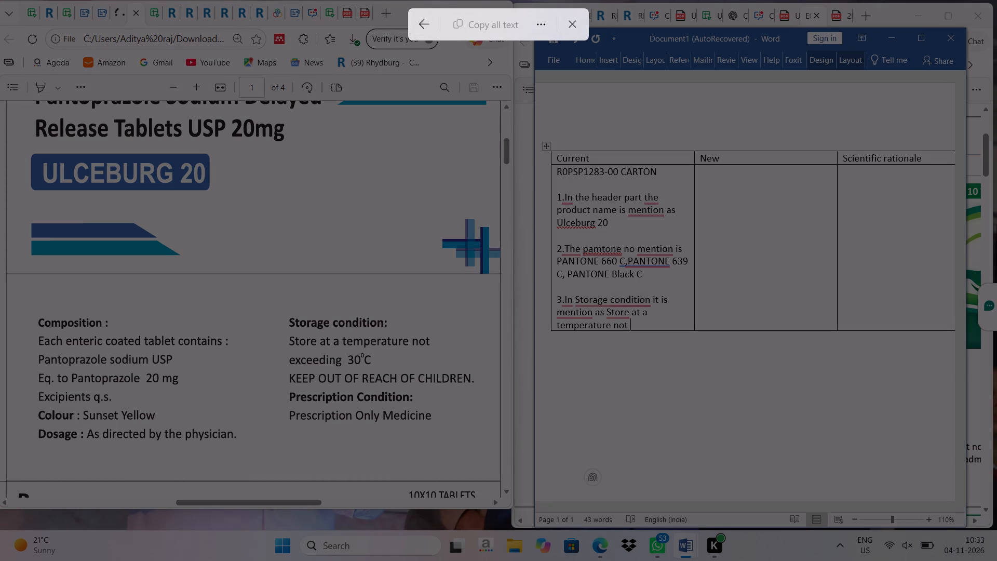
{"action": "left_click_drag", "start_coordinate": [284, 331], "coordinate": [441, 369]}
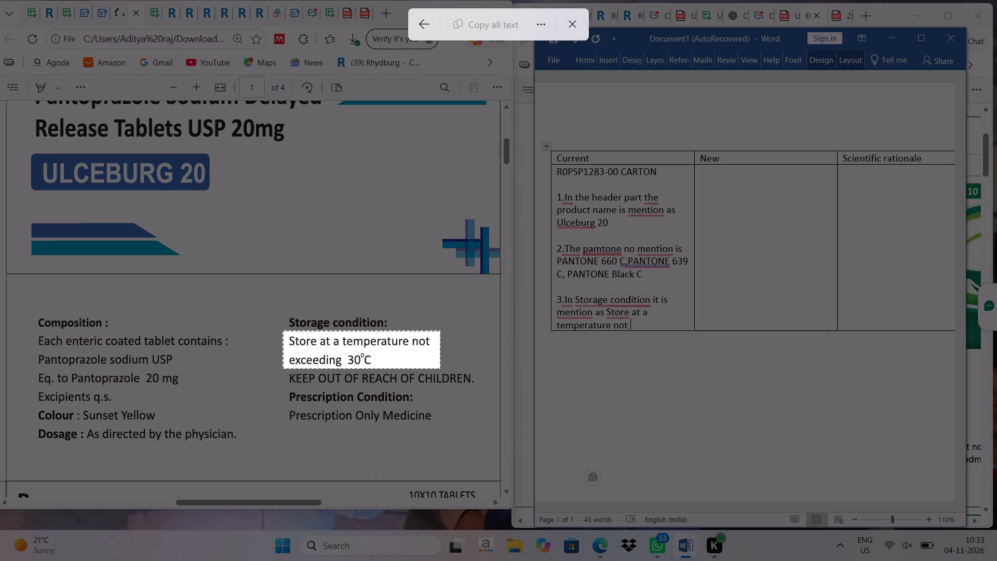
{"action": "left_click_drag", "start_coordinate": [441, 369], "coordinate": [451, 368]}
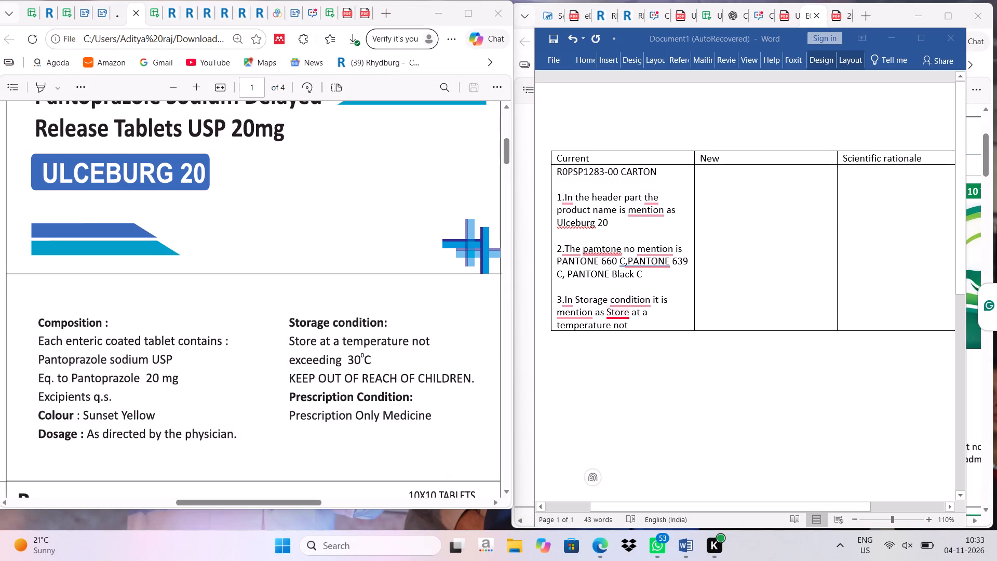
{"action": "left_click", "coordinate": [607, 313]}
{"action": "left_click_drag", "start_coordinate": [607, 313], "coordinate": [619, 323]}
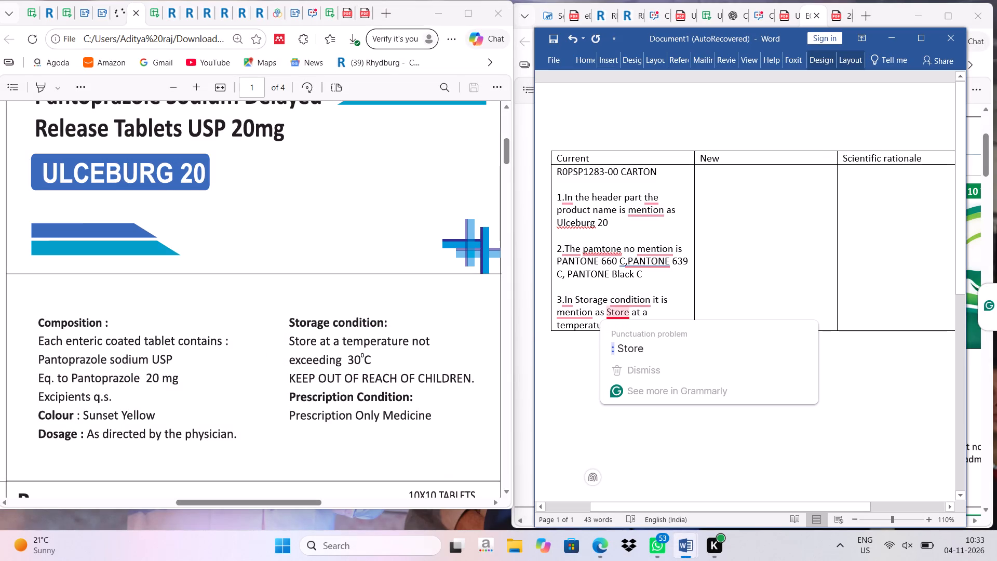
{"action": "left_click_drag", "start_coordinate": [619, 323], "coordinate": [628, 327]}
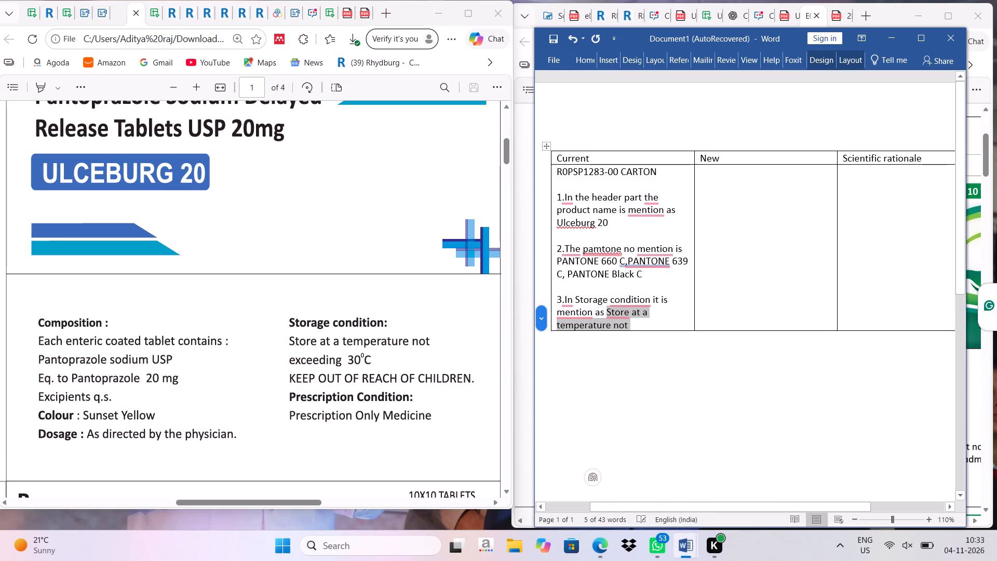
{"action": "key", "text": "ctrl+v"}
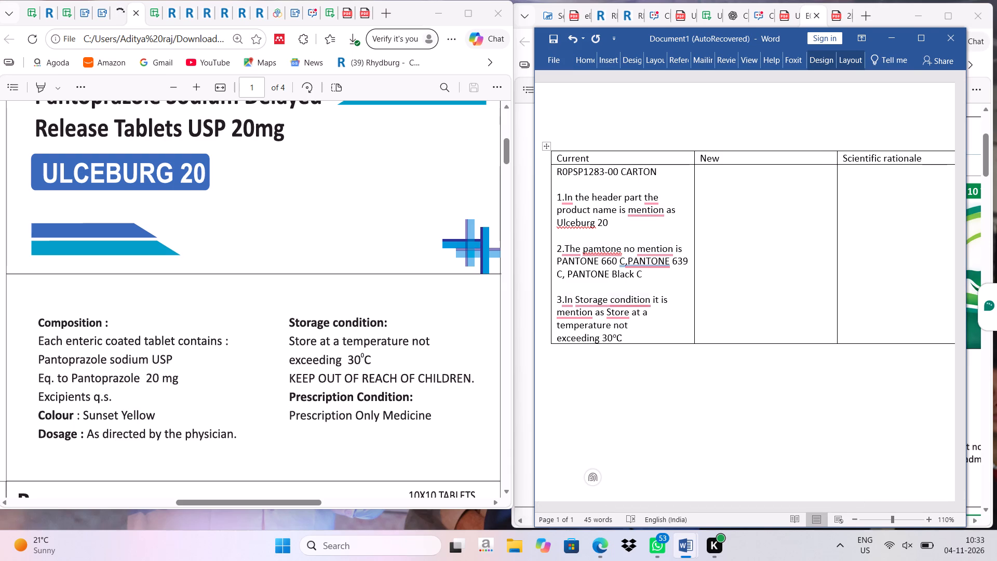
Below a blank line in the Current cell, add "4.The Prescription only medicine is wtitten below Prescription Condition".
{"action": "left_click_drag", "start_coordinate": [796, 30], "coordinate": [427, 23]}
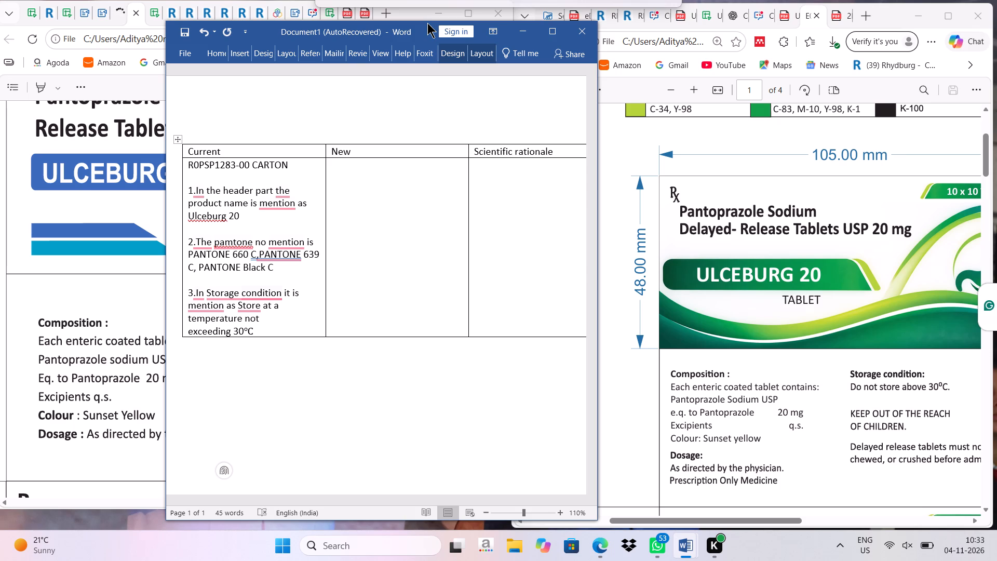
{"action": "left_click_drag", "start_coordinate": [427, 23], "coordinate": [469, 20]}
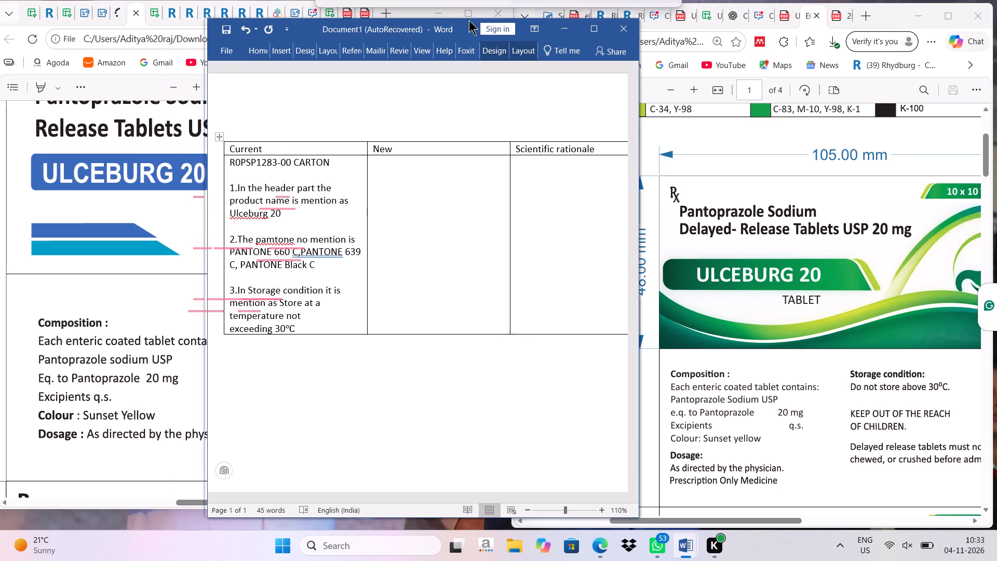
{"action": "left_click_drag", "start_coordinate": [469, 20], "coordinate": [771, 14]}
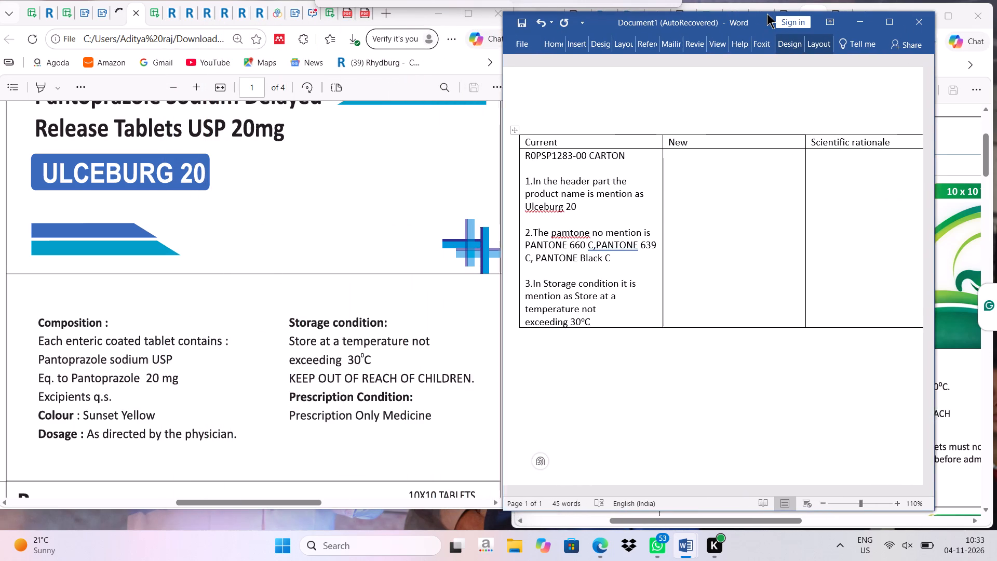
{"action": "left_click_drag", "start_coordinate": [771, 14], "coordinate": [771, 15]}
{"action": "key", "text": "Return"}
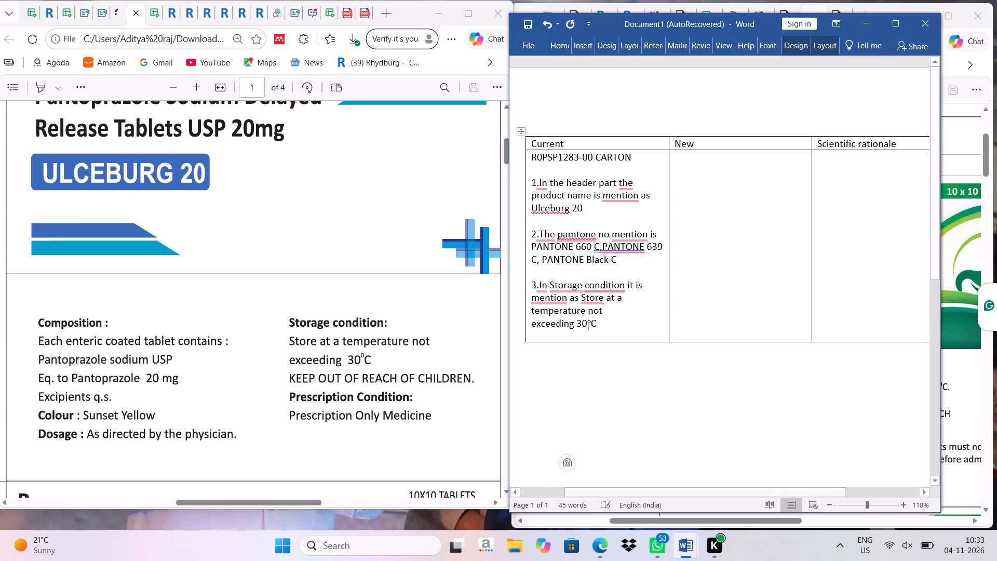
{"action": "key", "text": "Return"}
{"action": "type", "text": "4."}
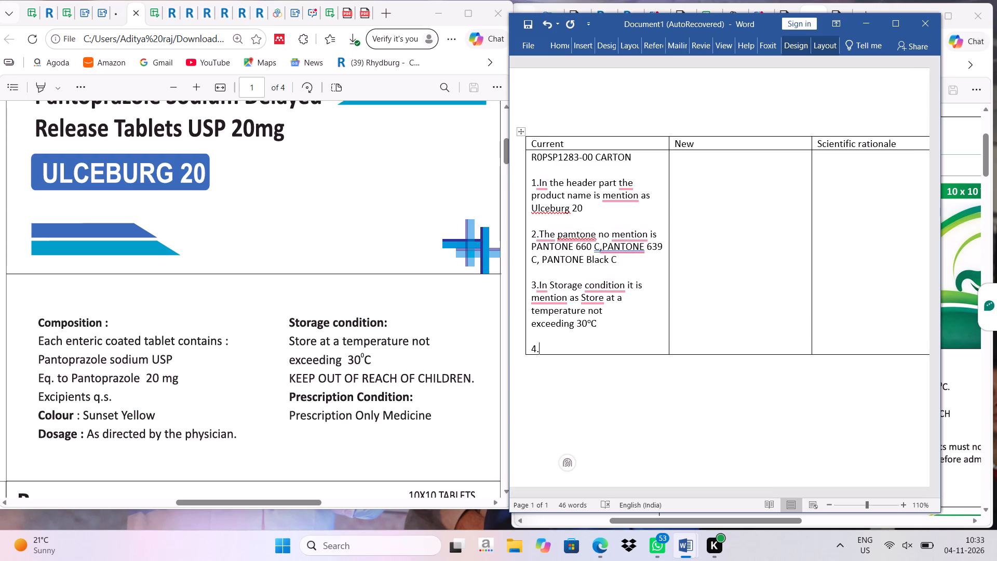
{"action": "type", "text": "The"}
{"action": "key", "text": "space"}
{"action": "type", "text": "Prescri"}
{"action": "type", "text": "ption only medic"}
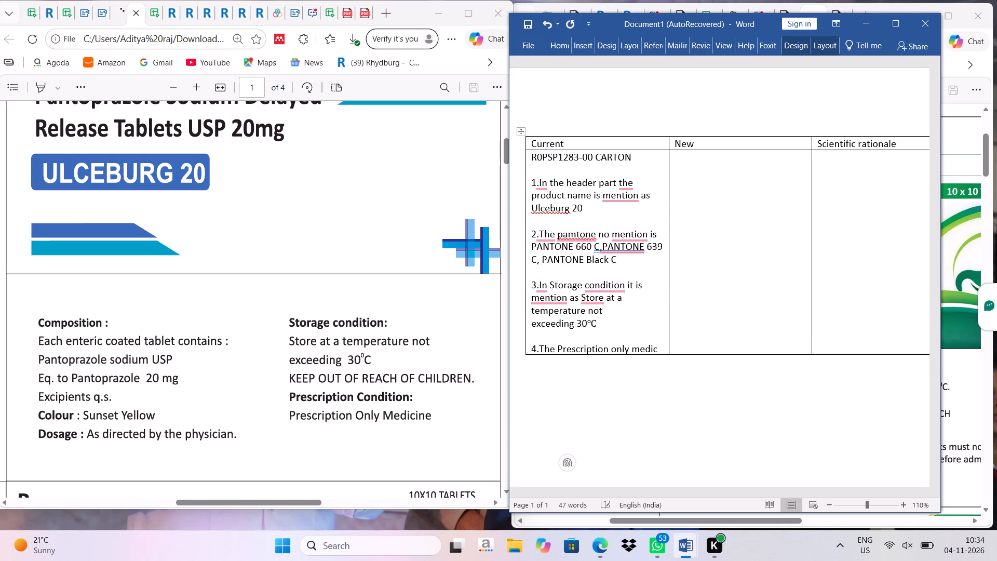
{"action": "type", "text": "ine"}
{"action": "key", "text": "space"}
{"action": "type", "text": "is wtitten"}
{"action": "key", "text": "space"}
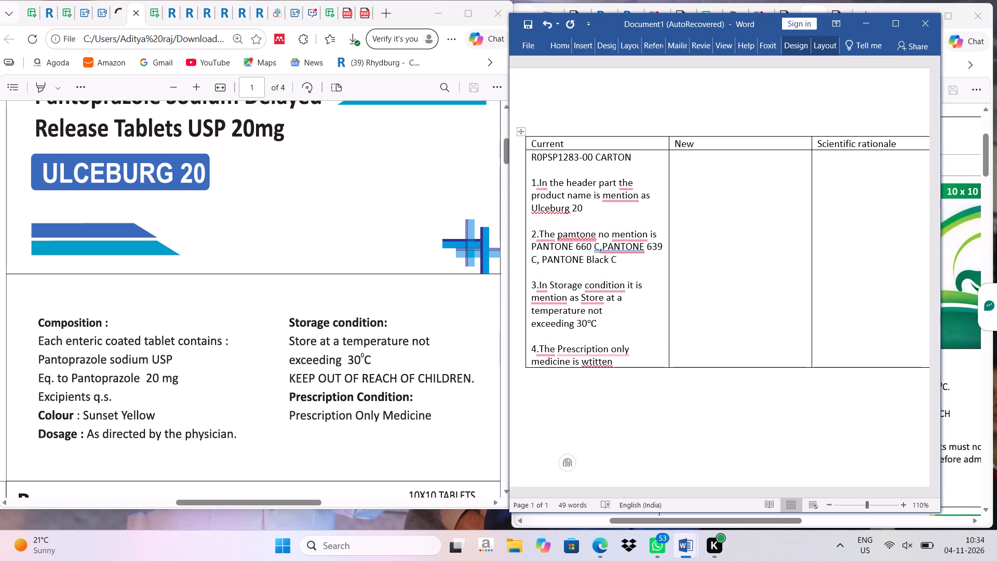
{"action": "type", "text": "below"}
{"action": "key", "text": "space"}
{"action": "type", "text": "Pre"}
{"action": "type", "text": "scripto"}
{"action": "key", "text": "BackSpace"}
{"action": "type", "text": "ion"}
{"action": "key", "text": "space"}
{"action": "type", "text": "Condition"}
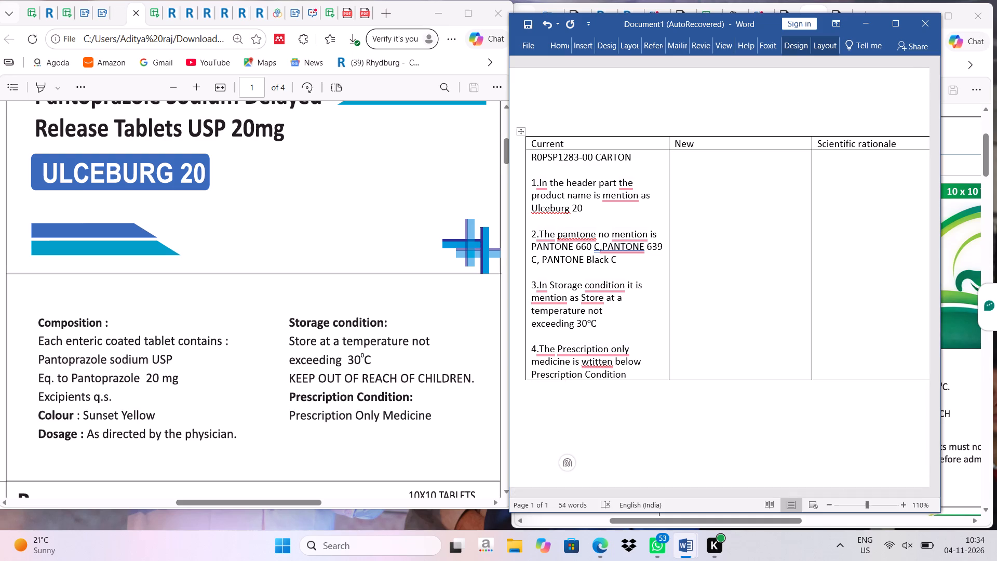
Extract the text "Delayed release tablets must not be split, chewed, or crushed before administration." from the new carton artwork for copying.
{"action": "left_click", "coordinate": [871, 25]}
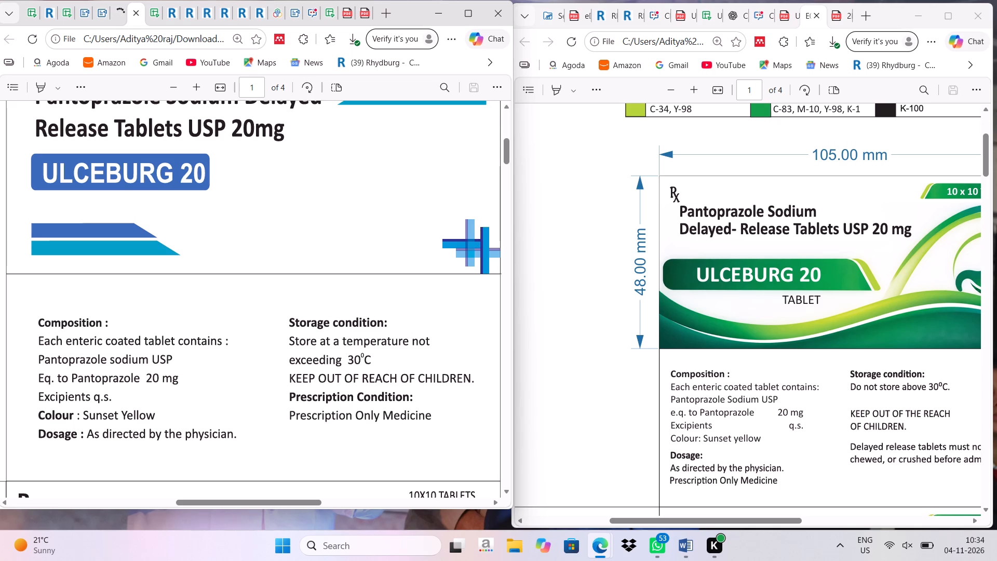
{"action": "scroll", "coordinate": [884, 446], "scroll_direction": "left", "scroll_amount": 2}
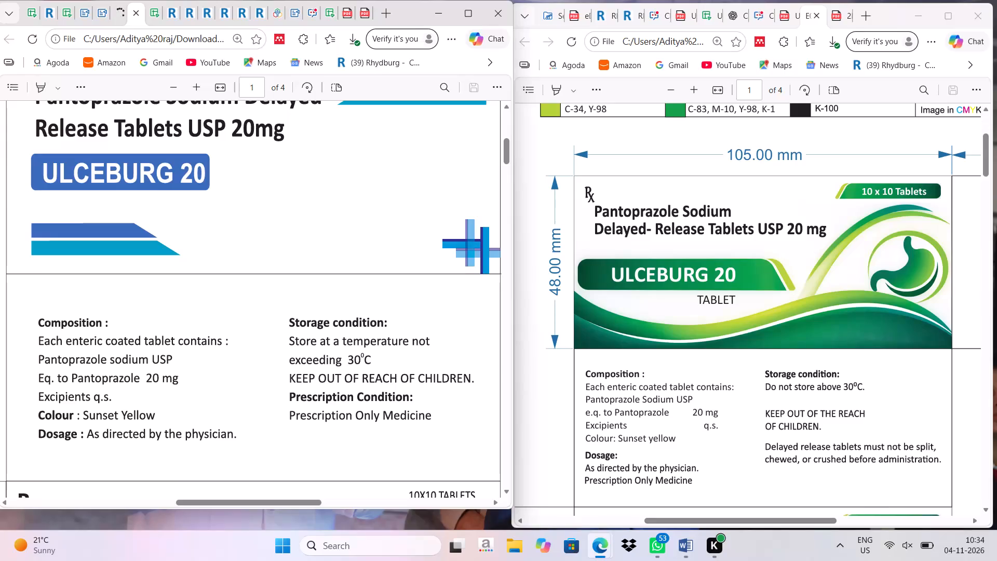
{"action": "key", "text": "shift+super+s"}
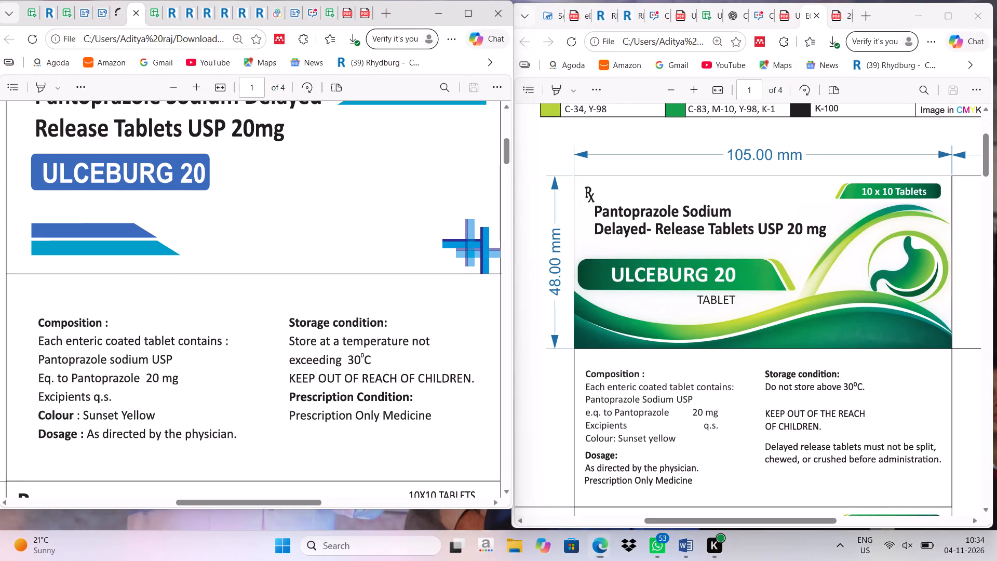
{"action": "left_click", "coordinate": [558, 24]}
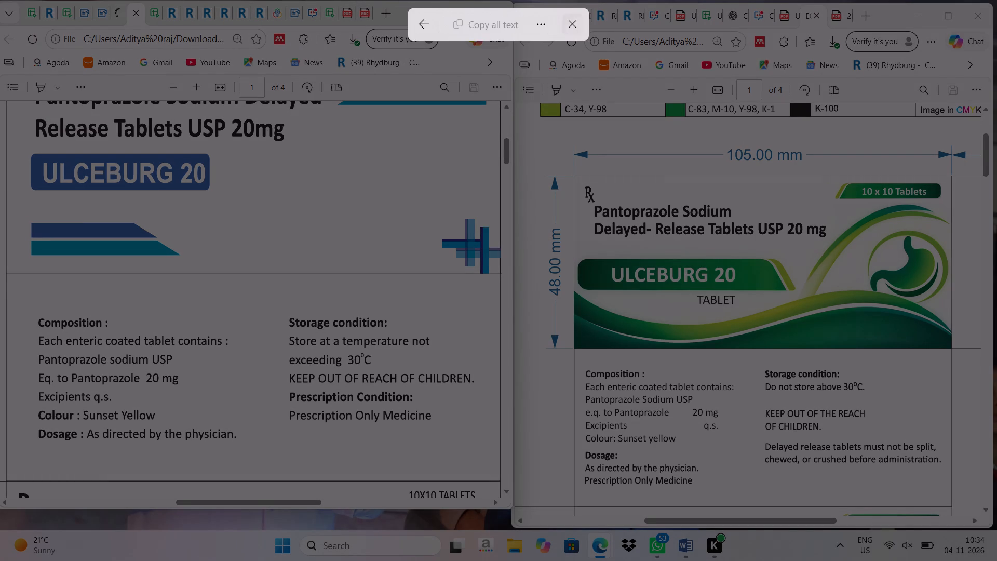
{"action": "left_click_drag", "start_coordinate": [764, 437], "coordinate": [771, 445]}
{"action": "left_click_drag", "start_coordinate": [771, 445], "coordinate": [939, 482]}
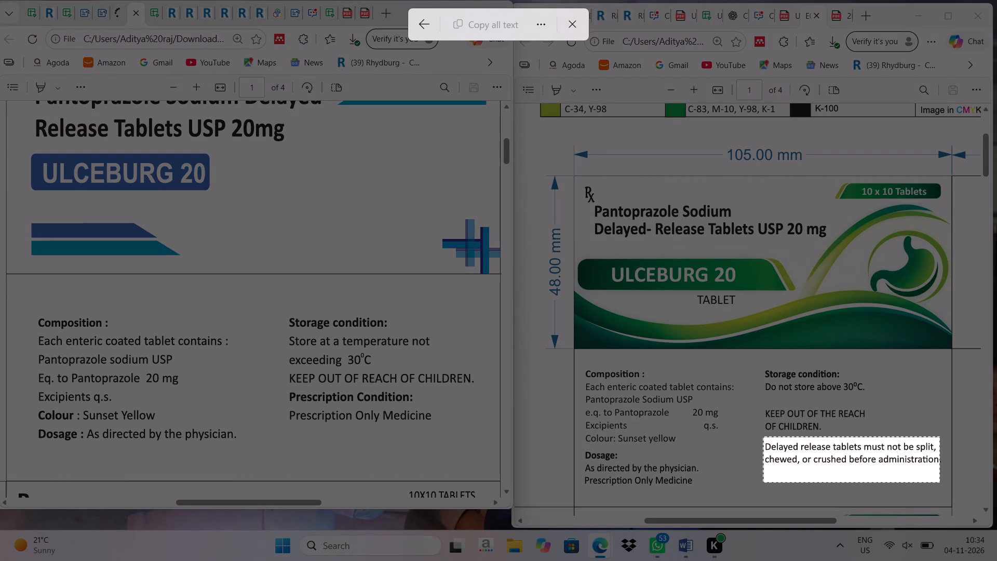
{"action": "left_click_drag", "start_coordinate": [939, 482], "coordinate": [945, 481]}
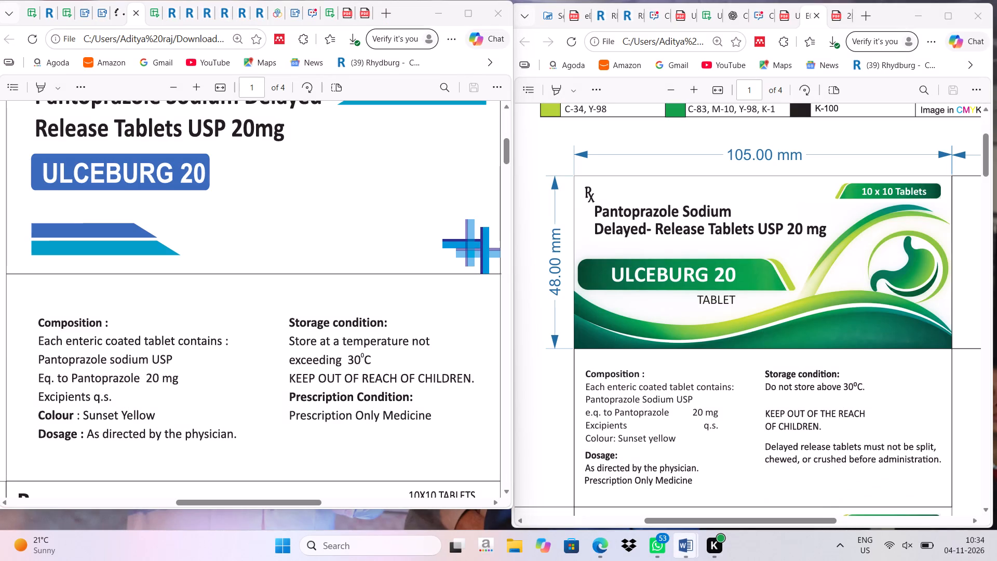
Return to Document1 in Word and, below a blank line in the Current cell, add "5.It is not mention" followed by the copied tablet warning.
{"action": "left_click", "coordinate": [762, 503]}
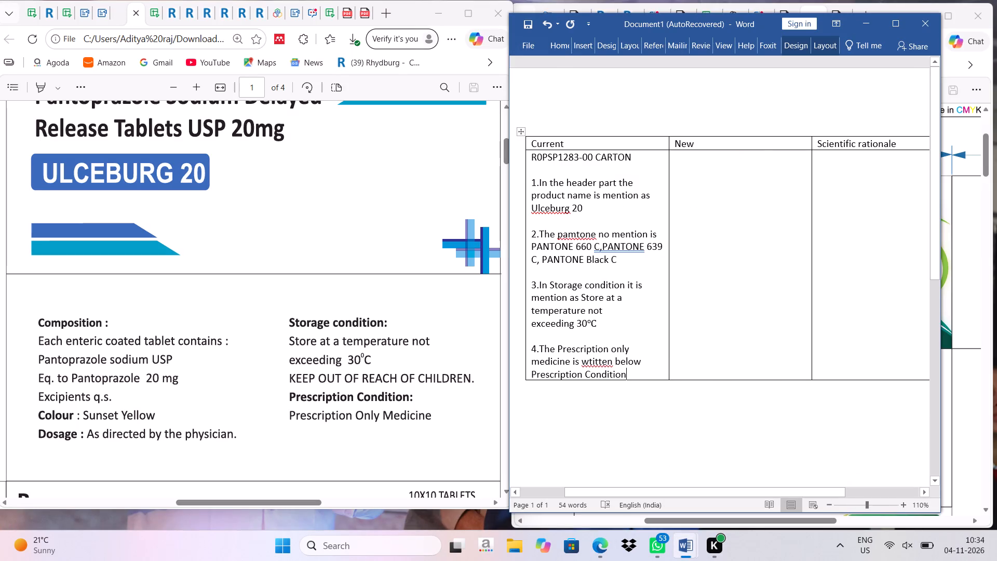
{"action": "key", "text": "Return"}
{"action": "key", "text": "Return"}
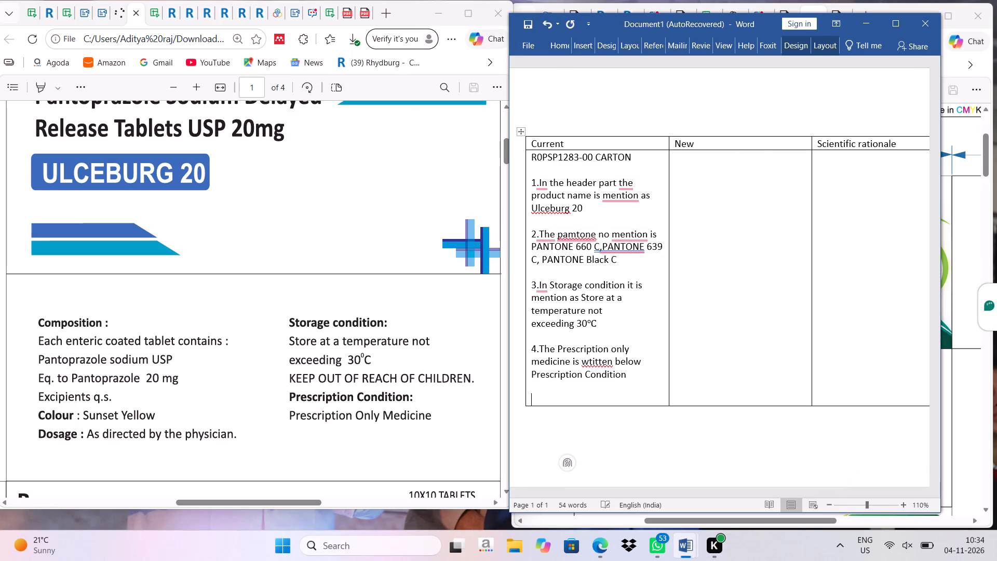
{"action": "type", "text": "5.It is no"}
{"action": "type", "text": "t mention"}
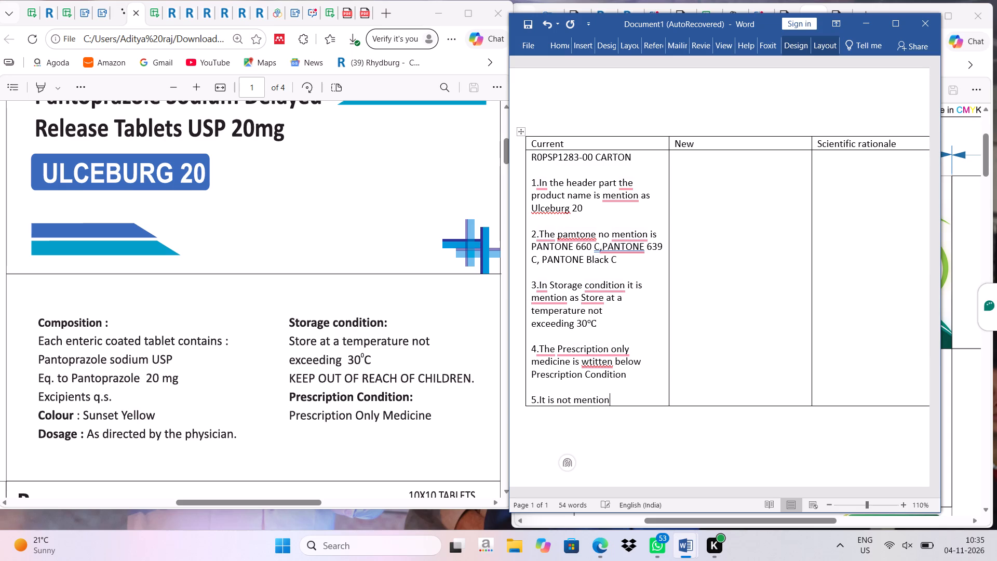
{"action": "key", "text": "space"}
{"action": "key", "text": "ctrl+v"}
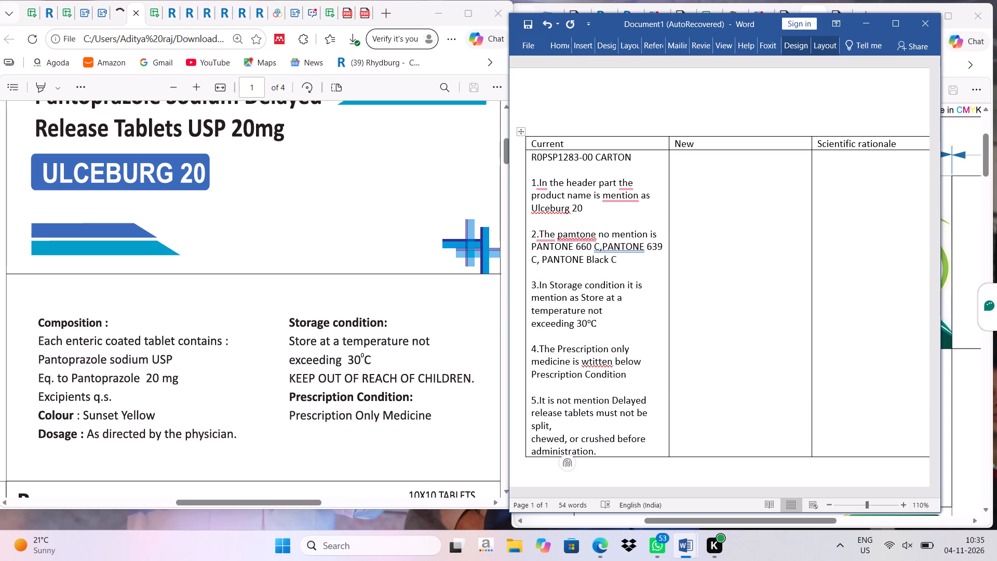
Remove the line break between "split," and "chewed" in point 5 of the Current cell.
{"action": "key", "text": "Left"}
{"action": "key", "text": "Up"}
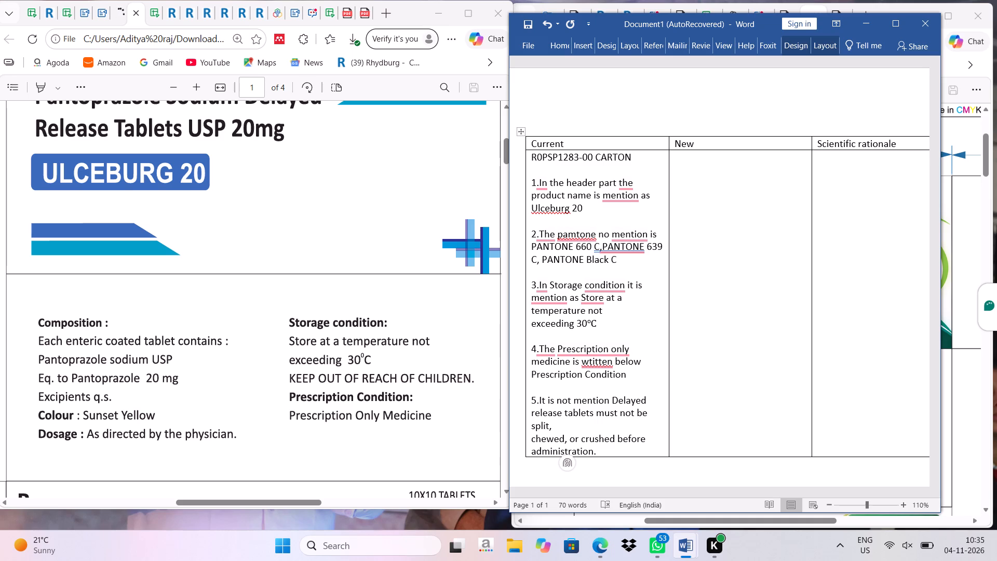
{"action": "key", "text": "Left"}
{"action": "key", "text": "Left"}
{"action": "key", "text": "Left"}
{"action": "key", "text": "Left"}
{"action": "key", "text": "Left"}
{"action": "key", "text": "Left"}
{"action": "key", "text": "Left"}
{"action": "key", "text": "Left"}
{"action": "key", "text": "Left"}
{"action": "key", "text": "Left"}
{"action": "key", "text": "Left"}
{"action": "key", "text": "Left"}
{"action": "key", "text": "Left"}
{"action": "key", "text": "Left"}
{"action": "key", "text": "BackSpace"}
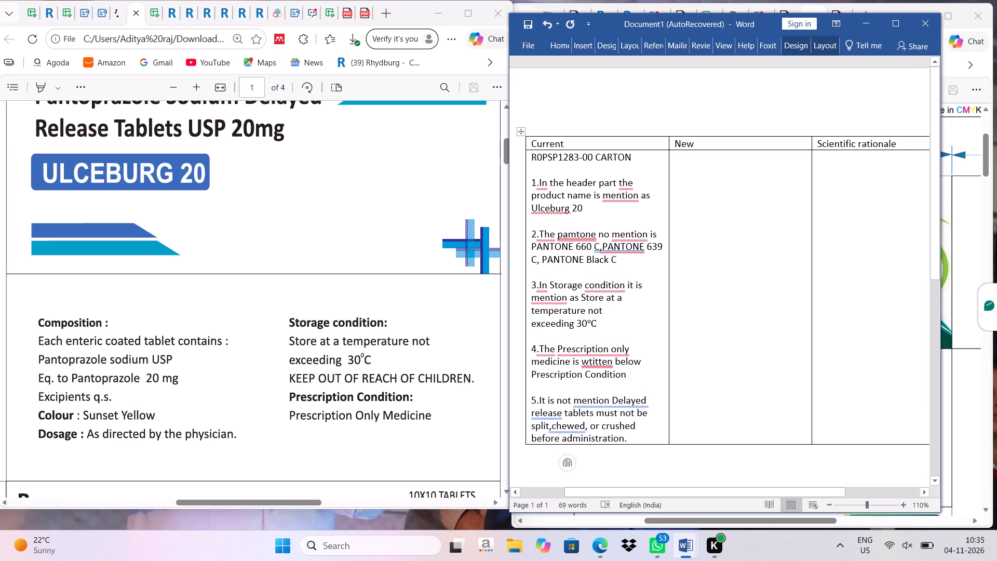
Start a new line, separated by a blank line, below point 5 in the Current cell of the Word table.
{"action": "left_click_drag", "start_coordinate": [764, 21], "coordinate": [774, 282]}
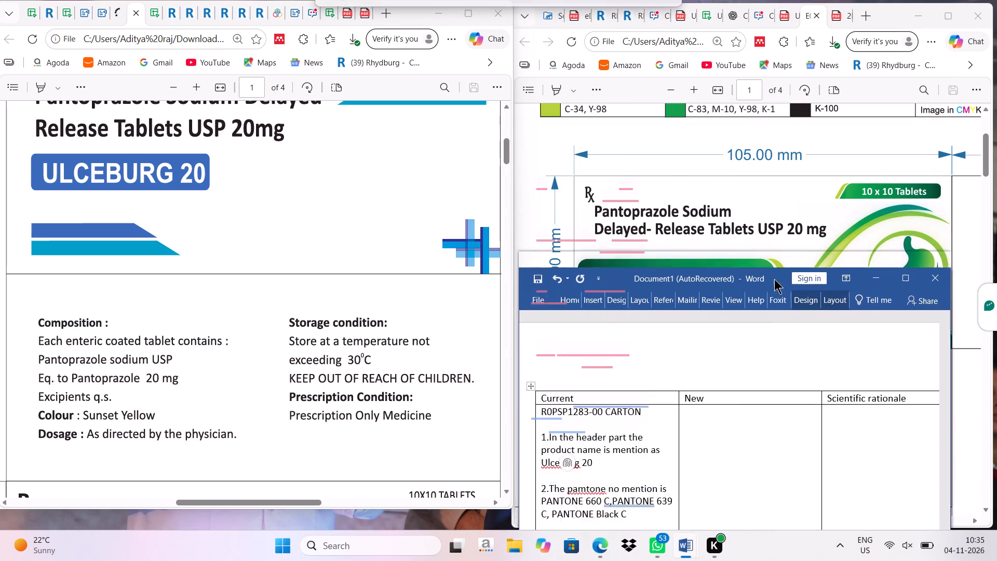
{"action": "left_click_drag", "start_coordinate": [774, 282], "coordinate": [793, 324]}
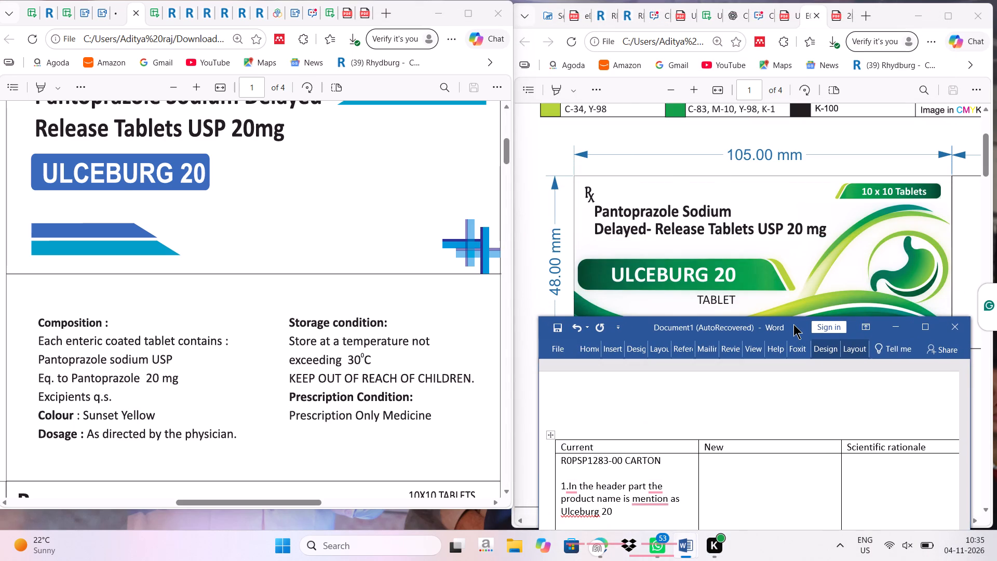
{"action": "left_click_drag", "start_coordinate": [793, 324], "coordinate": [777, 38]}
{"action": "left_click", "coordinate": [655, 455]}
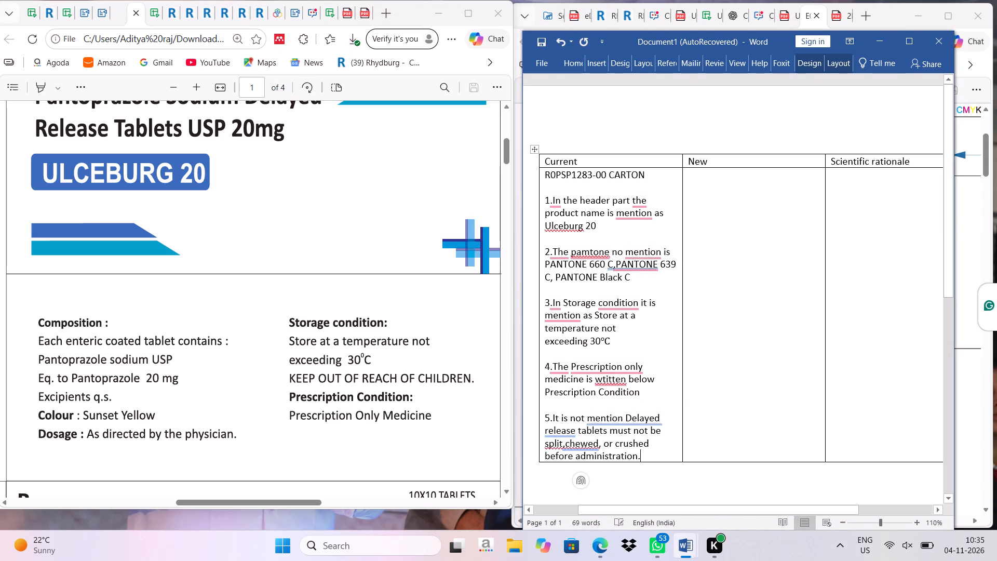
{"action": "key", "text": "Return"}
{"action": "key", "text": "Return"}
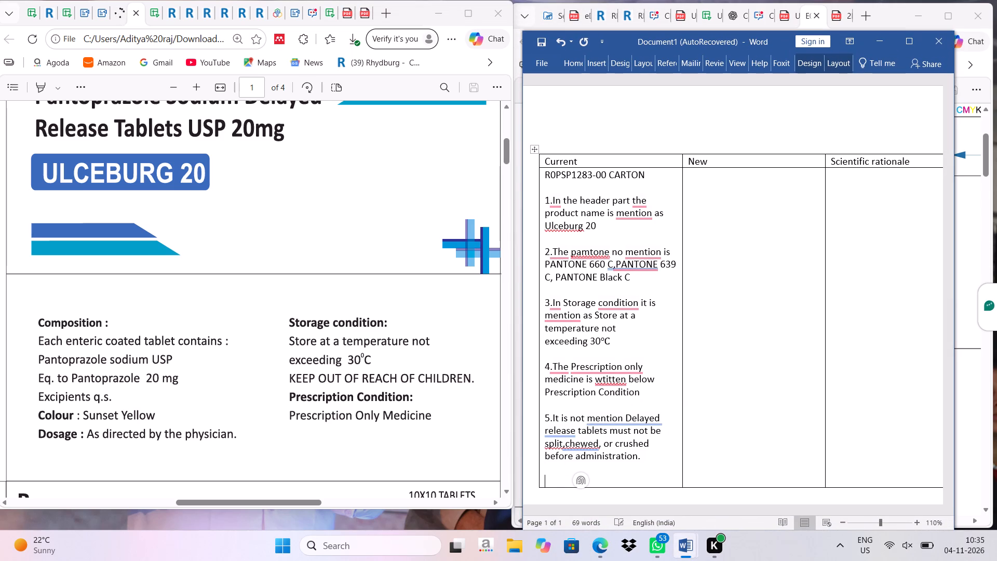
Switch to the full-size Edge window and open the Regulatory Comparison page in the Rhydburg Creator app.
{"action": "scroll", "coordinate": [331, 325], "scroll_direction": "up", "scroll_amount": 2}
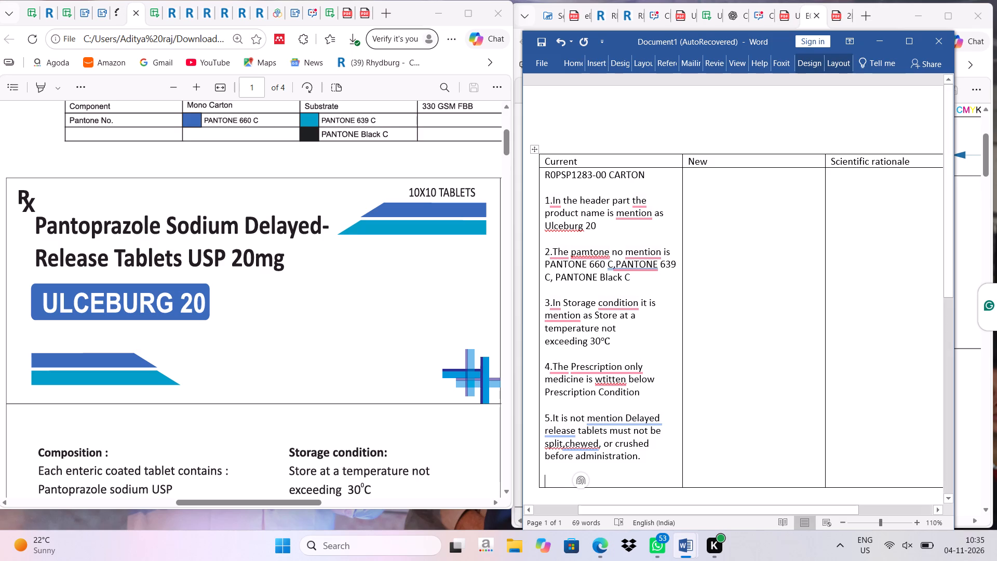
{"action": "left_click", "coordinate": [886, 45]}
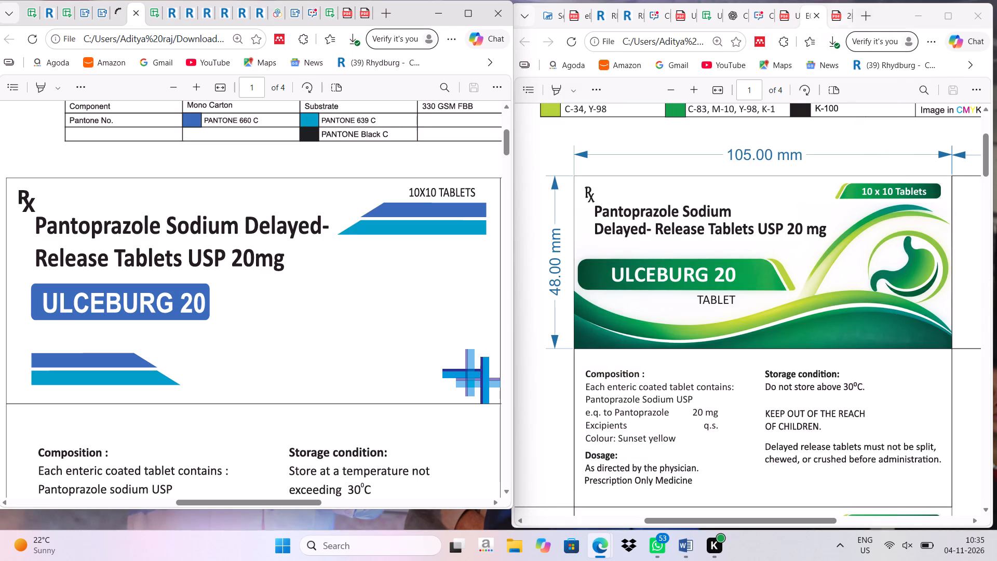
{"action": "left_click", "coordinate": [947, 11]}
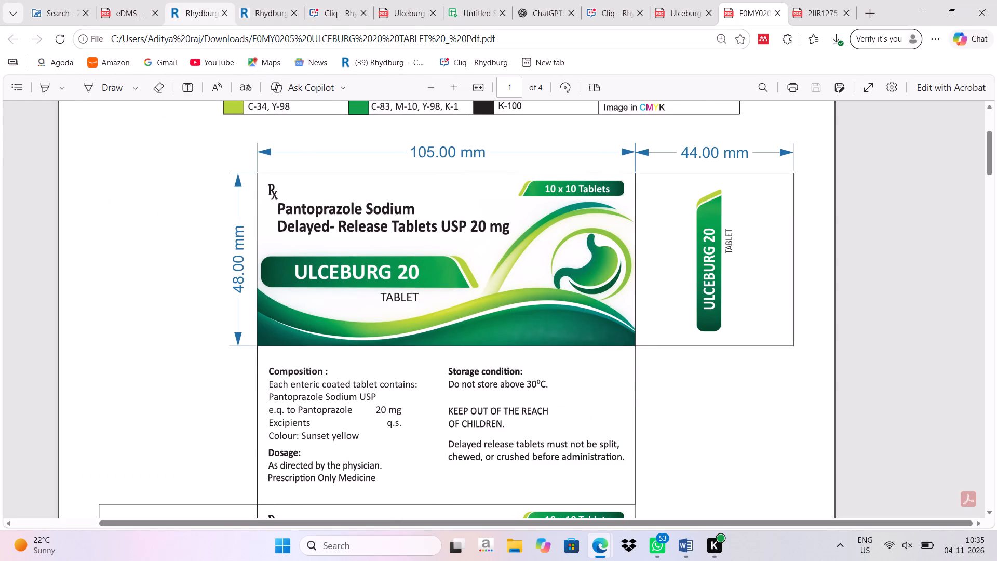
{"action": "left_click", "coordinate": [212, 4]}
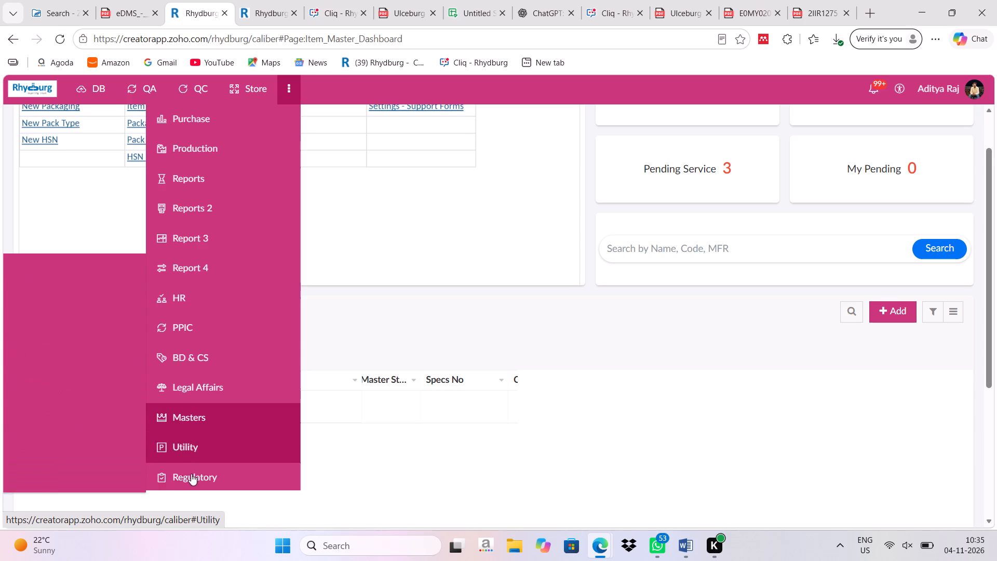
{"action": "left_click", "coordinate": [70, 332]}
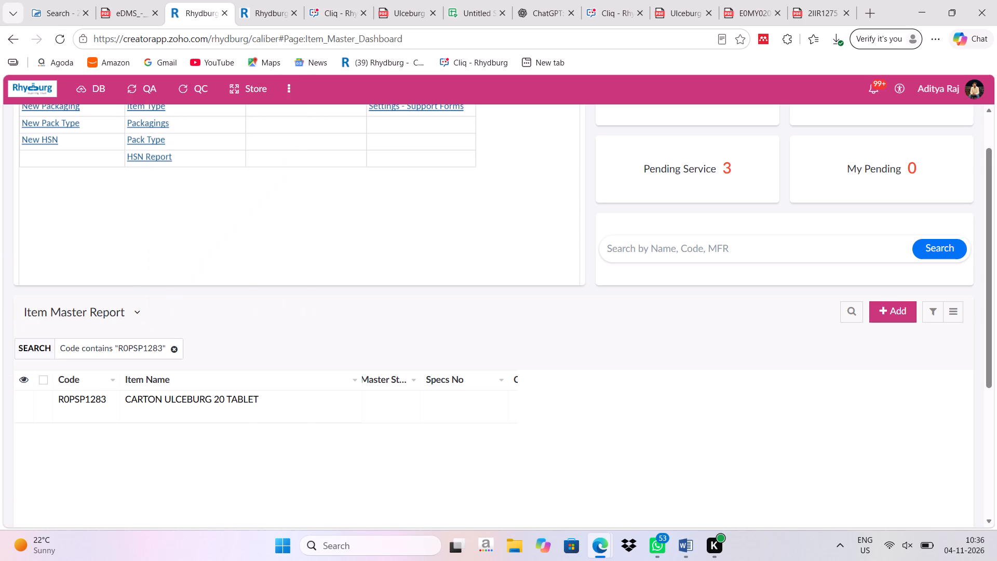
{"action": "left_click", "coordinate": [273, 11]}
{"action": "left_click", "coordinate": [203, 7]}
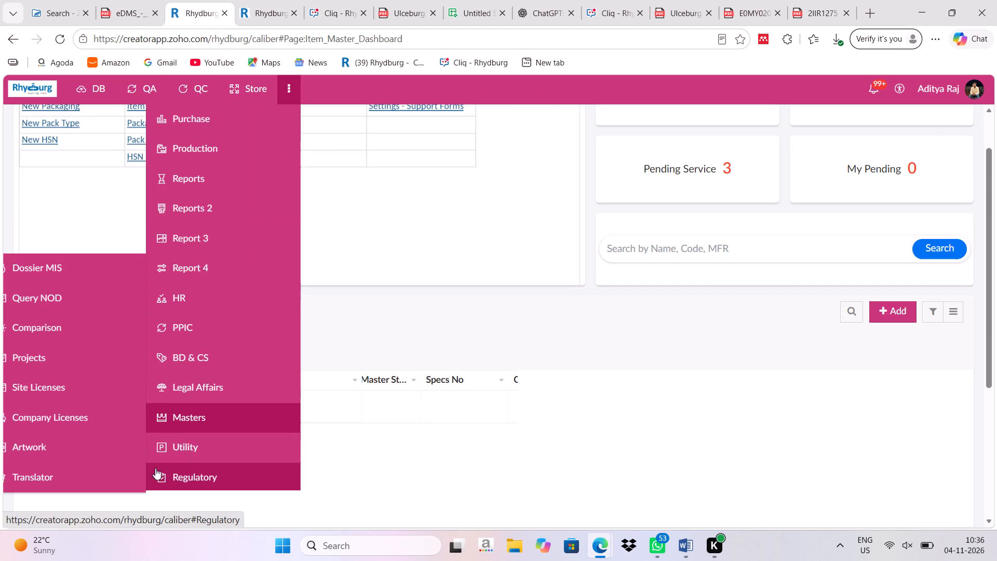
{"action": "left_click", "coordinate": [59, 332]}
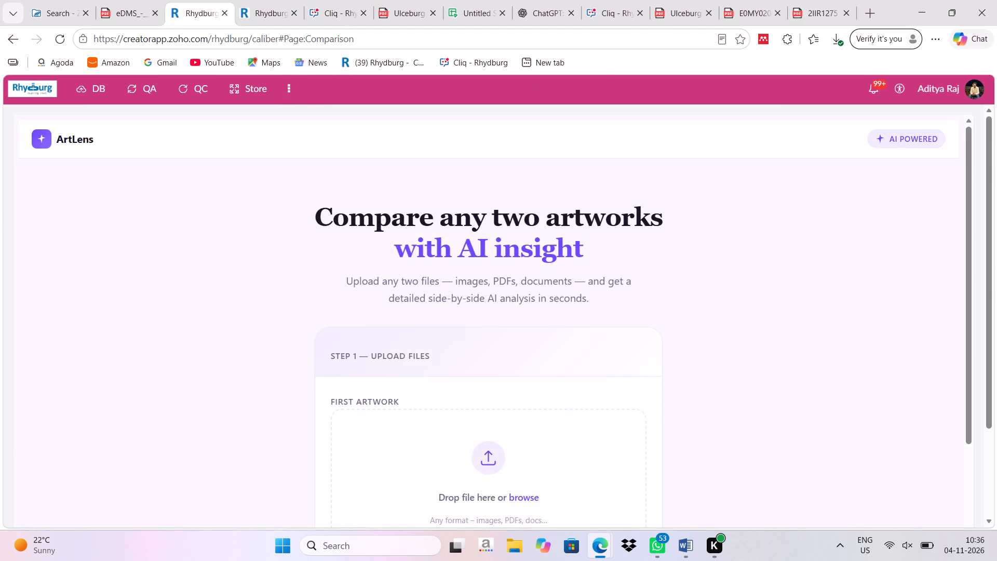
Upload "Ulceburg 20 e0uz 0118 _ Pdf (1)" from Downloads as the first artwork in ArtLens.
{"action": "scroll", "coordinate": [502, 399], "scroll_direction": "down", "scroll_amount": 4}
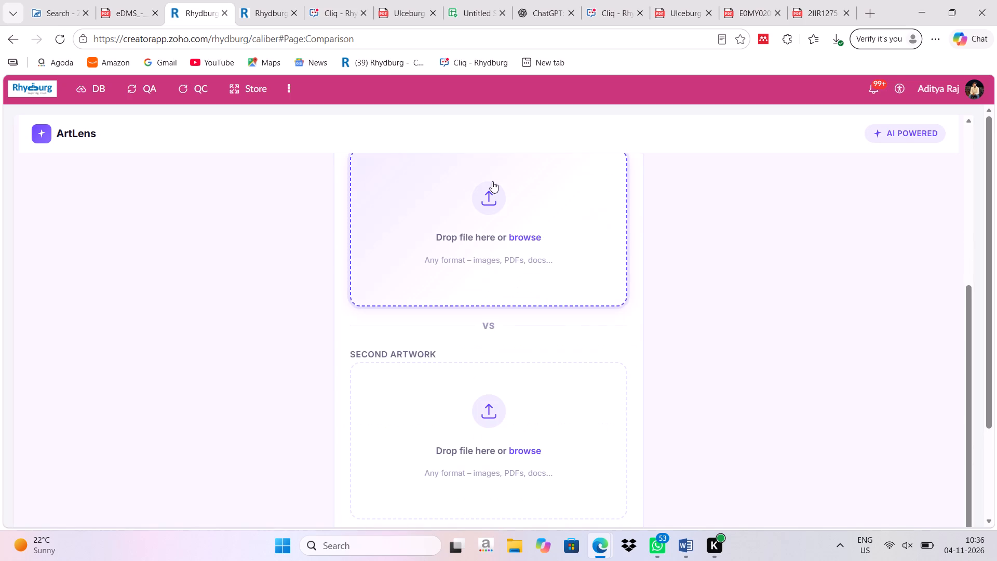
{"action": "left_click_drag", "start_coordinate": [492, 181], "coordinate": [493, 188]}
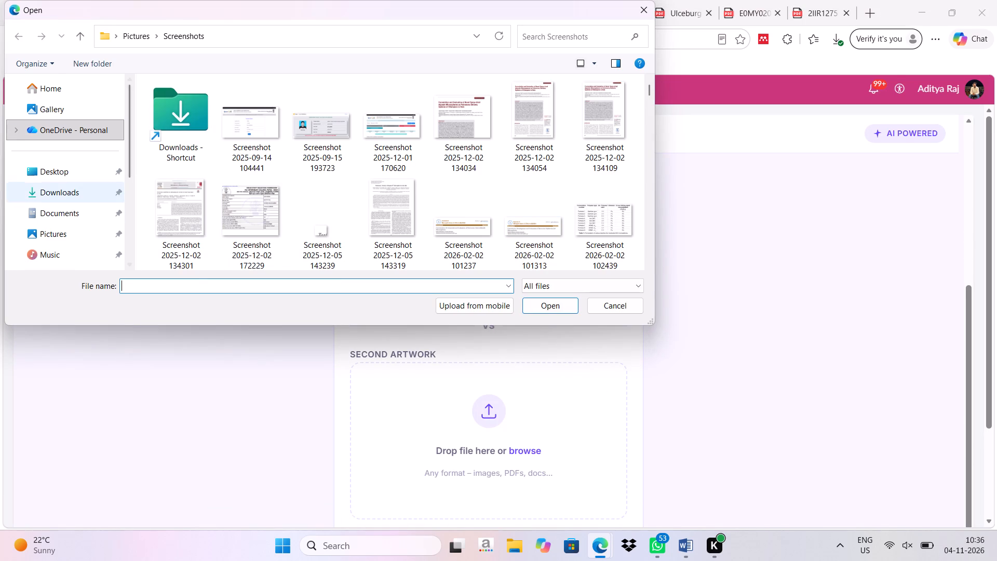
{"action": "left_click", "coordinate": [85, 201]}
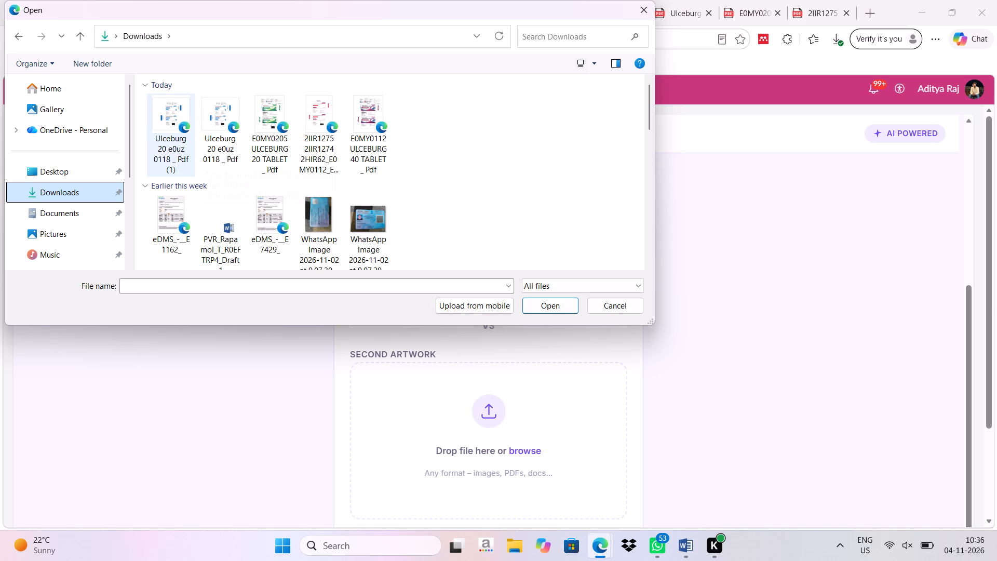
{"action": "double_click", "coordinate": [173, 133]}
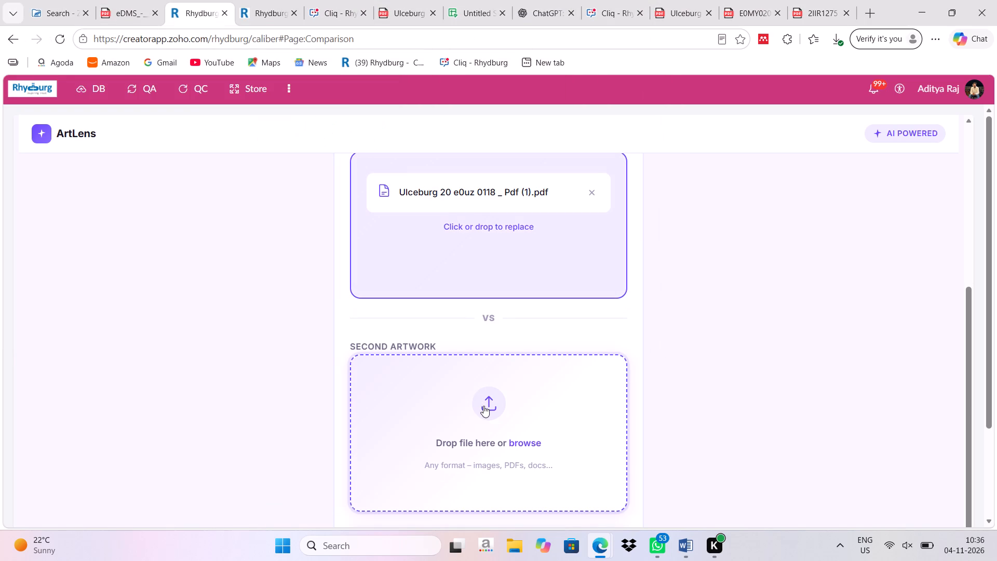
Upload "E0MY0205 ULCEBURG 20 TABLET _ Pdf" from Downloads as the second artwork.
{"action": "left_click_drag", "start_coordinate": [483, 406], "coordinate": [489, 404]}
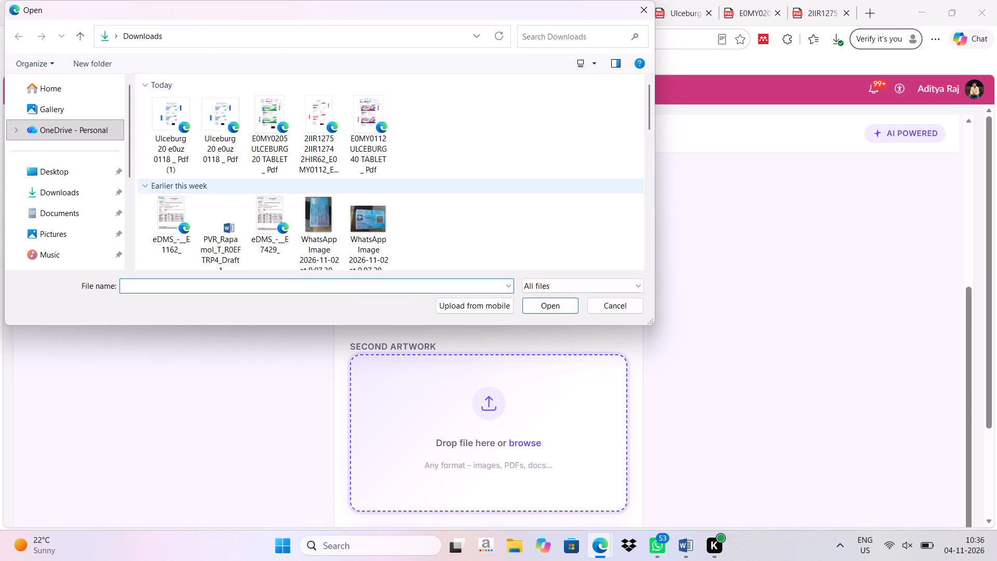
{"action": "double_click", "coordinate": [270, 131]}
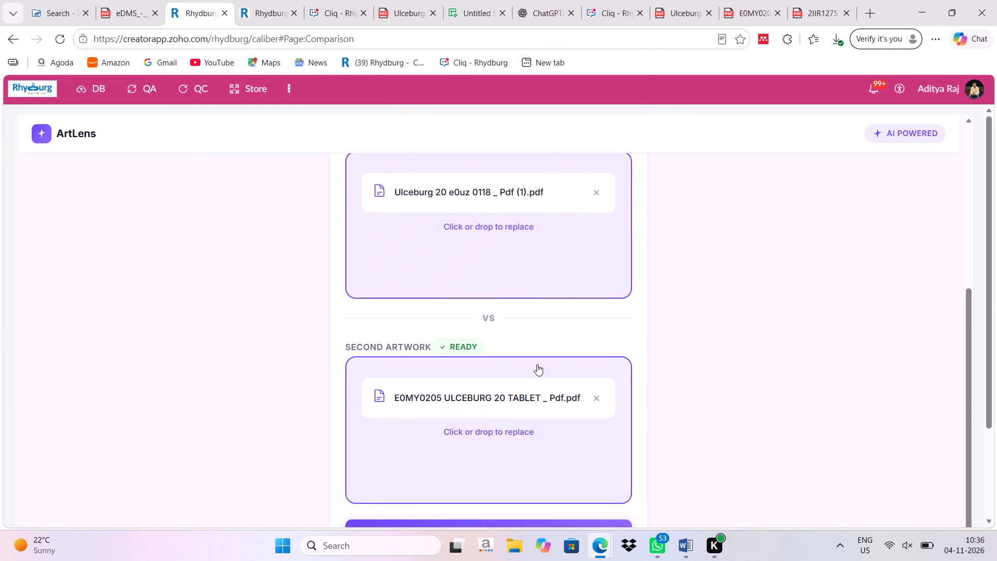
Run the AI comparison of the two uploaded Ulceburg 20 artworks.
{"action": "scroll", "coordinate": [732, 340], "scroll_direction": "down", "scroll_amount": 6}
{"action": "scroll", "coordinate": [838, 330], "scroll_direction": "down", "scroll_amount": 3}
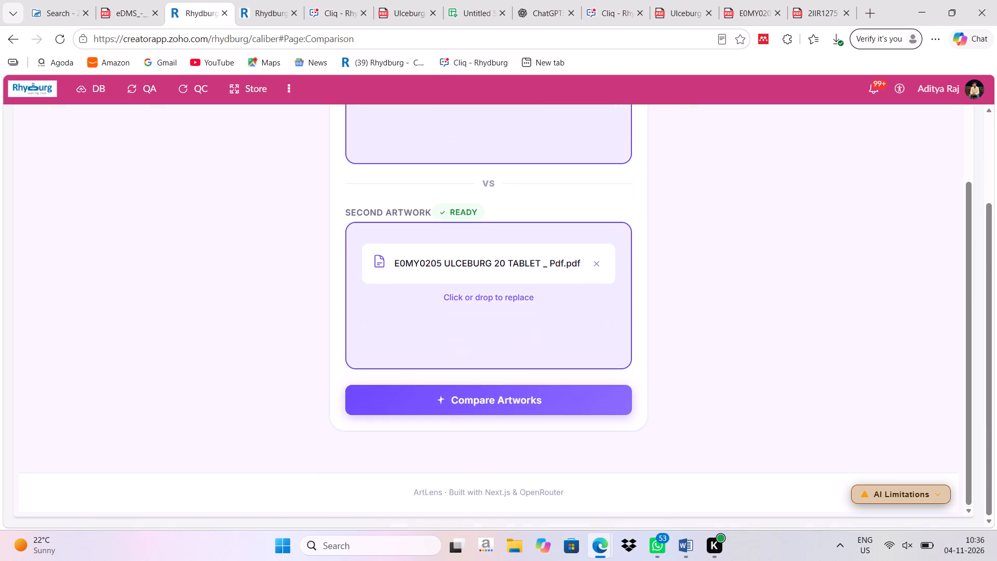
{"action": "left_click", "coordinate": [599, 396]}
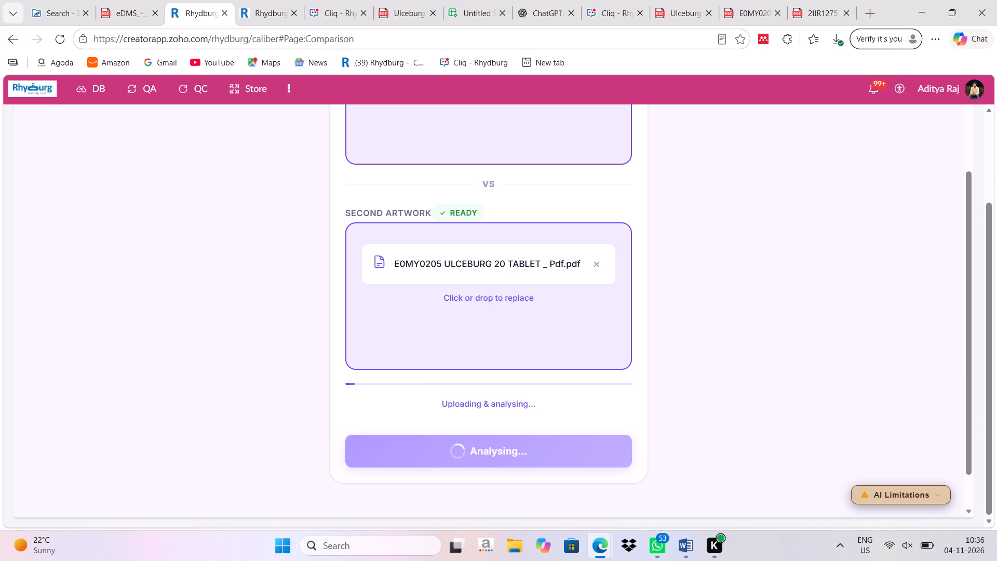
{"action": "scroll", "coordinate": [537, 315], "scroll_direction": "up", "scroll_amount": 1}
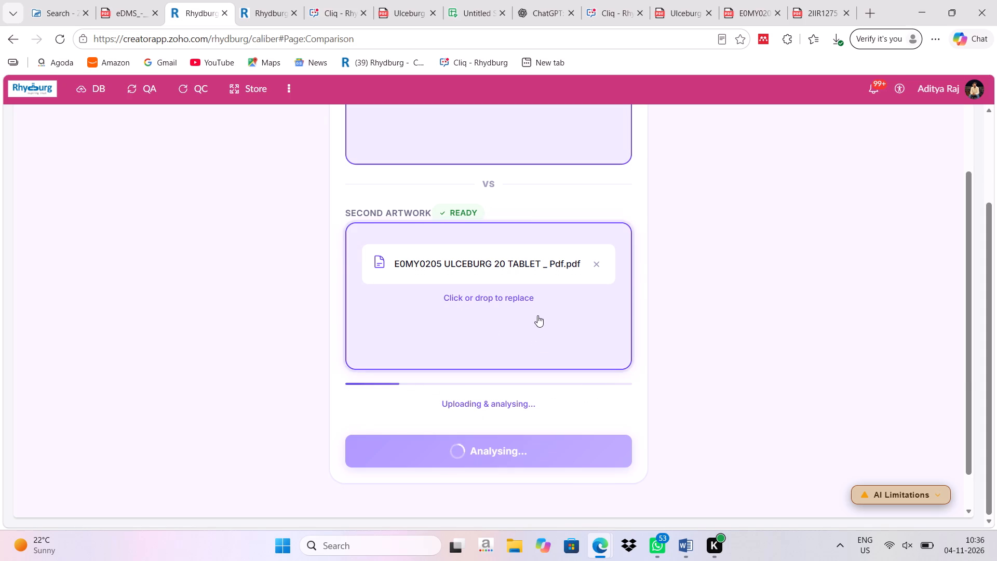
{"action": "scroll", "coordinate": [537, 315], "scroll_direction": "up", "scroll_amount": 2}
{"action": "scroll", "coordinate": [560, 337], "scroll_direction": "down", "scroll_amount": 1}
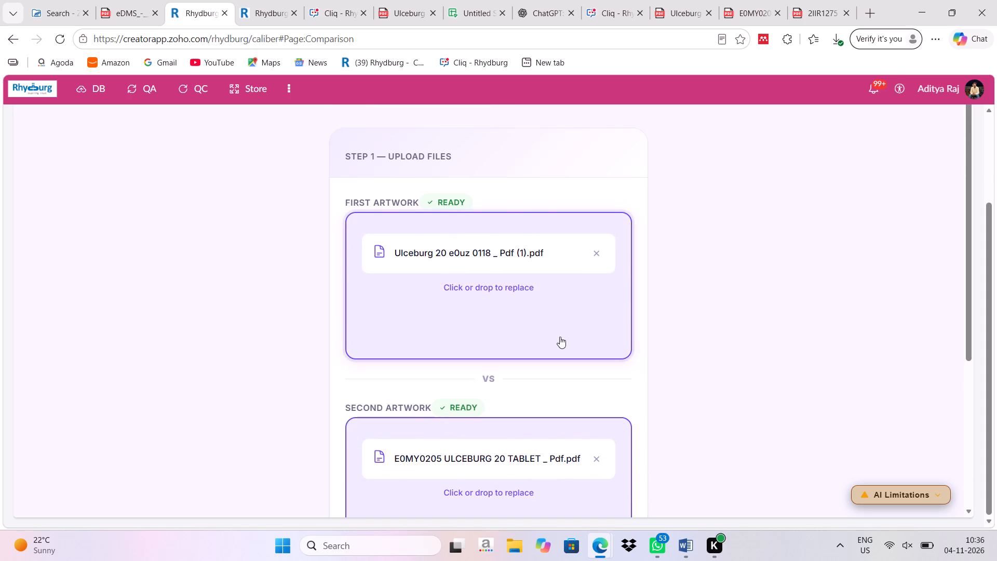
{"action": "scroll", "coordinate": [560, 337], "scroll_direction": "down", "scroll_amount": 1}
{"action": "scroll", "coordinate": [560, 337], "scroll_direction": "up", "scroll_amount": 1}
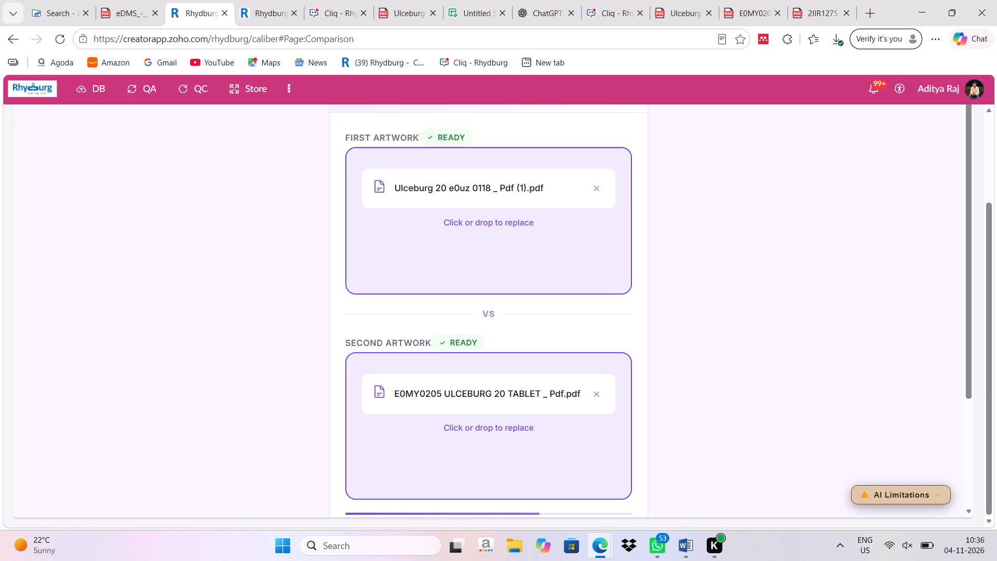
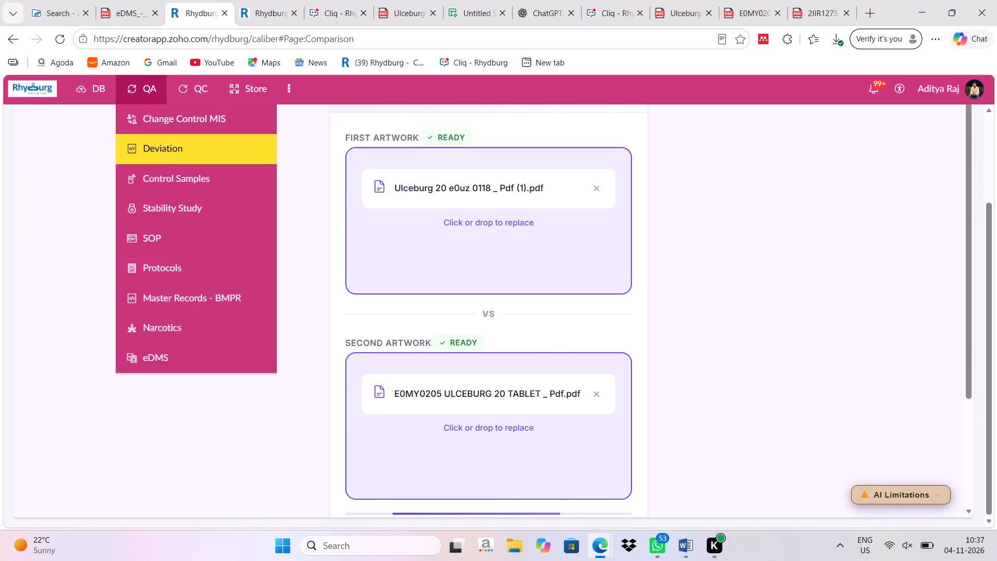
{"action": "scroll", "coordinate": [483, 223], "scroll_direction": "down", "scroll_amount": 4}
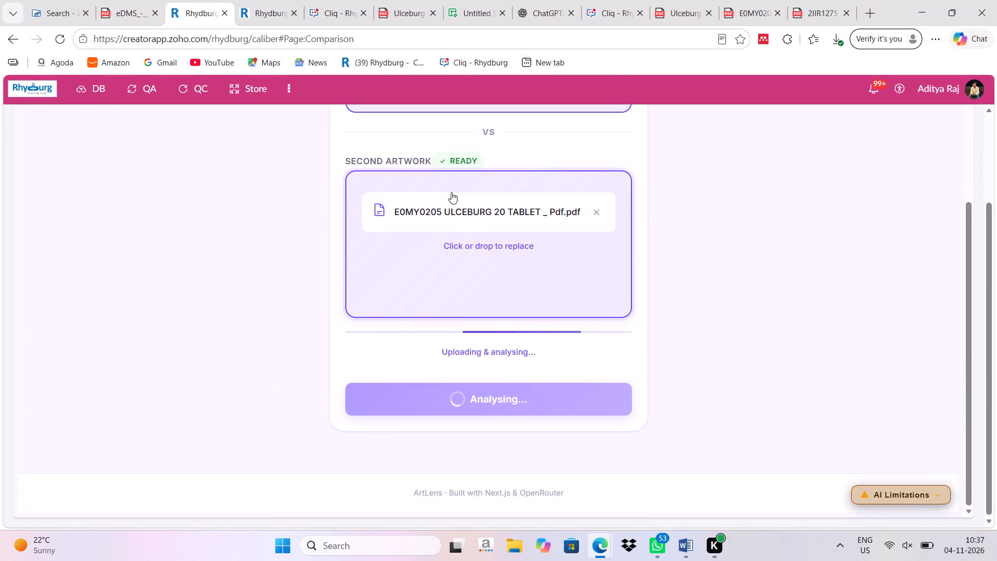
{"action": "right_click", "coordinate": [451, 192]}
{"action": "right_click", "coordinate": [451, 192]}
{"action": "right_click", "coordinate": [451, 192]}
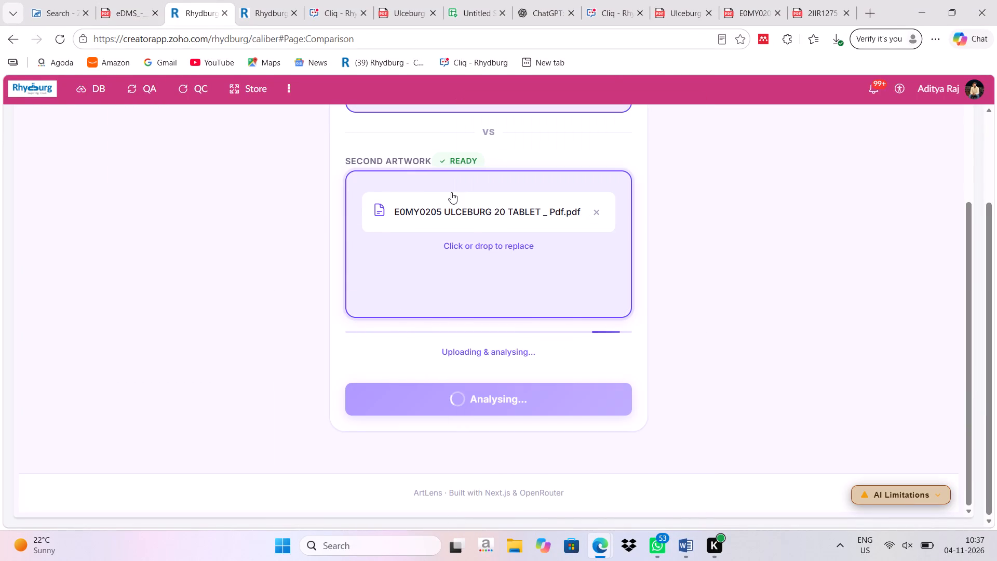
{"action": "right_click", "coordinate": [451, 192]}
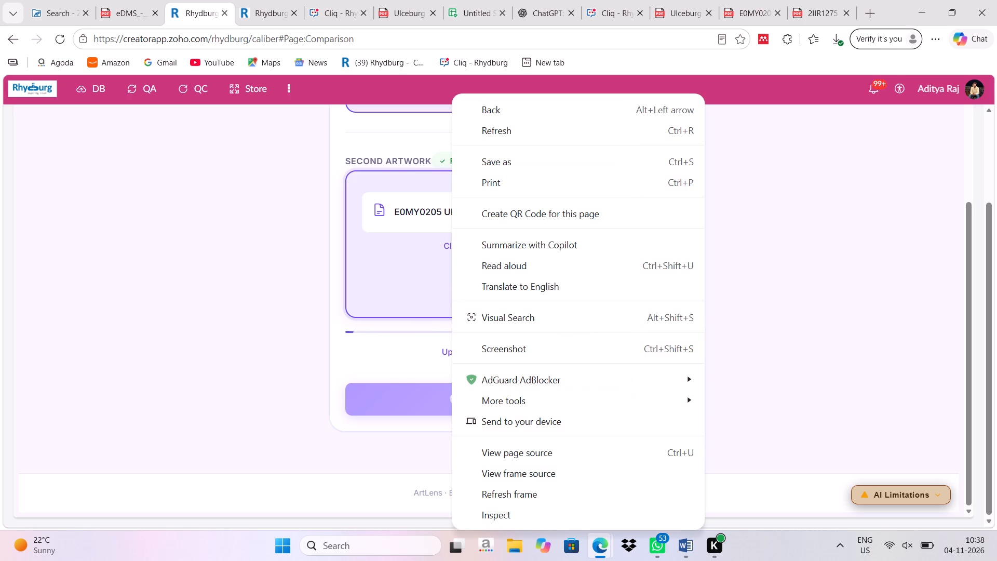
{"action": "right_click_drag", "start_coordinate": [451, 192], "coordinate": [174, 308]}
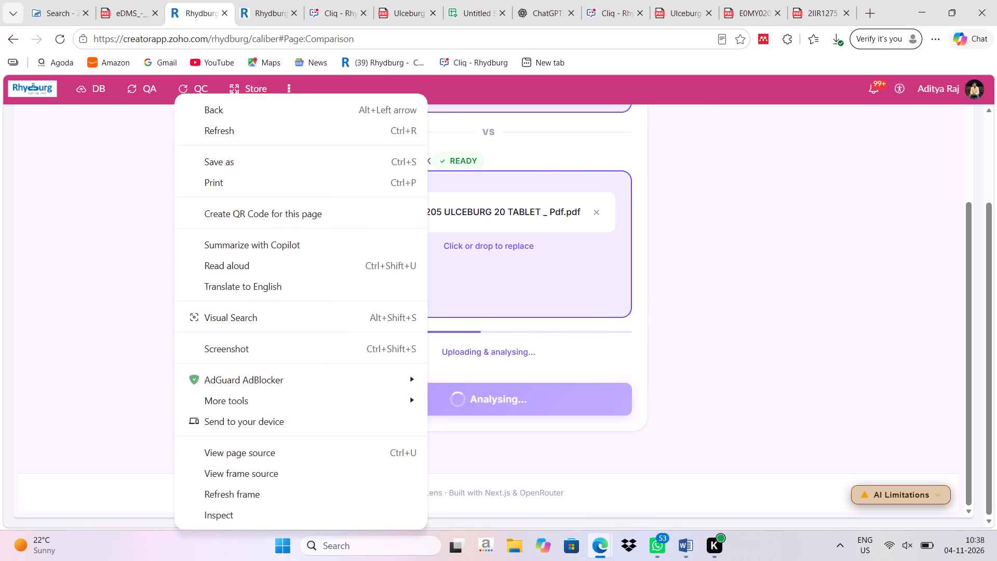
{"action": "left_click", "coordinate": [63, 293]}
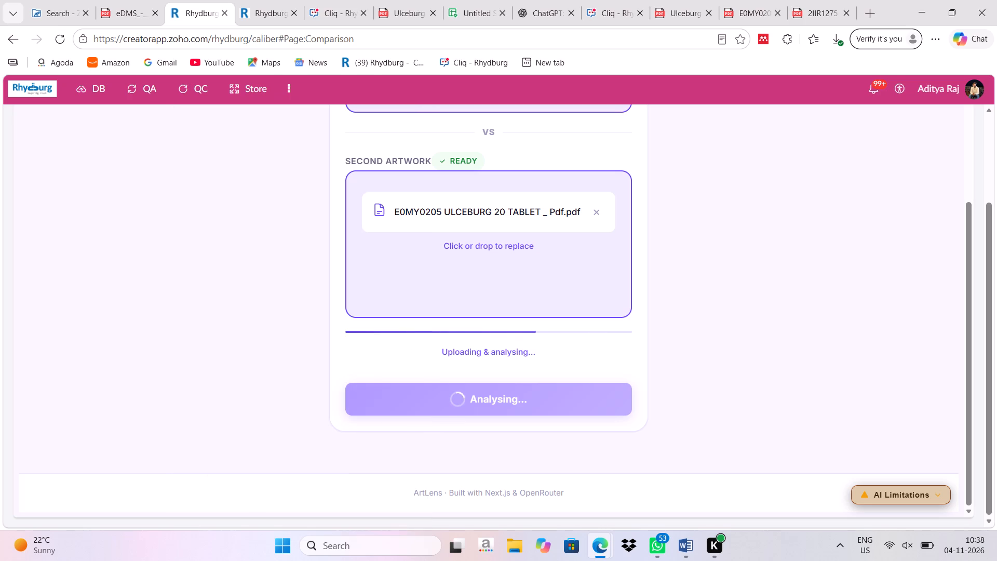
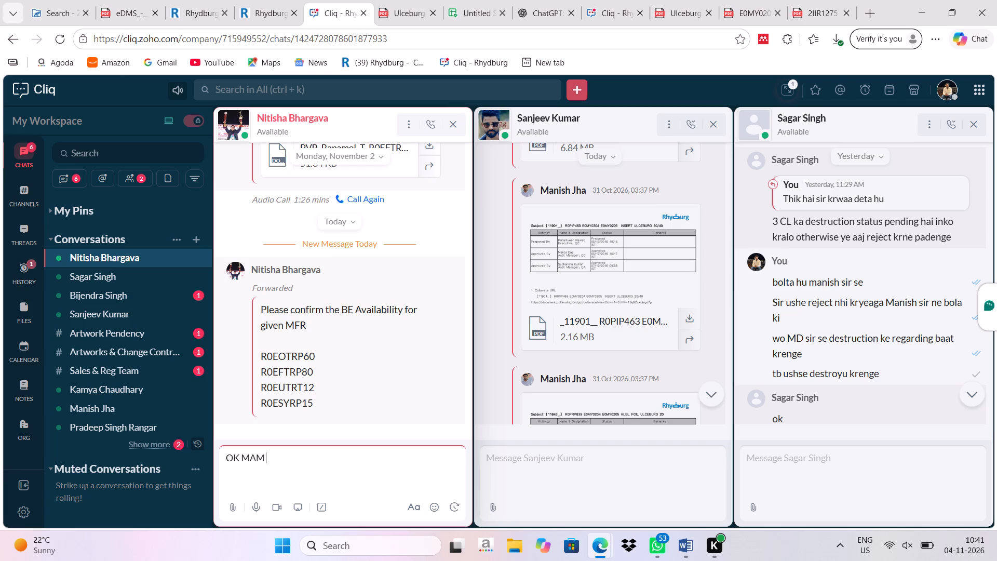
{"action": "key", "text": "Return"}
Send the same colleague the follow-up message "BIJENDRA KE KUCH CL HAIN WO SANJEEV SIR KE SATH DAAL RHA HU".
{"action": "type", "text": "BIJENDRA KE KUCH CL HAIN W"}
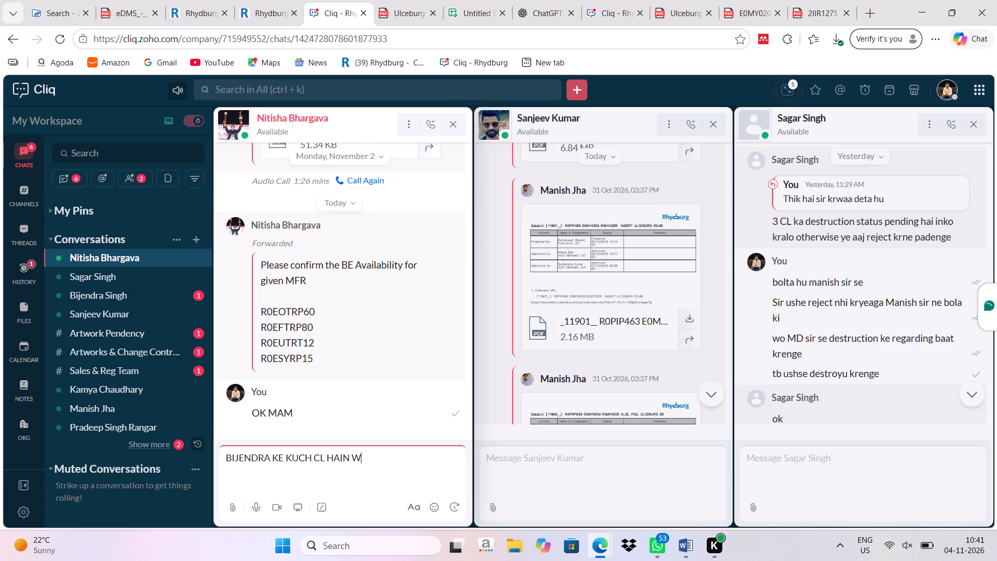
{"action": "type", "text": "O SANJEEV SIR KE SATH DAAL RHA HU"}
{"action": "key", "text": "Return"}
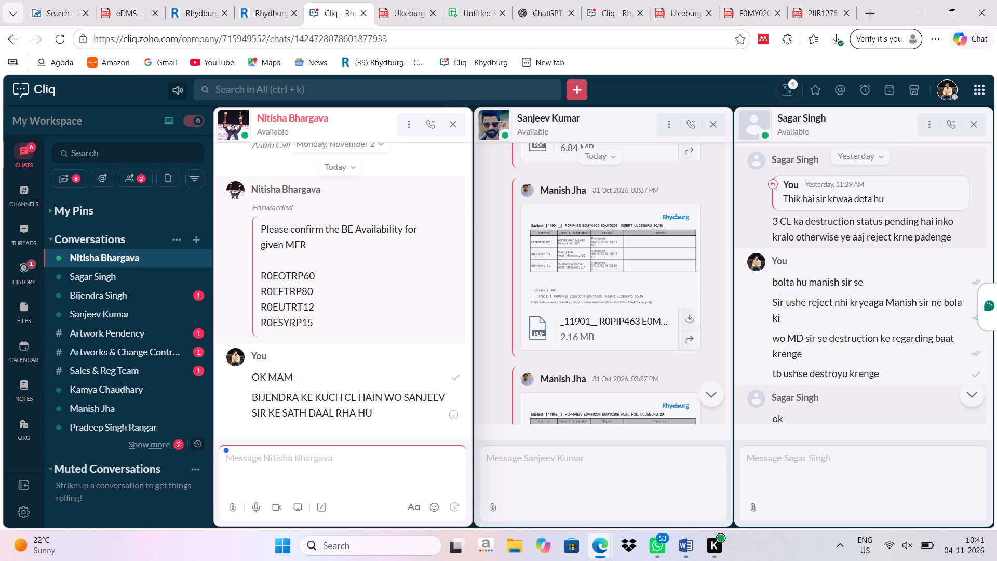
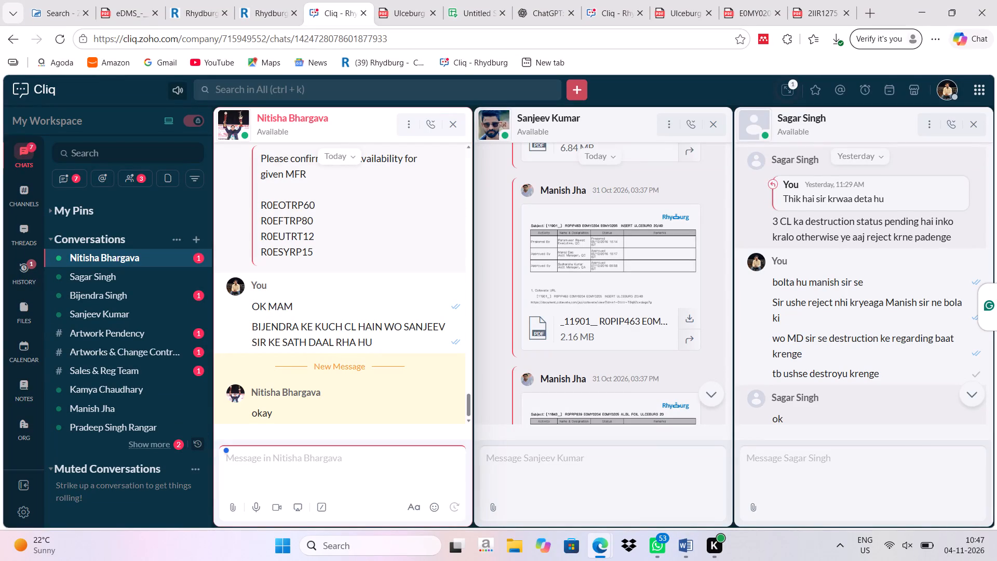
Show the E0MY0205 Ulceburg 20 artwork beside the current carton artwork and compare their front, composition and storage text.
{"action": "left_click", "coordinate": [812, 8]}
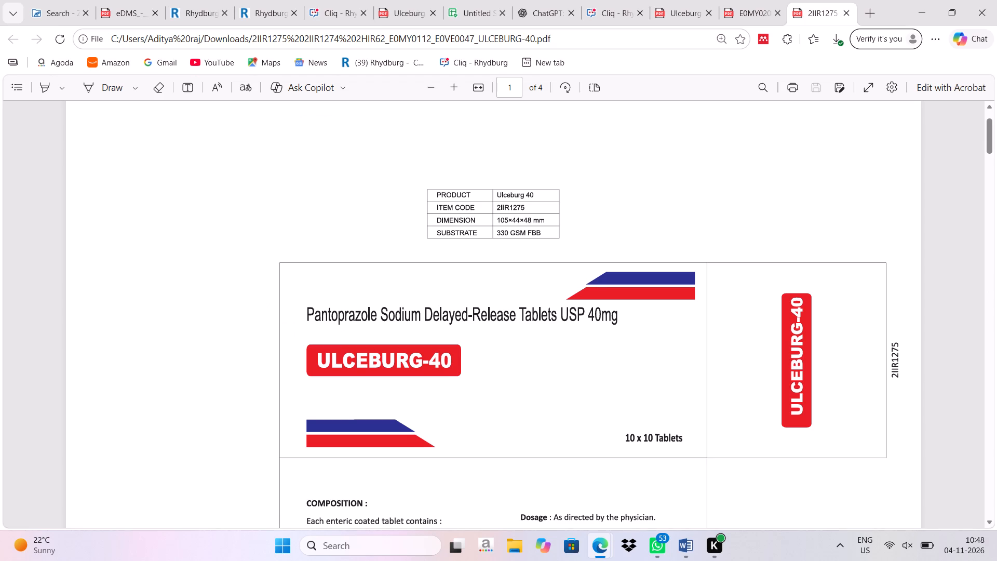
{"action": "left_click", "coordinate": [951, 4]}
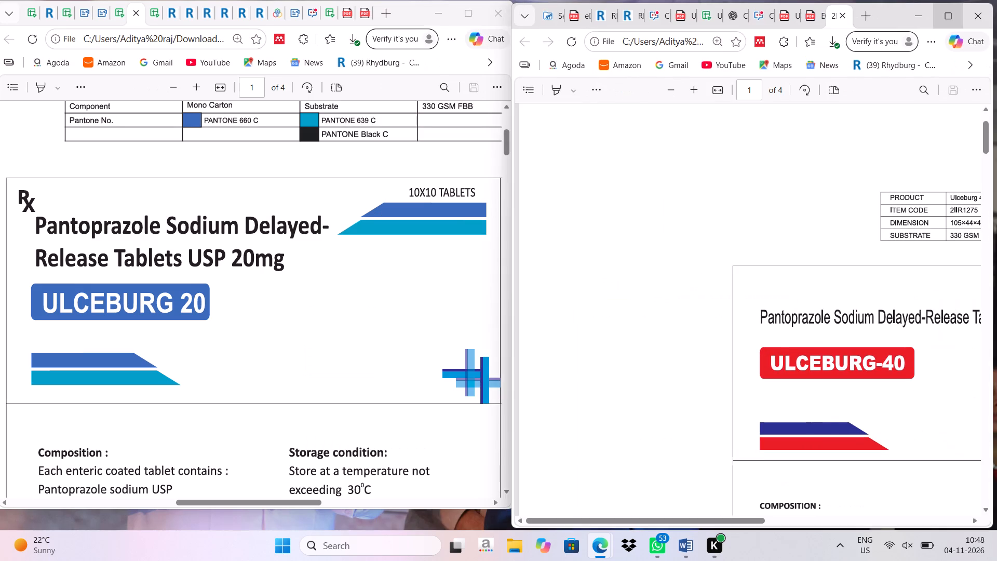
{"action": "left_click", "coordinate": [817, 17]}
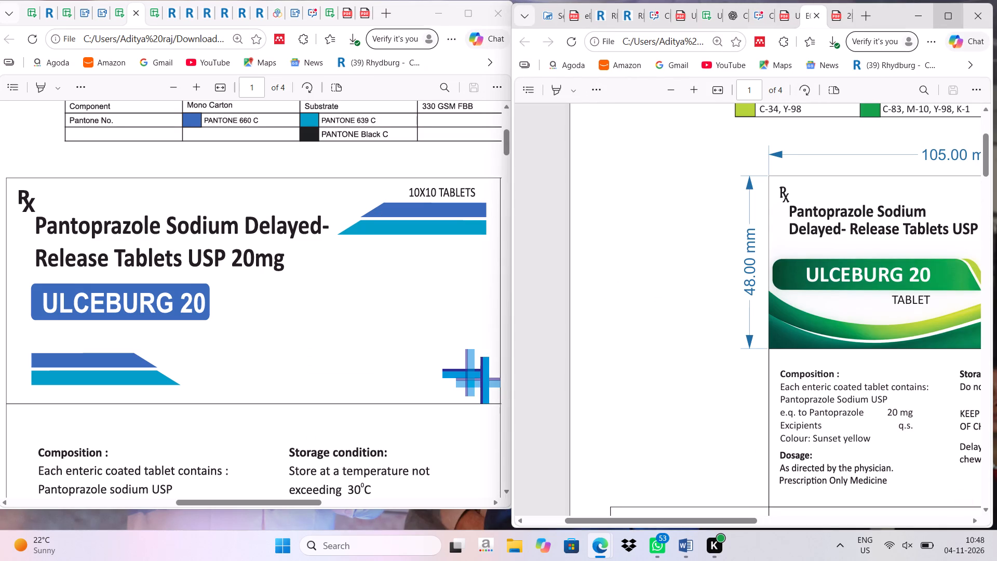
{"action": "scroll", "coordinate": [919, 367], "scroll_direction": "left", "scroll_amount": 2}
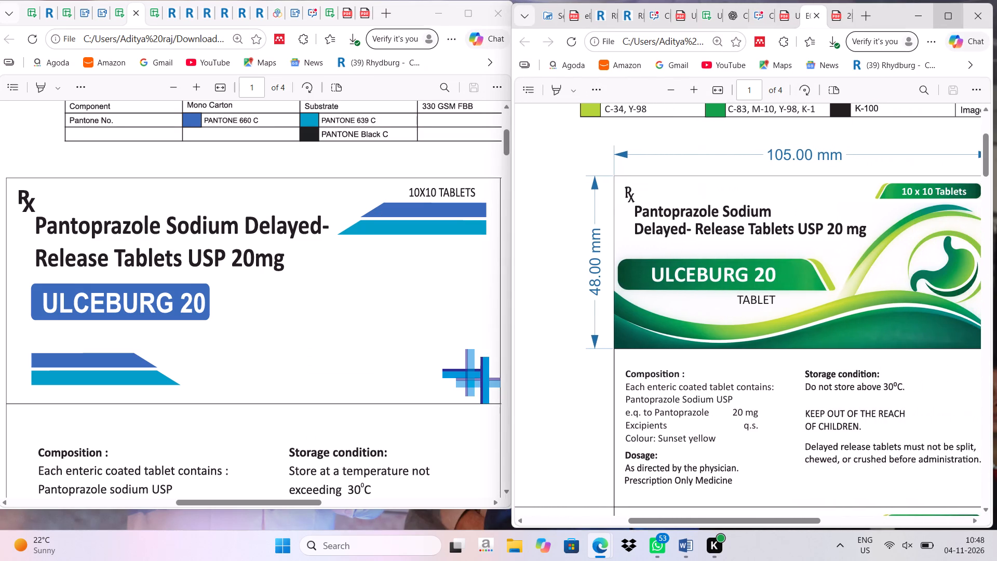
{"action": "scroll", "coordinate": [919, 367], "scroll_direction": "left", "scroll_amount": 2}
{"action": "scroll", "coordinate": [305, 404], "scroll_direction": "down", "scroll_amount": 4}
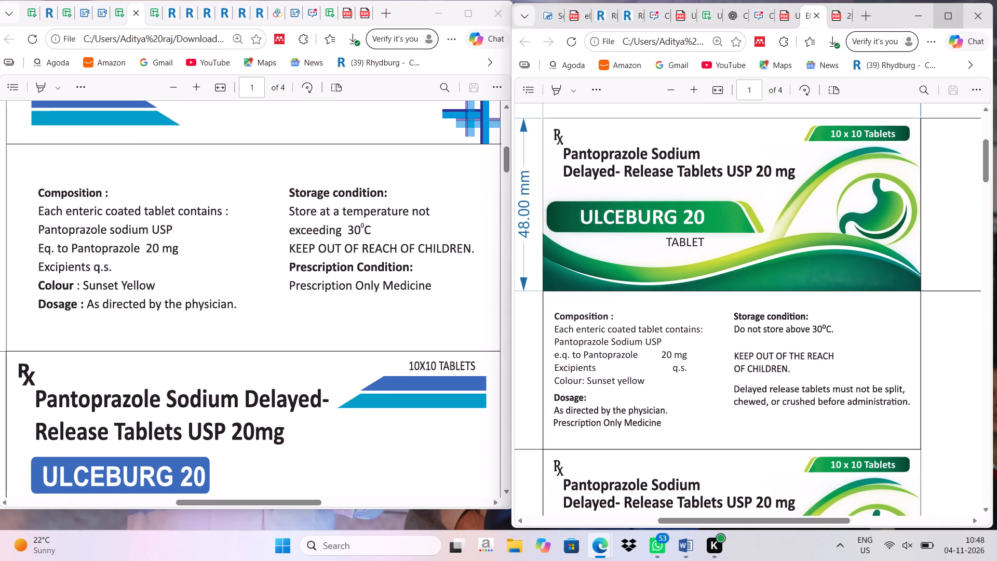
{"action": "scroll", "coordinate": [467, 386], "scroll_direction": "left", "scroll_amount": 1}
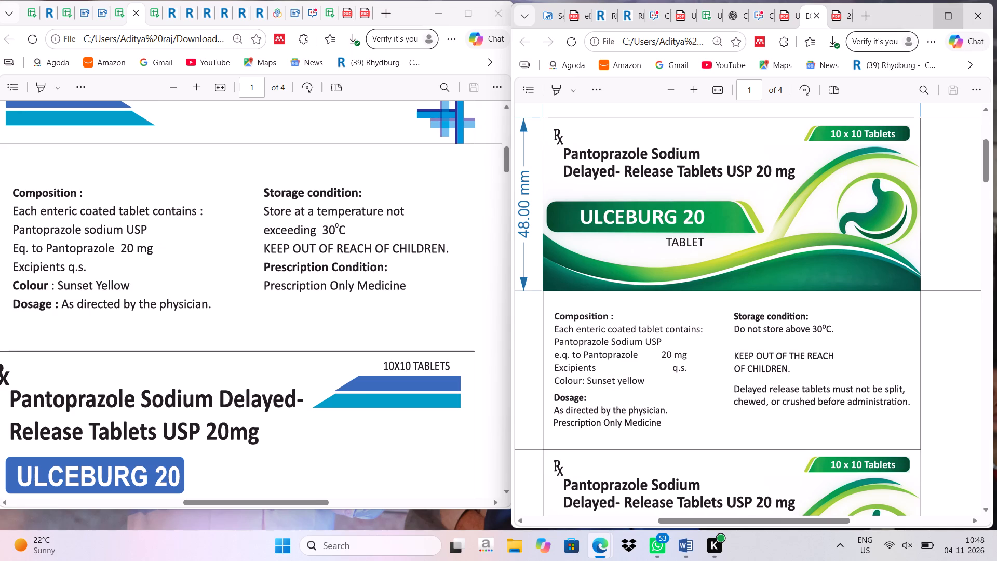
{"action": "right_click", "coordinate": [467, 386]}
{"action": "left_click", "coordinate": [434, 317]}
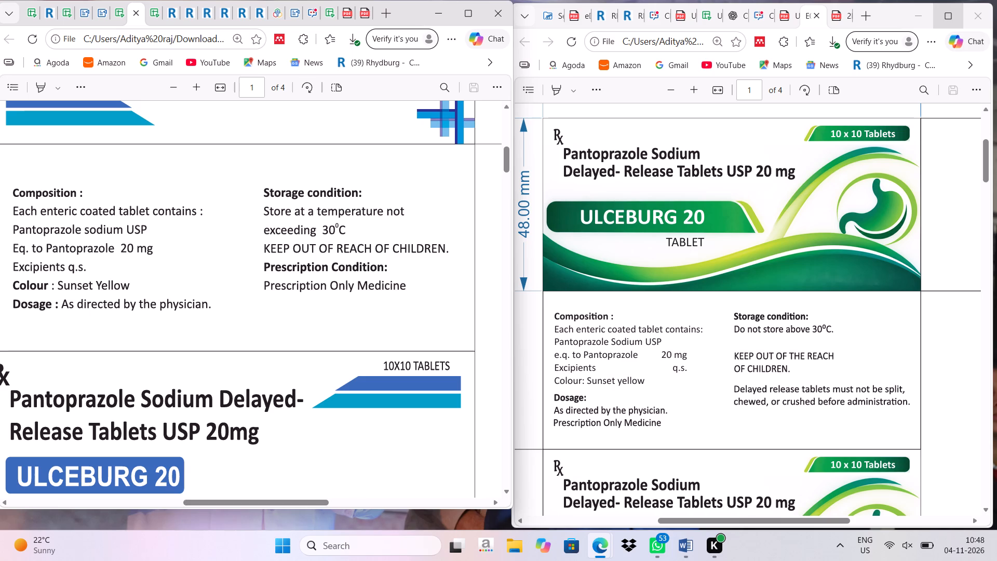
Extend the current artwork's window down to the taskbar.
{"action": "right_click_drag", "start_coordinate": [384, 514], "coordinate": [388, 510]}
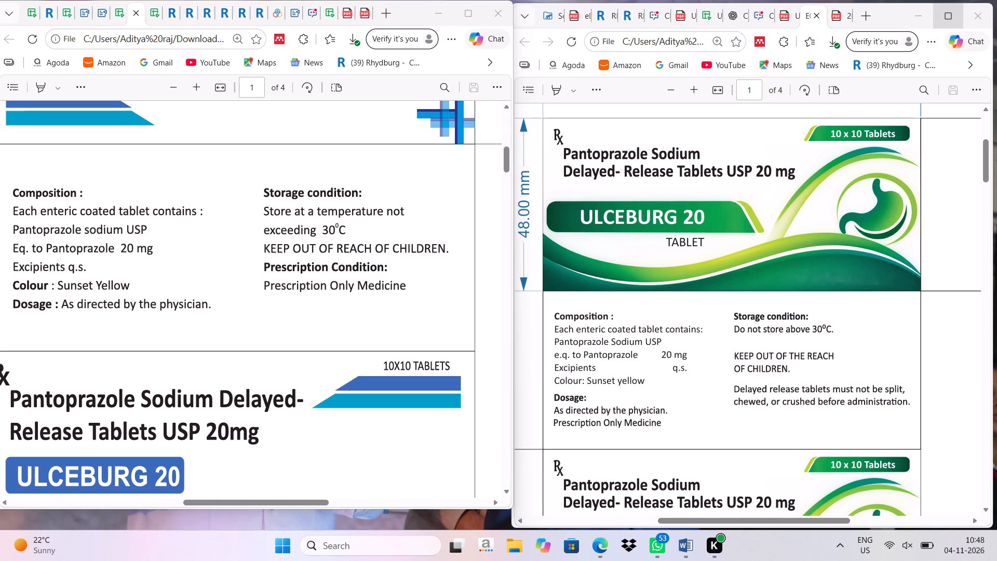
{"action": "right_click_drag", "start_coordinate": [388, 510], "coordinate": [389, 511]}
{"action": "right_click_drag", "start_coordinate": [399, 506], "coordinate": [408, 505]}
{"action": "right_click_drag", "start_coordinate": [408, 505], "coordinate": [413, 513]}
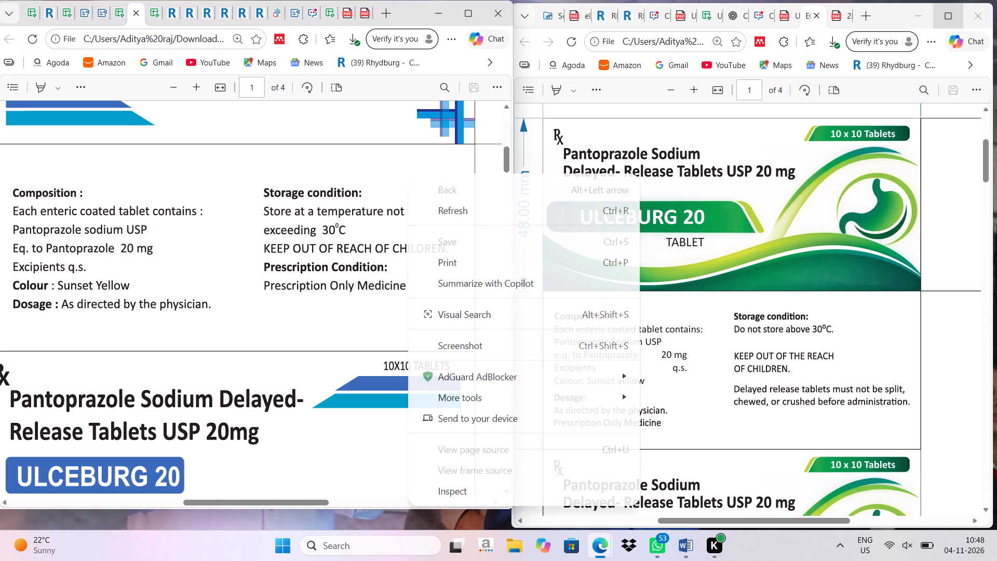
{"action": "left_click", "coordinate": [354, 472]}
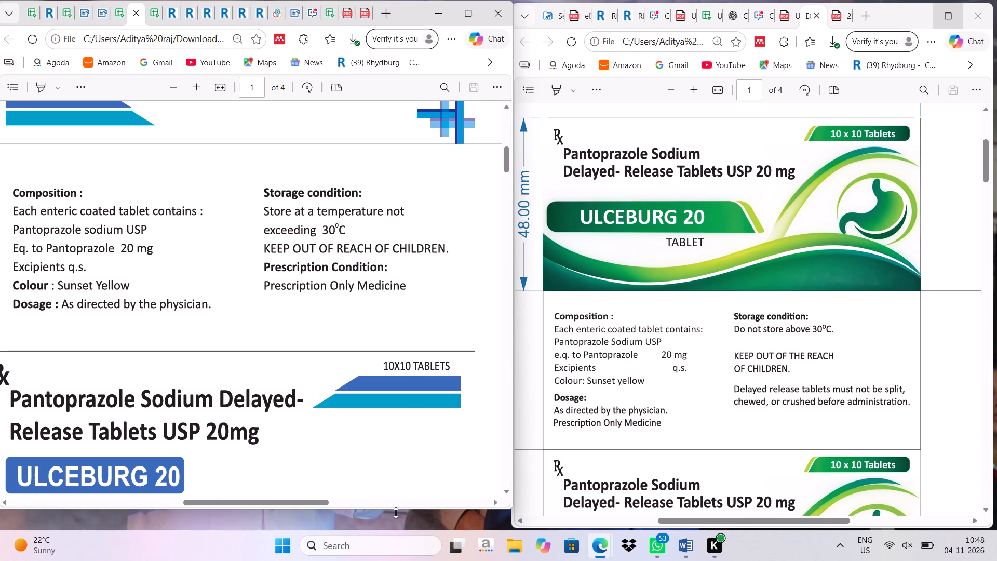
{"action": "right_click", "coordinate": [396, 513]}
{"action": "right_click_drag", "start_coordinate": [396, 513], "coordinate": [396, 522]}
{"action": "left_click_drag", "start_coordinate": [396, 513], "coordinate": [397, 529]}
Switch to Word and bring up the document with the Current, New and Scientific rationale table beside the current artwork.
{"action": "right_click_drag", "start_coordinate": [662, 536], "coordinate": [680, 539]}
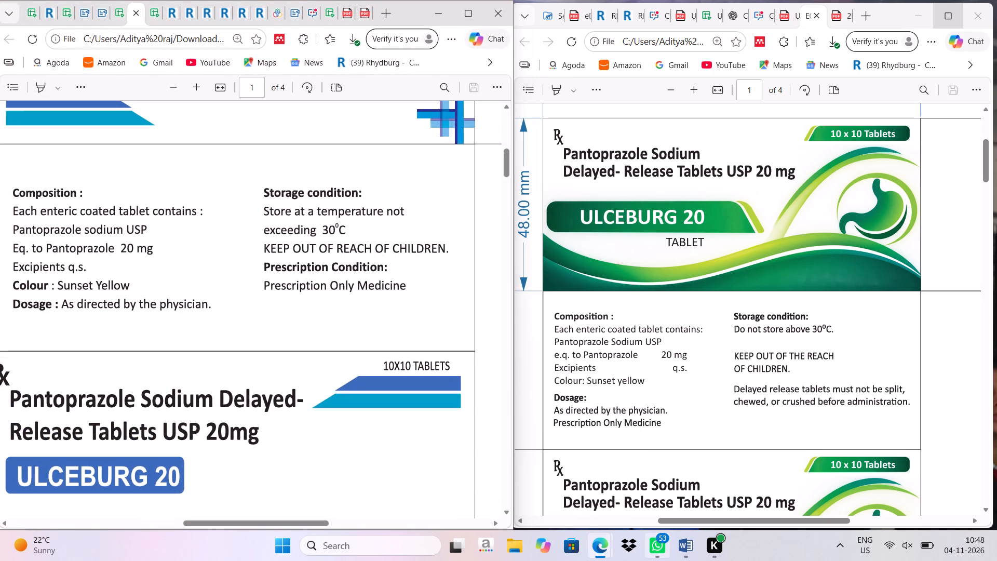
{"action": "right_click_drag", "start_coordinate": [680, 539], "coordinate": [686, 540]}
{"action": "right_click", "coordinate": [688, 541]}
{"action": "left_click", "coordinate": [684, 543]}
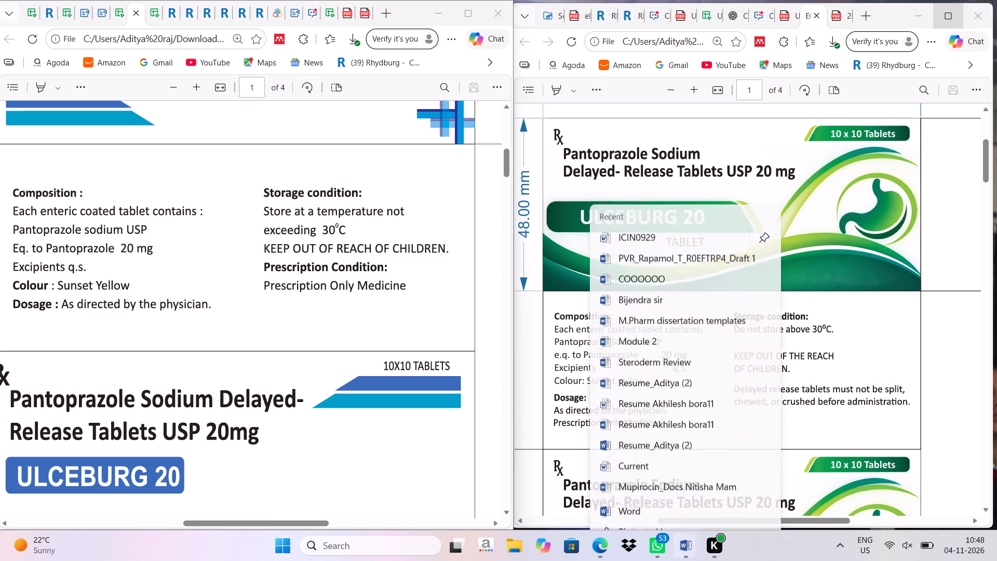
{"action": "left_click", "coordinate": [785, 468]}
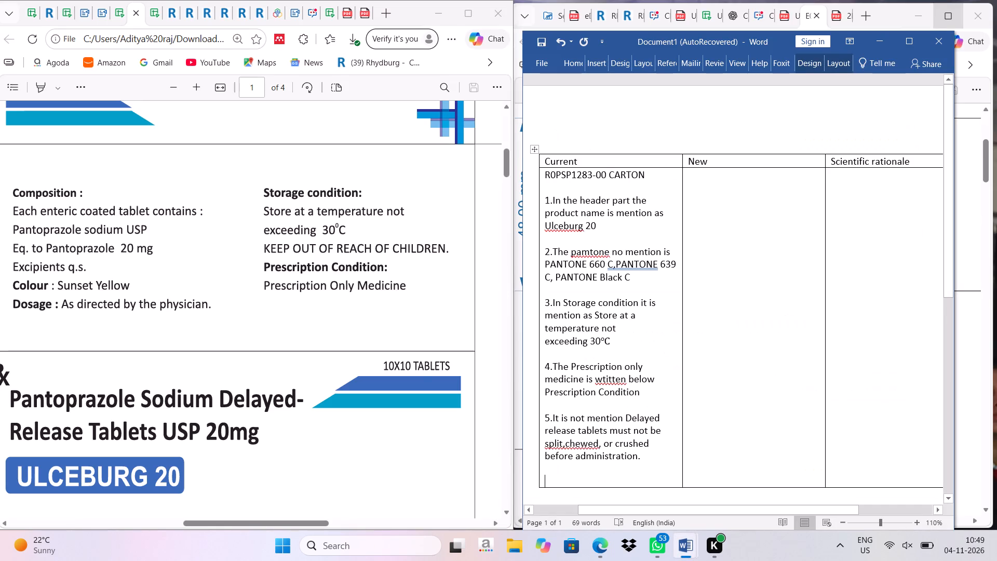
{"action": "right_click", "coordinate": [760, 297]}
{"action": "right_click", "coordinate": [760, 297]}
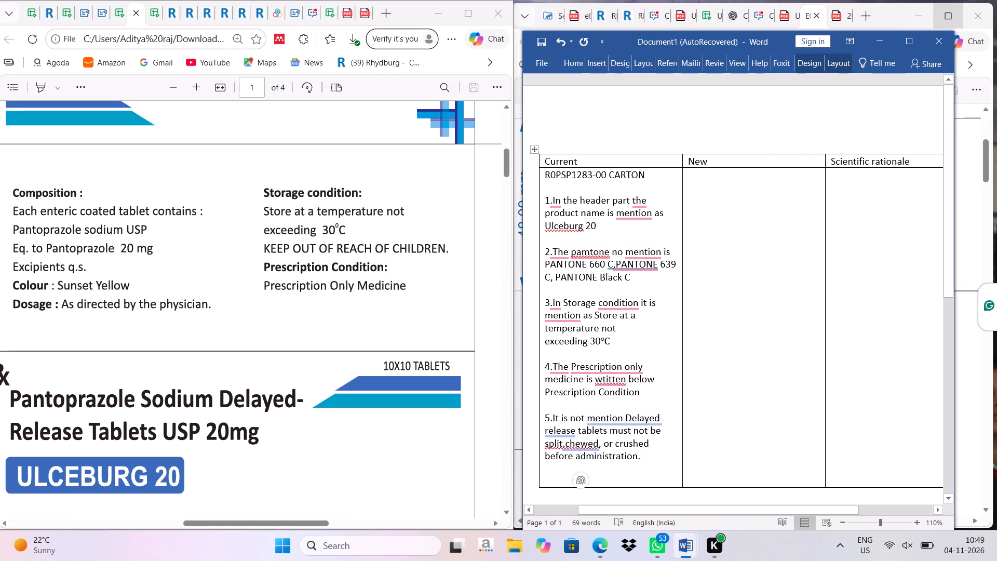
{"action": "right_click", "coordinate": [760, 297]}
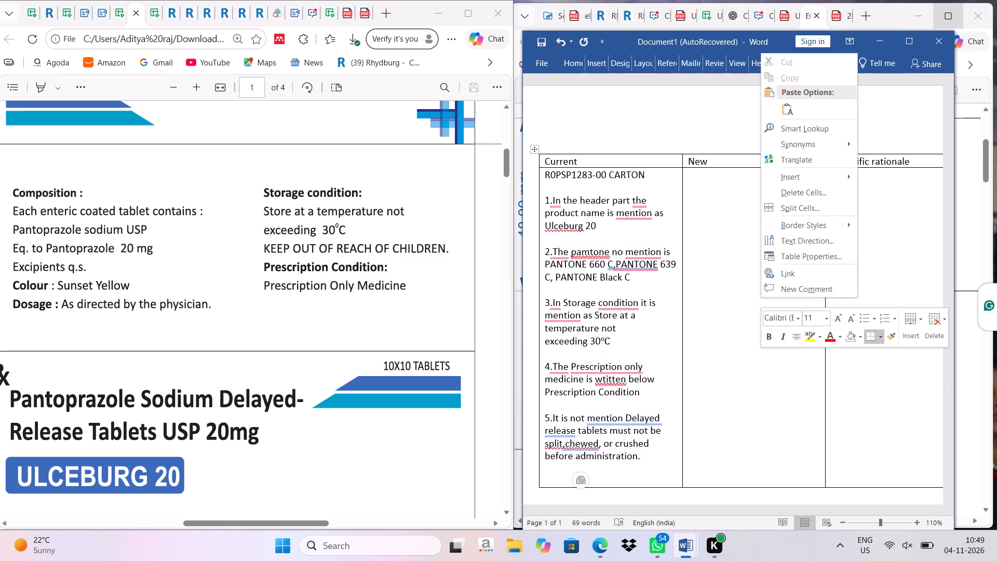
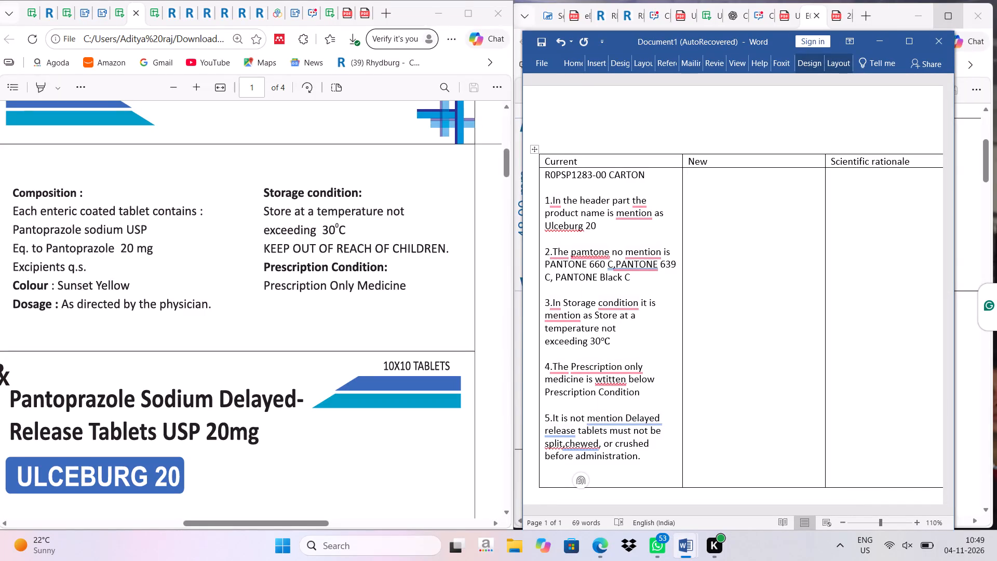
Minimise the Word comparison document to view the two Ulceburg 20 carton artworks side by side.
{"action": "scroll", "coordinate": [309, 377], "scroll_direction": "down", "scroll_amount": 2}
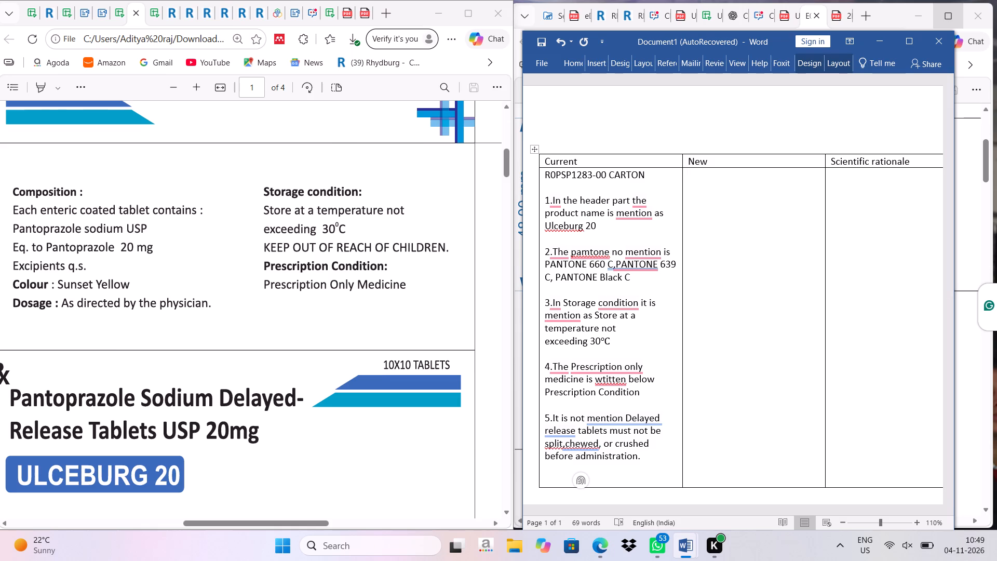
{"action": "left_click", "coordinate": [887, 43]}
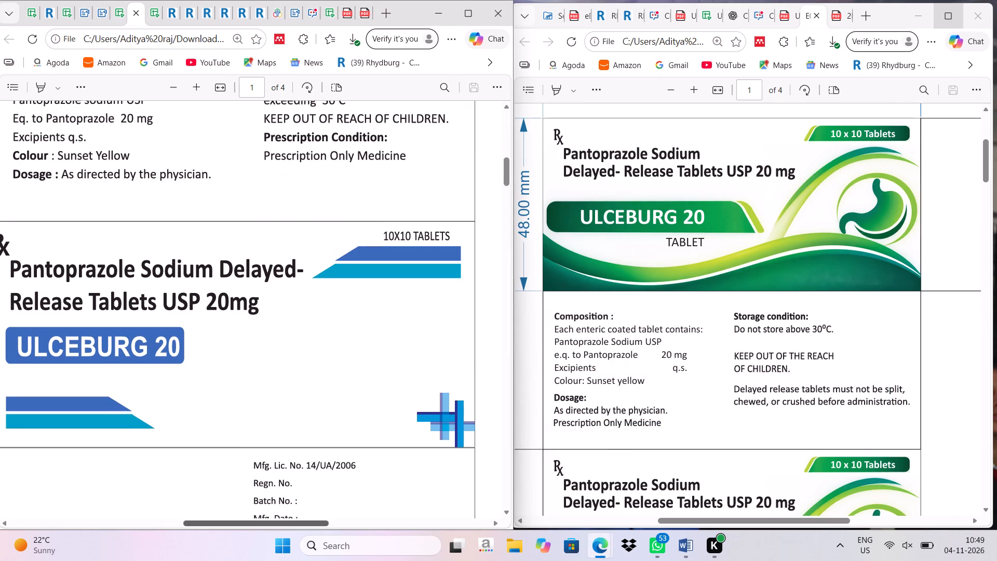
Compare the manufacturer, licence, batch and barcode panels of the two Ulceburg 20 cartons and check them against the Word table's Current column.
{"action": "scroll", "coordinate": [413, 443], "scroll_direction": "down", "scroll_amount": 2}
{"action": "scroll", "coordinate": [372, 399], "scroll_direction": "down", "scroll_amount": 1}
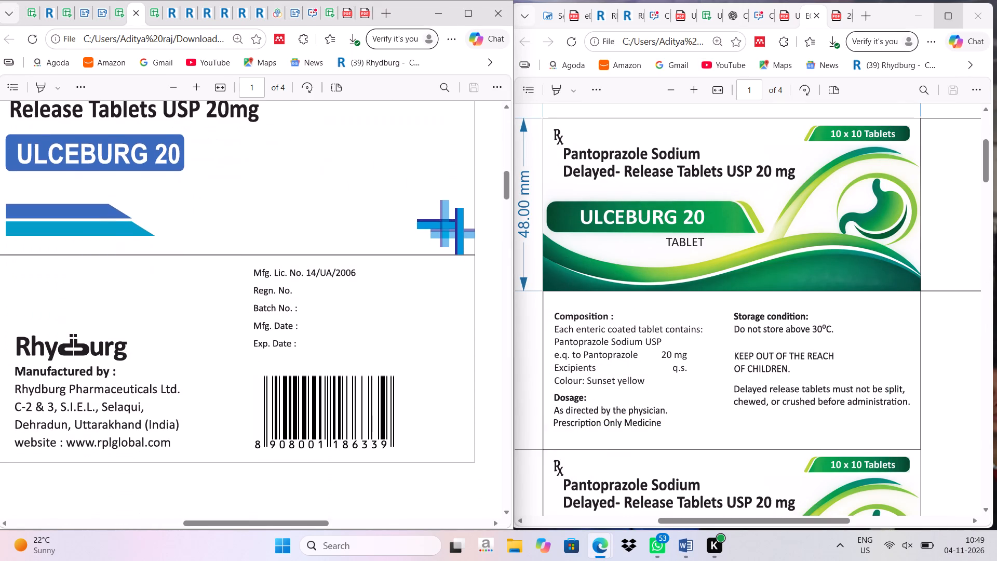
{"action": "scroll", "coordinate": [630, 360], "scroll_direction": "down", "scroll_amount": 6}
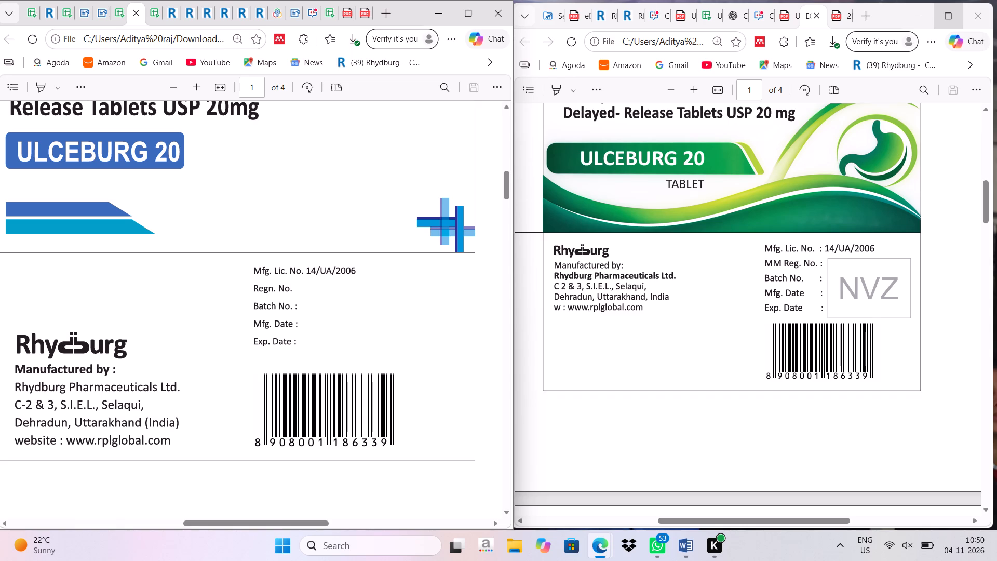
{"action": "scroll", "coordinate": [216, 308], "scroll_direction": "up", "scroll_amount": 2}
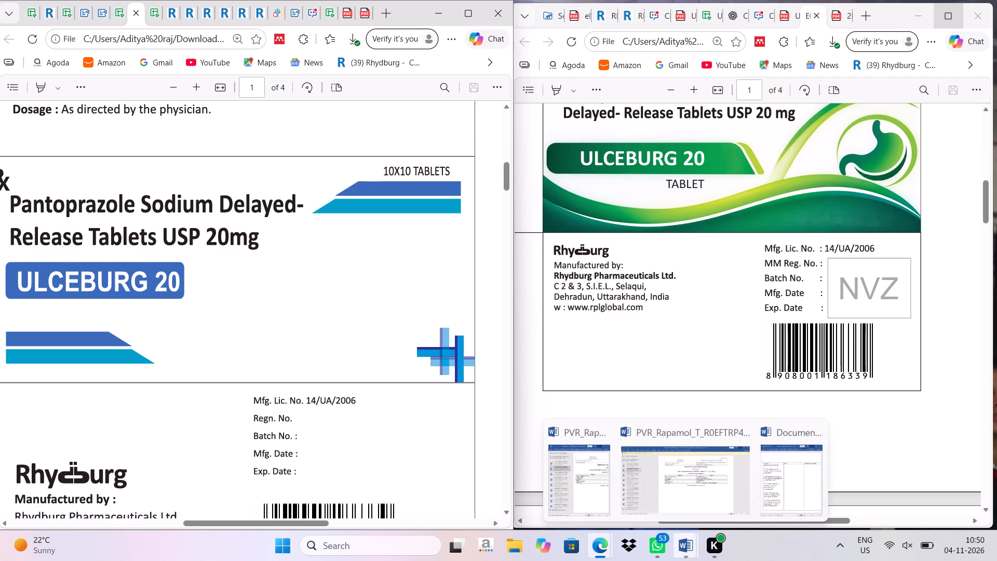
{"action": "left_click", "coordinate": [767, 487]}
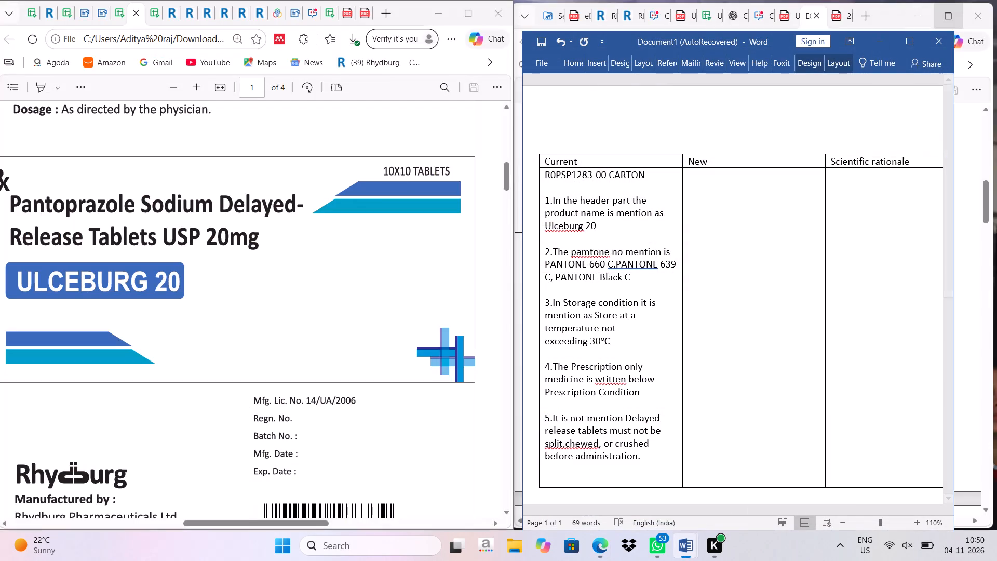
{"action": "scroll", "coordinate": [362, 323], "scroll_direction": "down", "scroll_amount": 1}
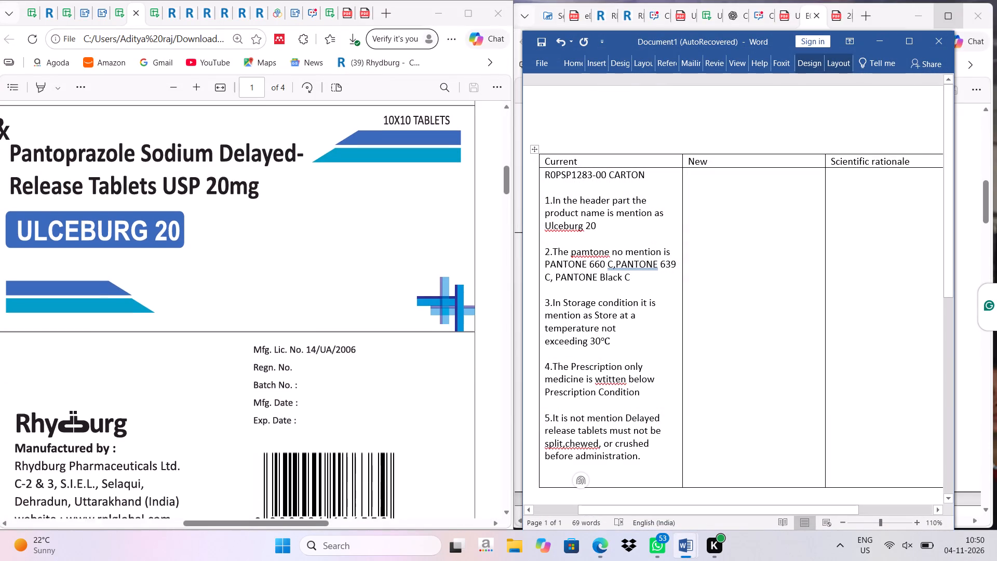
{"action": "scroll", "coordinate": [362, 323], "scroll_direction": "down", "scroll_amount": 2}
{"action": "scroll", "coordinate": [383, 396], "scroll_direction": "down", "scroll_amount": 2}
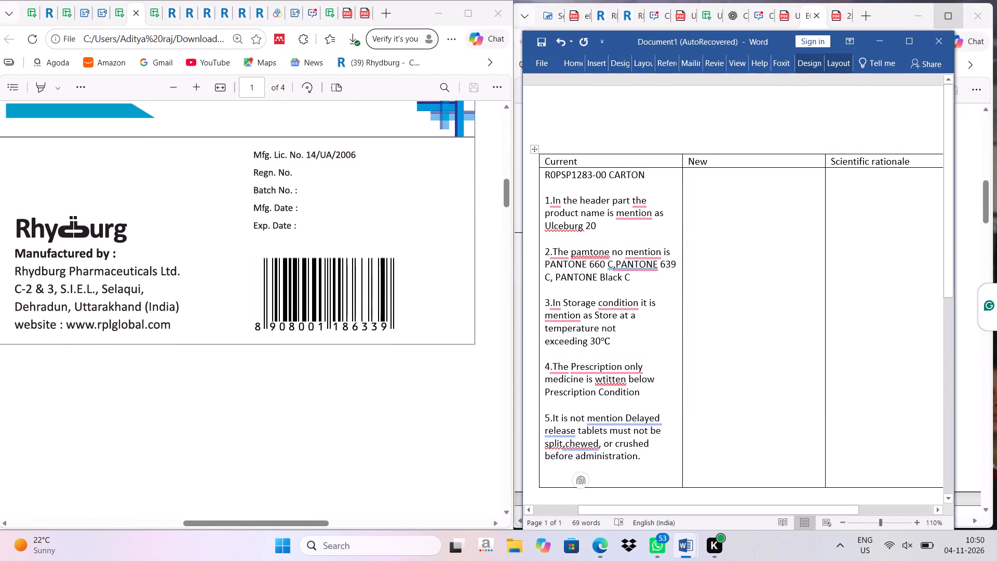
{"action": "scroll", "coordinate": [383, 396], "scroll_direction": "up", "scroll_amount": 3}
{"action": "scroll", "coordinate": [383, 396], "scroll_direction": "left", "scroll_amount": 1}
{"action": "right_click", "coordinate": [383, 396]}
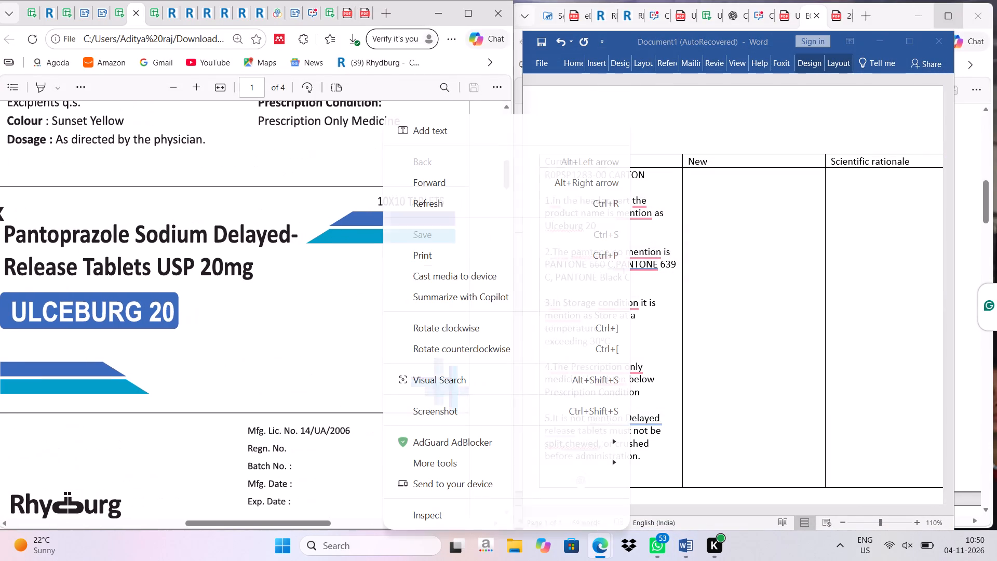
{"action": "left_click", "coordinate": [887, 41]}
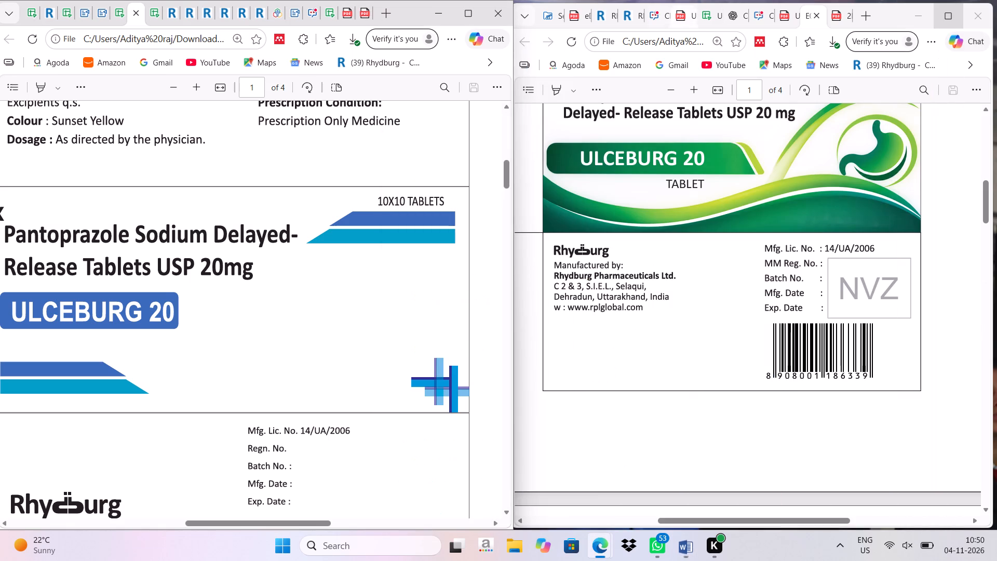
Copy the current-state GRAPHIC ELEMENTS text, from its heading through "illustrations", from the DESIGN / VISUAL row of the online comparison report.
{"action": "left_click", "coordinate": [602, 14]}
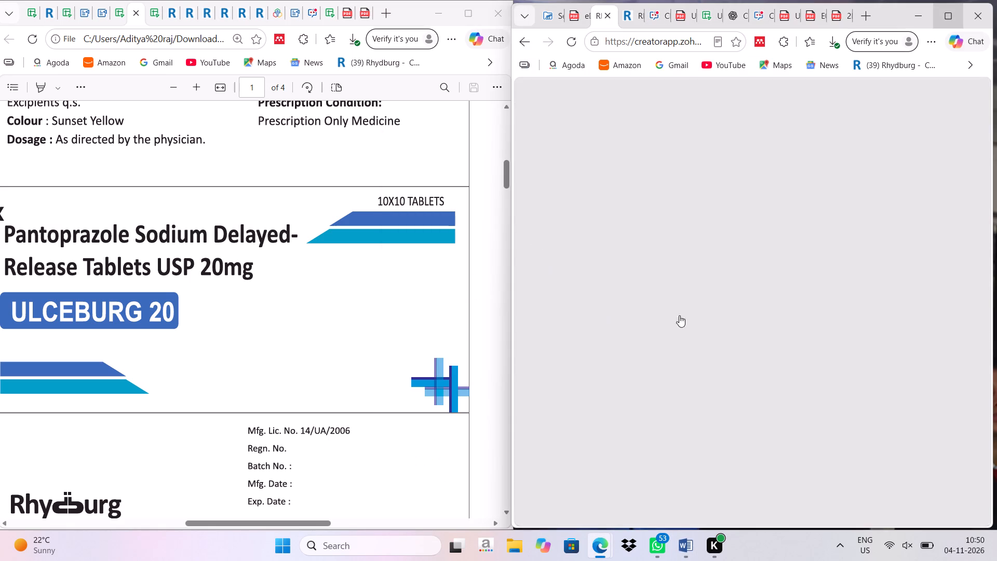
{"action": "scroll", "coordinate": [760, 292], "scroll_direction": "down", "scroll_amount": 5}
{"action": "scroll", "coordinate": [730, 342], "scroll_direction": "down", "scroll_amount": 1}
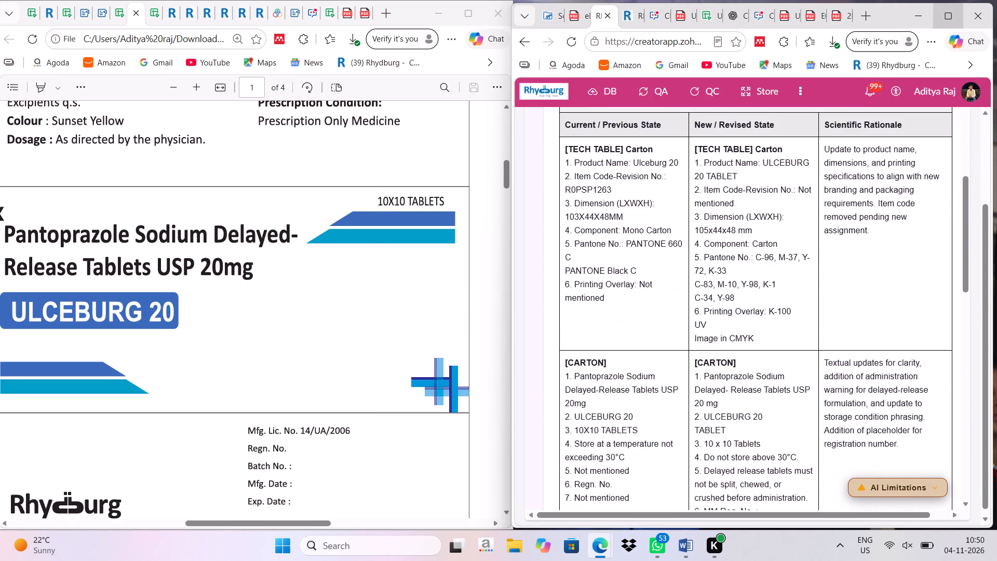
{"action": "scroll", "coordinate": [730, 342], "scroll_direction": "down", "scroll_amount": 8}
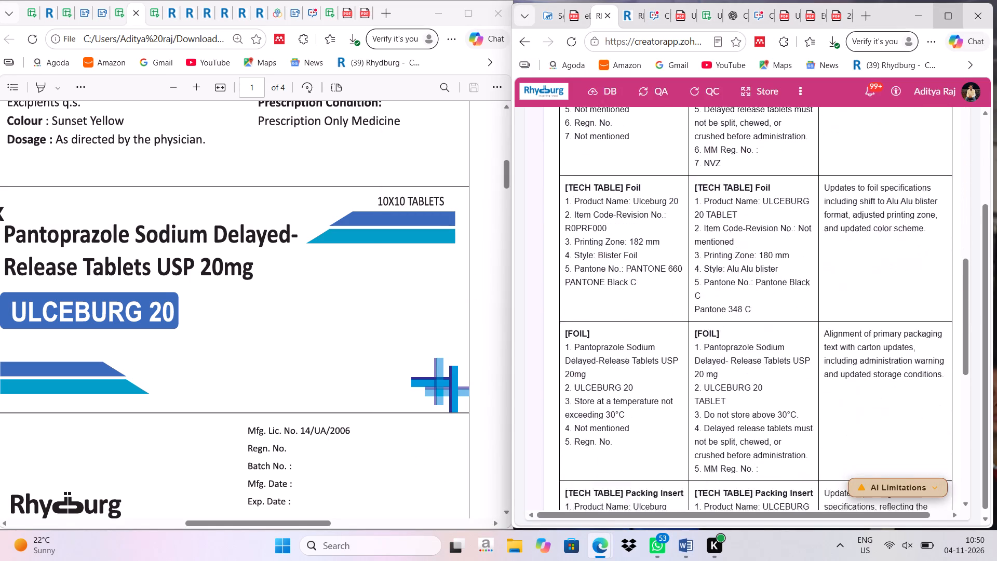
{"action": "scroll", "coordinate": [730, 344], "scroll_direction": "down", "scroll_amount": 5}
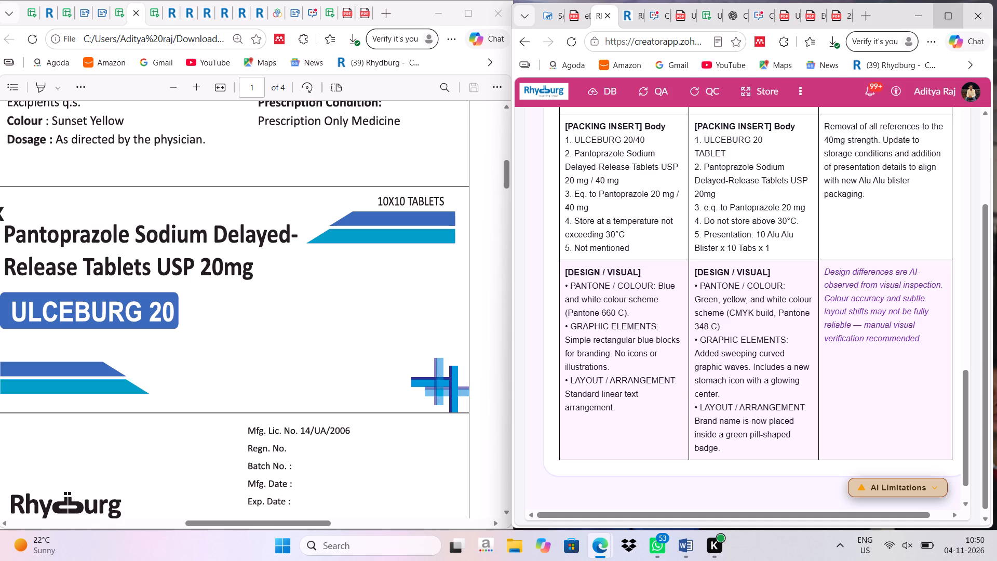
{"action": "left_click_drag", "start_coordinate": [572, 326], "coordinate": [573, 336]}
{"action": "left_click_drag", "start_coordinate": [573, 336], "coordinate": [605, 372]}
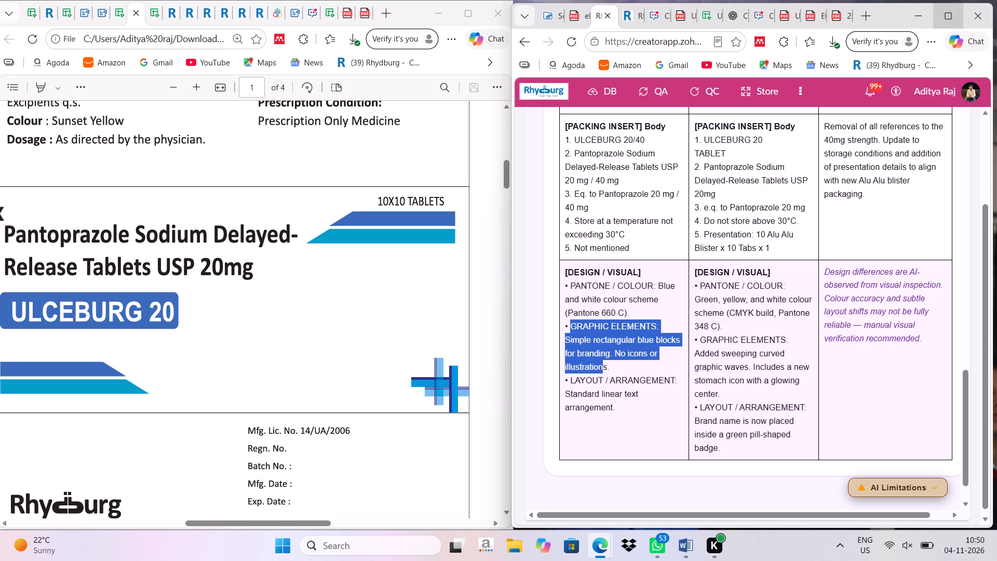
{"action": "left_click_drag", "start_coordinate": [605, 372], "coordinate": [605, 372]}
{"action": "right_click", "coordinate": [628, 328]}
{"action": "left_click", "coordinate": [673, 35]}
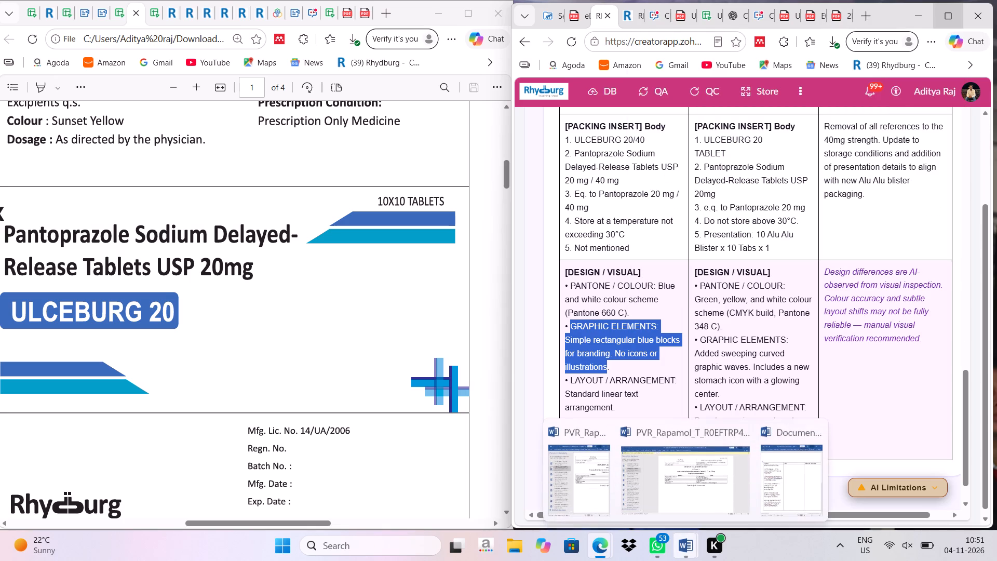
Add the copied GRAPHIC ELEMENTS text as point 6 in the Current column of the Word rationale table.
{"action": "left_click", "coordinate": [777, 498]}
{"action": "left_click", "coordinate": [588, 477]}
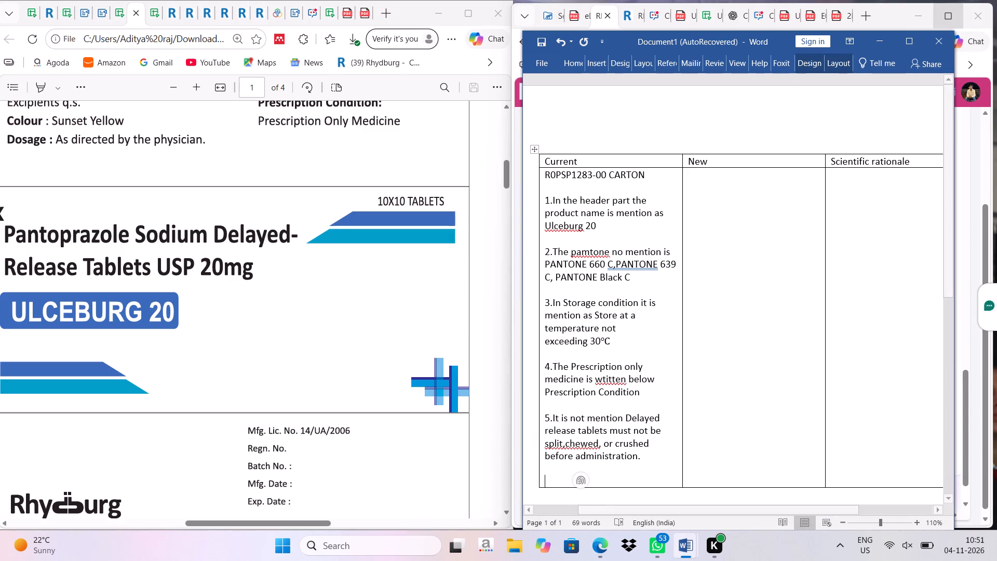
{"action": "key", "text": "BackSpace"}
{"action": "key", "text": "Return"}
{"action": "type", "text": "6."}
{"action": "key", "text": "ctrl+v"}
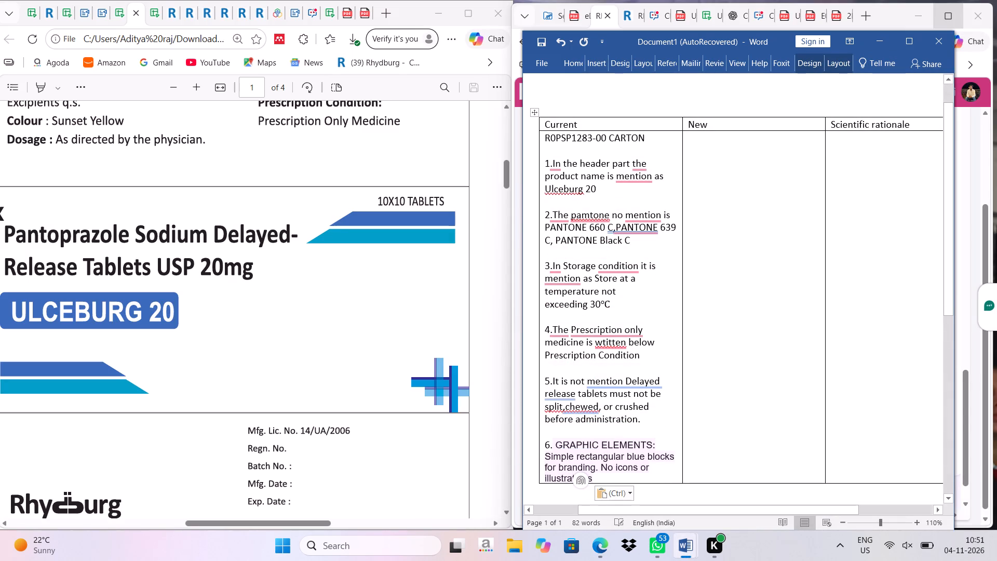
Accept the suggested rewording of point 5: "It is not mentioned that delayed-release tablets must not be split, chewed, or crushed before administration.".
{"action": "scroll", "coordinate": [610, 445], "scroll_direction": "down", "scroll_amount": 1}
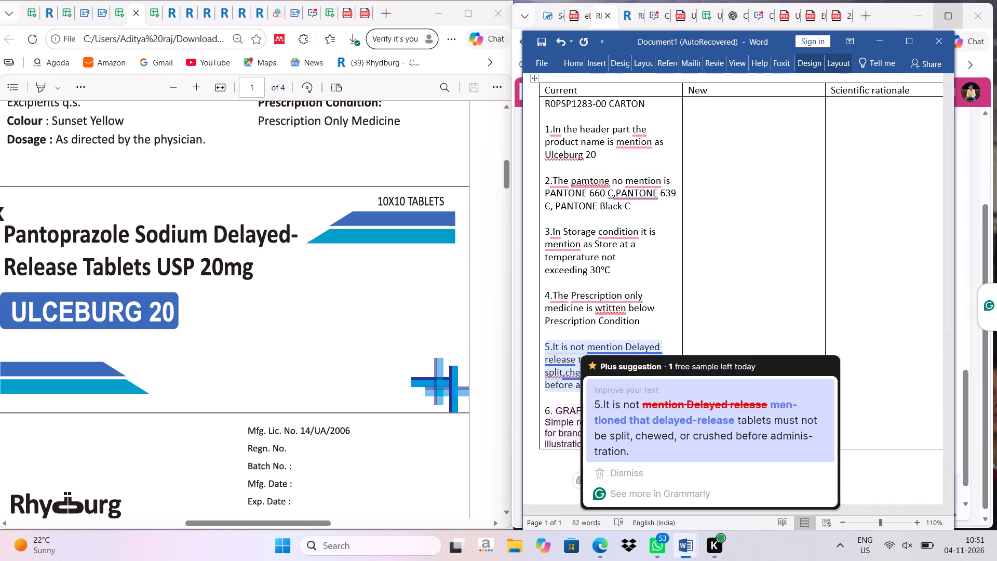
{"action": "left_click", "coordinate": [654, 419]}
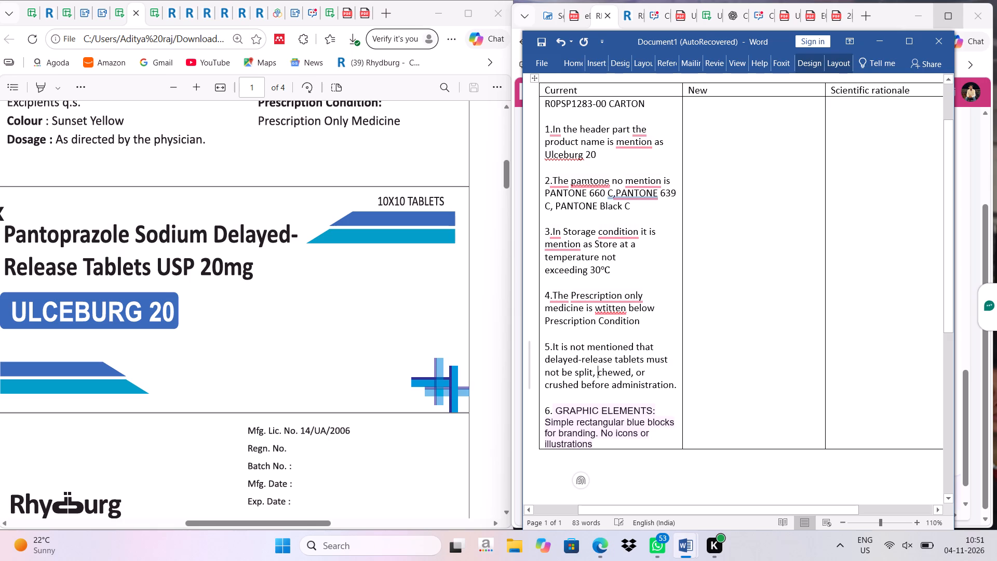
Review the current carton's text panels against the new Ulceburg 20 carton, including its specification table, storage text and manufacturer details.
{"action": "scroll", "coordinate": [344, 420], "scroll_direction": "down", "scroll_amount": 4}
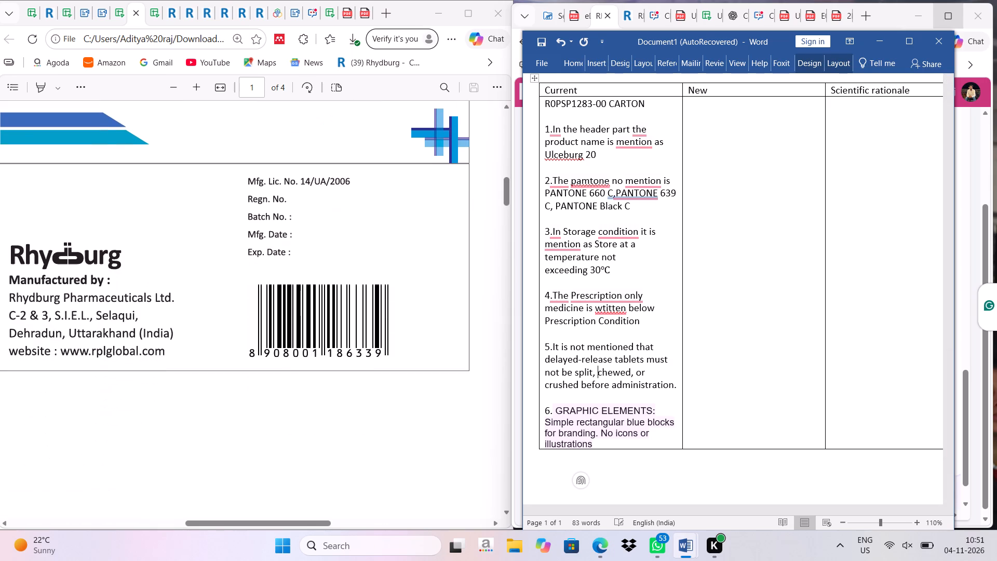
{"action": "scroll", "coordinate": [241, 370], "scroll_direction": "left", "scroll_amount": 1}
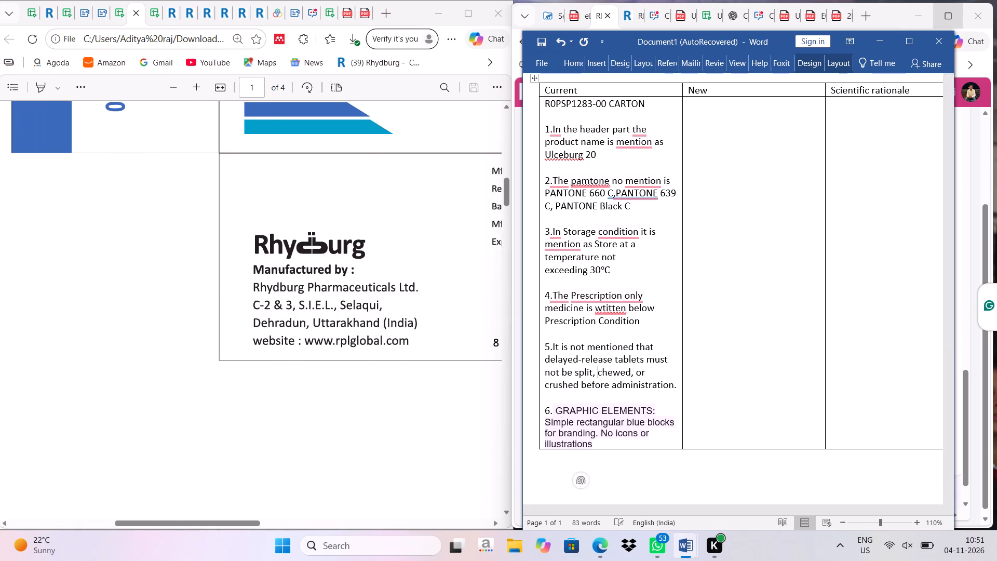
{"action": "scroll", "coordinate": [241, 370], "scroll_direction": "left", "scroll_amount": 1}
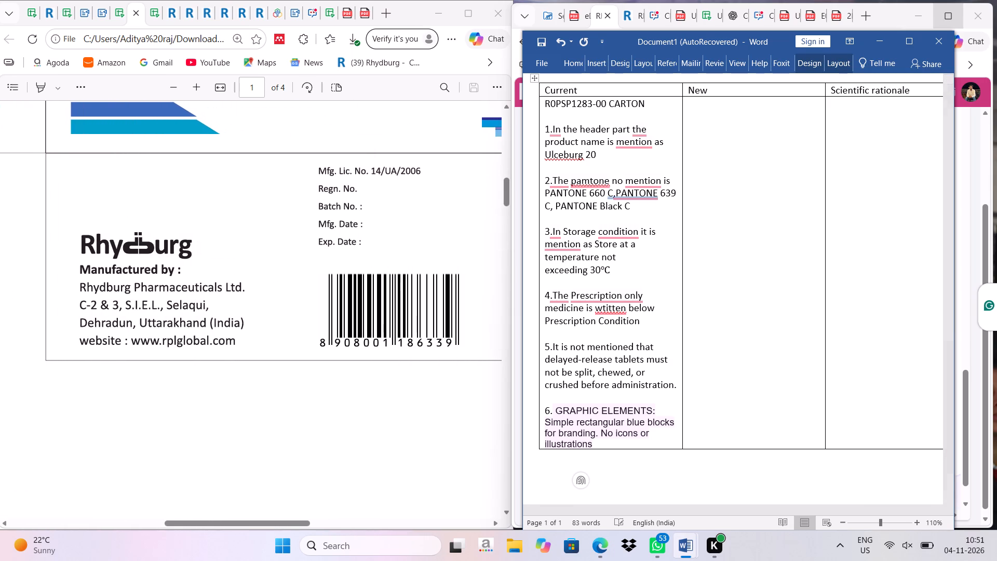
{"action": "left_click", "coordinate": [883, 41]}
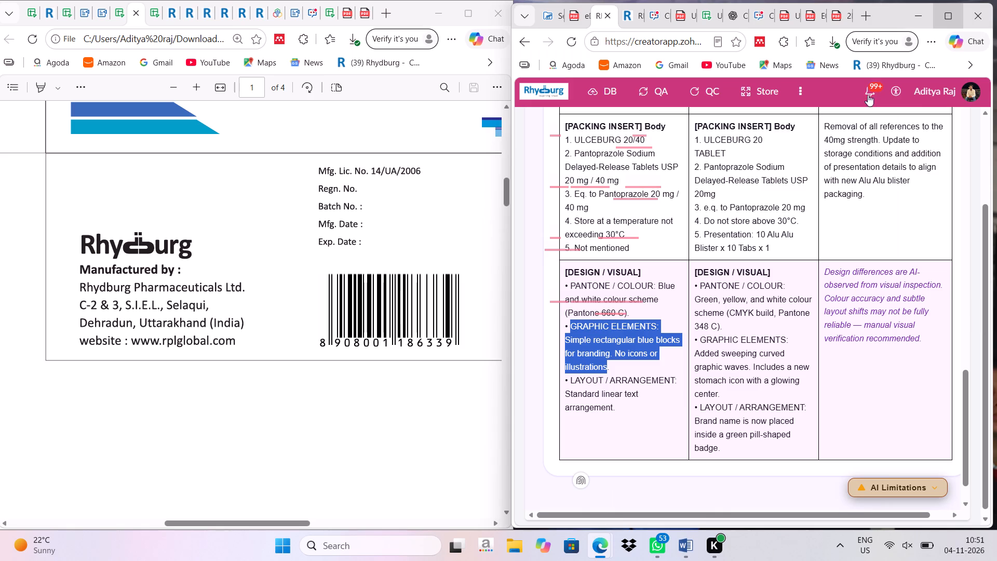
{"action": "left_click", "coordinate": [816, 12]}
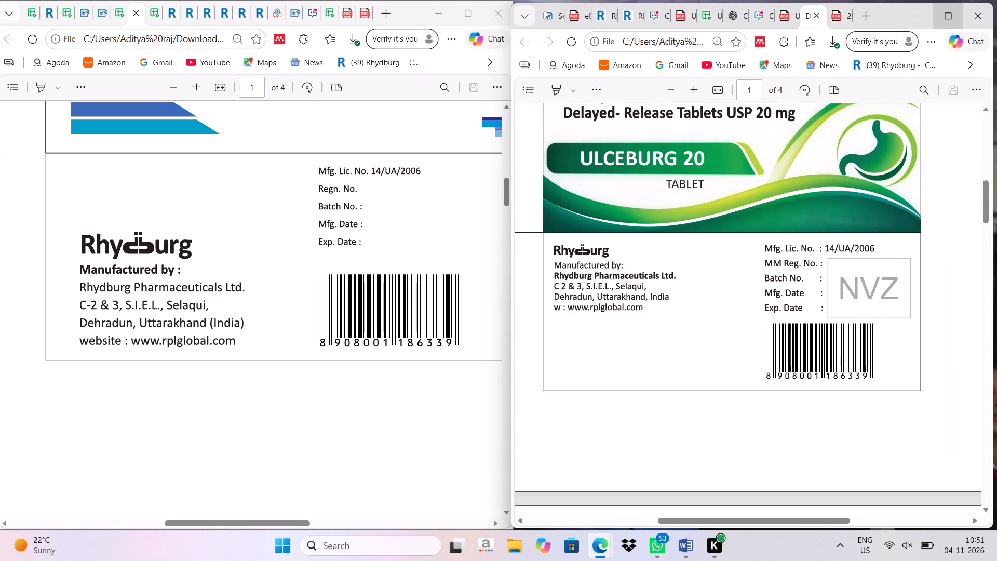
{"action": "scroll", "coordinate": [837, 215], "scroll_direction": "up", "scroll_amount": 9}
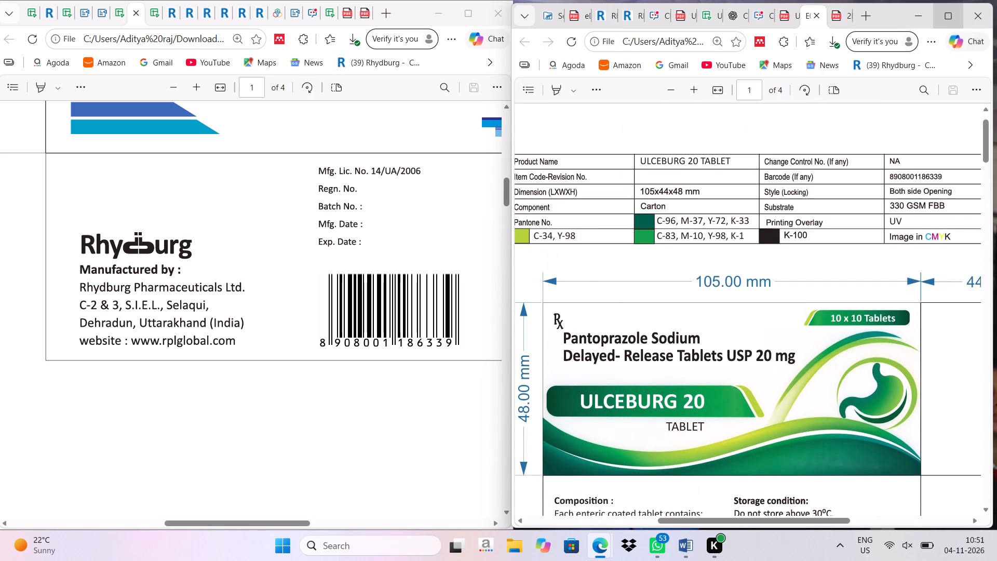
{"action": "scroll", "coordinate": [837, 215], "scroll_direction": "up", "scroll_amount": 1}
{"action": "scroll", "coordinate": [837, 215], "scroll_direction": "left", "scroll_amount": 1}
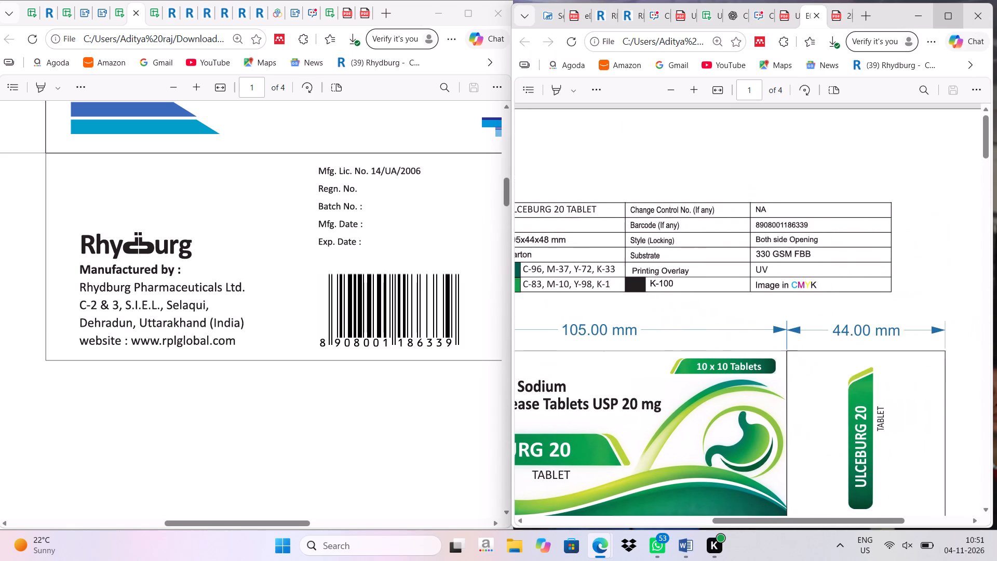
{"action": "scroll", "coordinate": [837, 215], "scroll_direction": "left", "scroll_amount": 1}
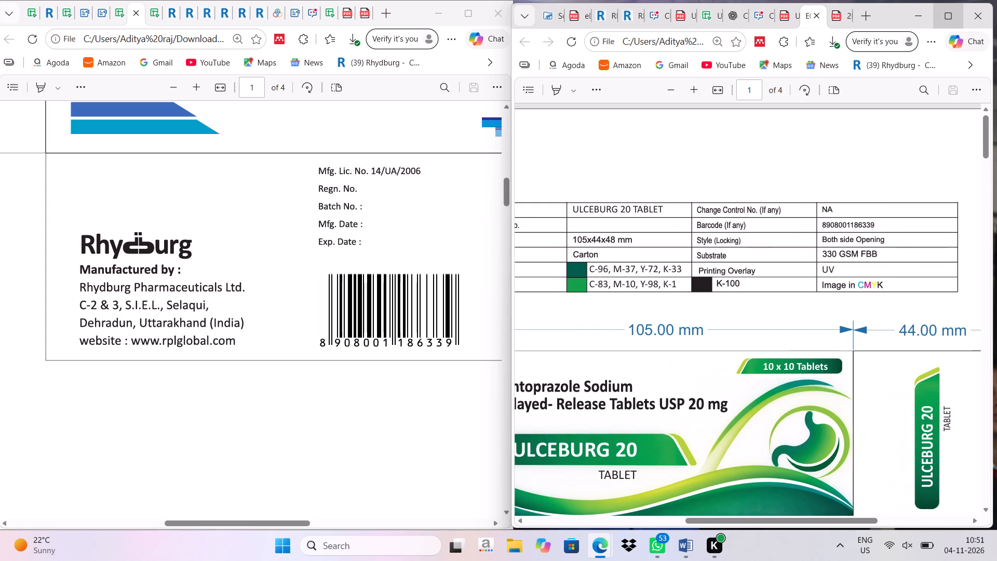
{"action": "scroll", "coordinate": [781, 296], "scroll_direction": "down", "scroll_amount": 5}
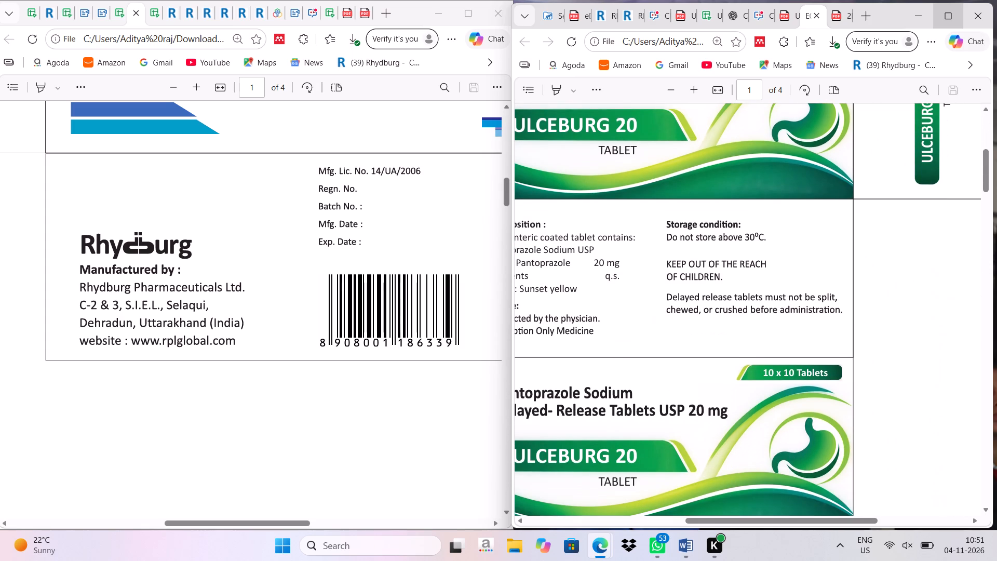
{"action": "left_click", "coordinate": [379, 353]}
{"action": "scroll", "coordinate": [379, 353], "scroll_direction": "down", "scroll_amount": 2}
{"action": "scroll", "coordinate": [379, 353], "scroll_direction": "up", "scroll_amount": 6}
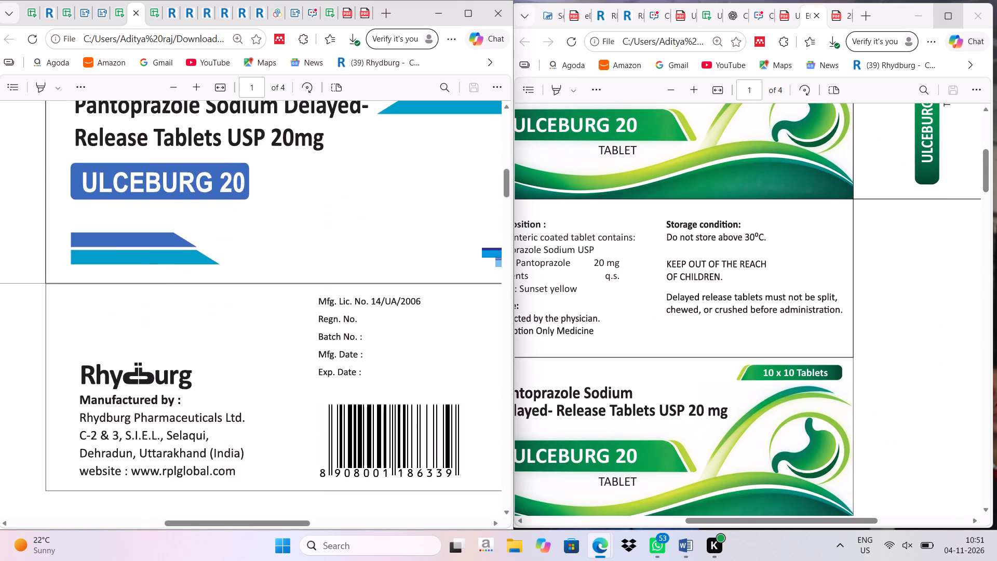
{"action": "scroll", "coordinate": [379, 353], "scroll_direction": "up", "scroll_amount": 2}
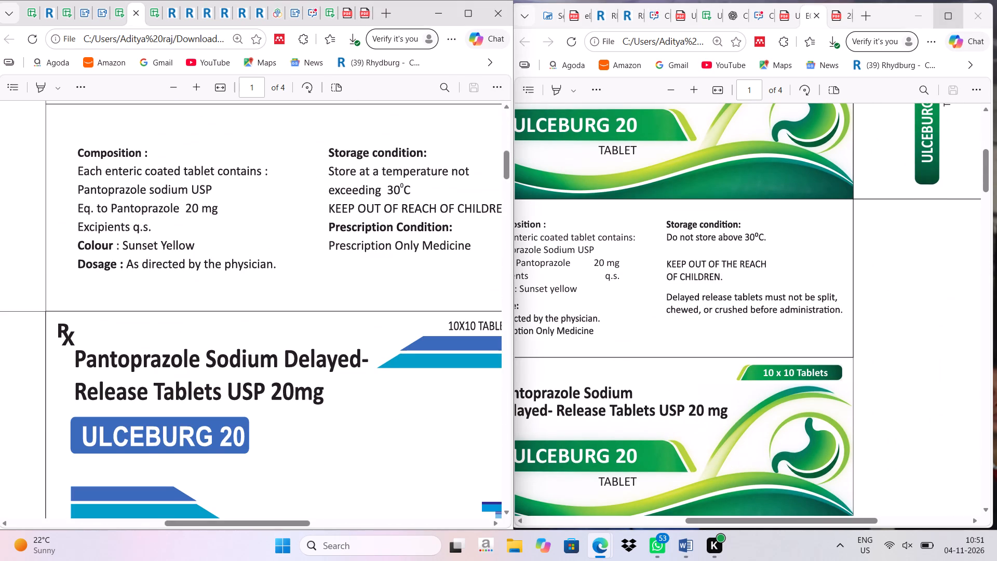
{"action": "scroll", "coordinate": [441, 352], "scroll_direction": "left", "scroll_amount": 2}
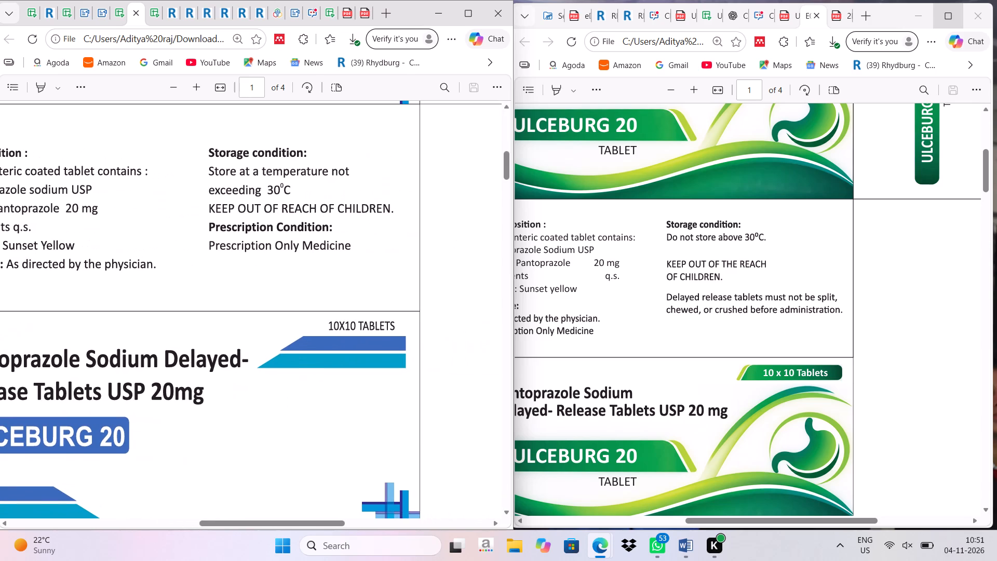
Examine the specification tables of the current and new Ulceburg 20 ALBL foils on page 2 of both artworks.
{"action": "scroll", "coordinate": [649, 348], "scroll_direction": "down", "scroll_amount": 5}
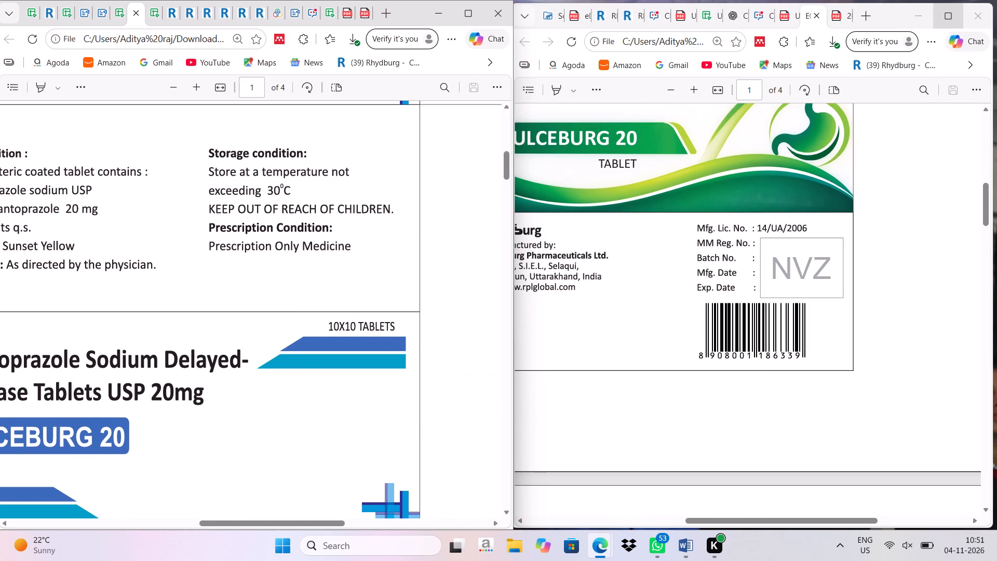
{"action": "scroll", "coordinate": [649, 348], "scroll_direction": "down", "scroll_amount": 8}
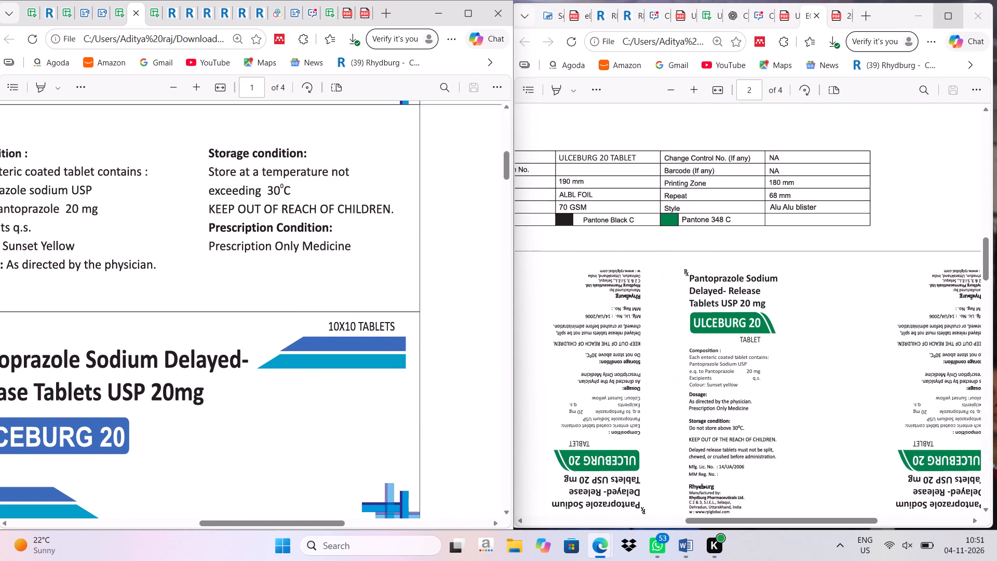
{"action": "scroll", "coordinate": [648, 351], "scroll_direction": "right", "scroll_amount": 3}
{"action": "scroll", "coordinate": [252, 372], "scroll_direction": "down", "scroll_amount": 11}
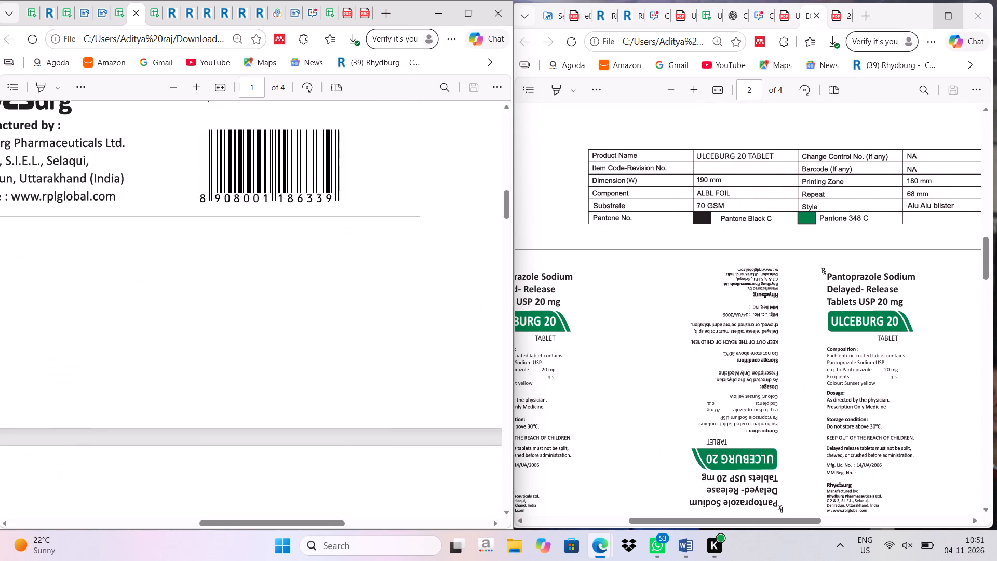
{"action": "scroll", "coordinate": [265, 360], "scroll_direction": "down", "scroll_amount": 8}
{"action": "scroll", "coordinate": [264, 356], "scroll_direction": "right", "scroll_amount": 4}
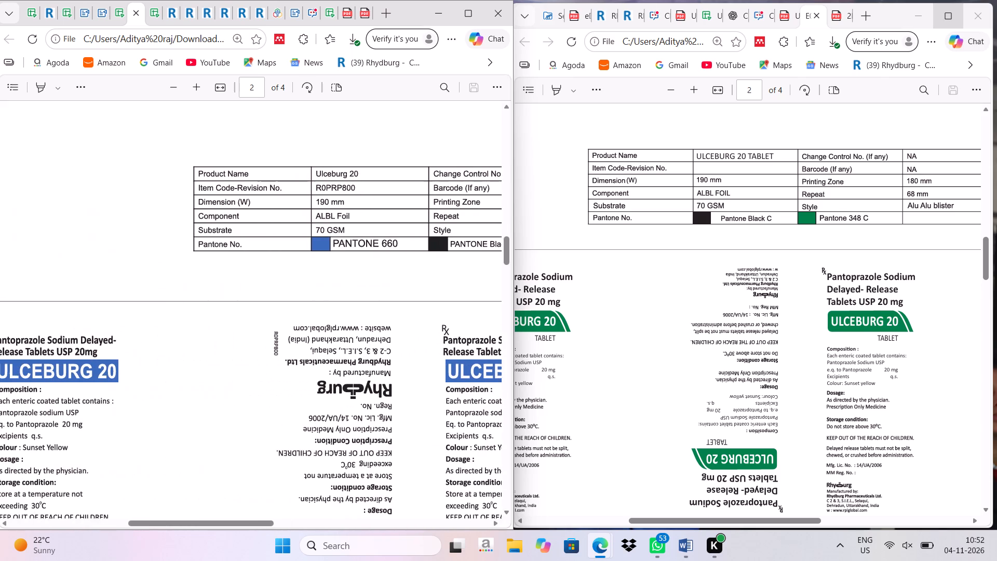
{"action": "left_click", "coordinate": [306, 187]}
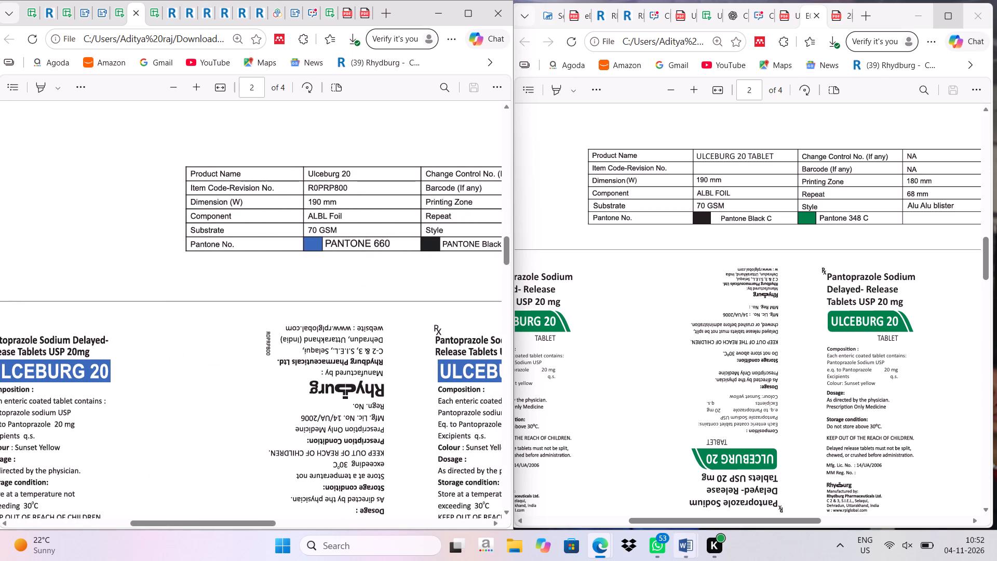
In the Word rationale table's Current column, add the heading "R0PRP800-00 ALBL Foil" below point 6.
{"action": "left_click", "coordinate": [763, 487]}
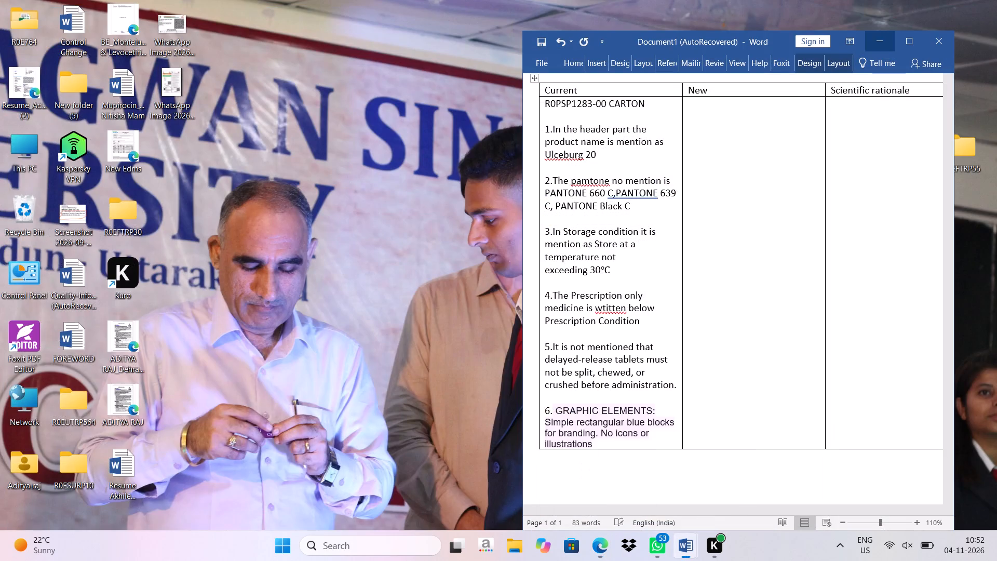
{"action": "left_click", "coordinate": [599, 446]}
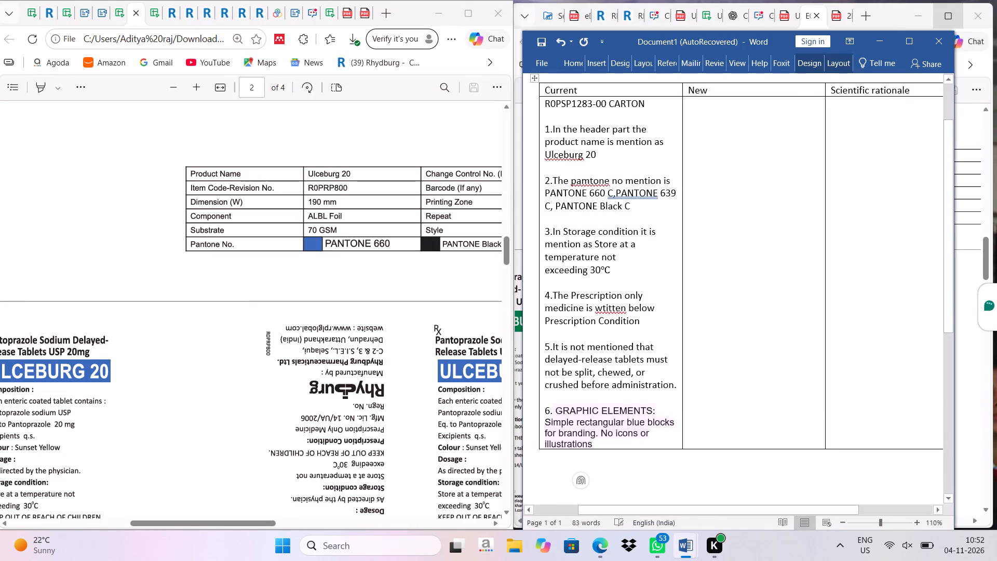
{"action": "key", "text": "Return"}
{"action": "key", "text": "Return"}
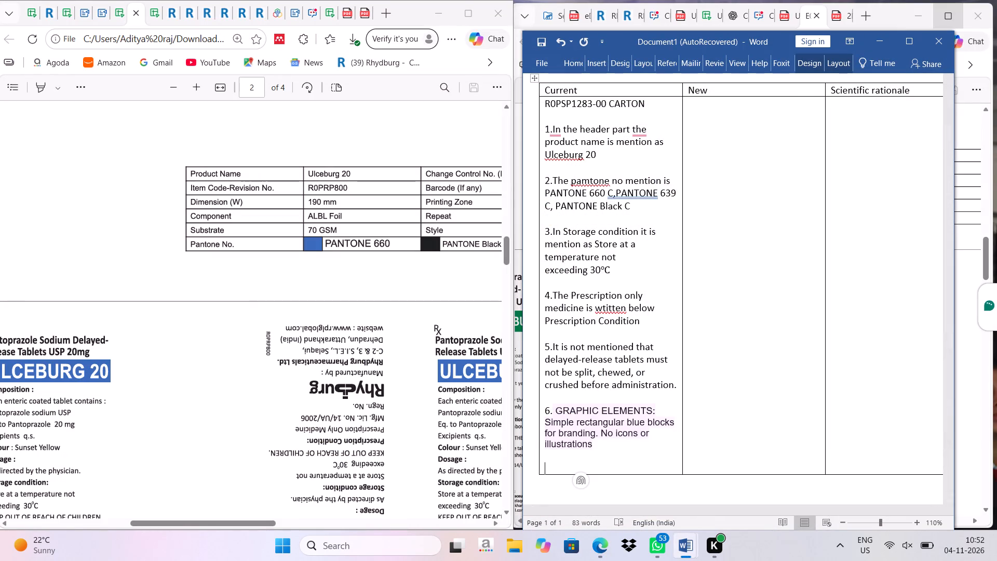
{"action": "type", "text": "R0PRP800-00 ALBL"}
{"action": "key", "text": "space"}
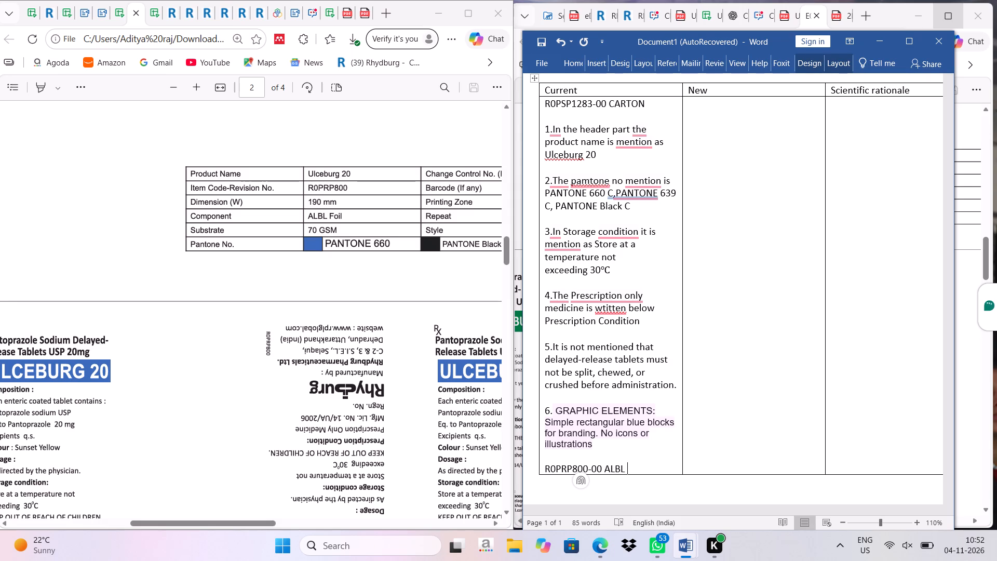
{"action": "type", "text": "Foil"}
Copy the carton's point 1 text about the header product name and paste it as point 1 under the ALBL Foil heading.
{"action": "key", "text": "Return"}
{"action": "key", "text": "Return"}
{"action": "type", "text": "1."}
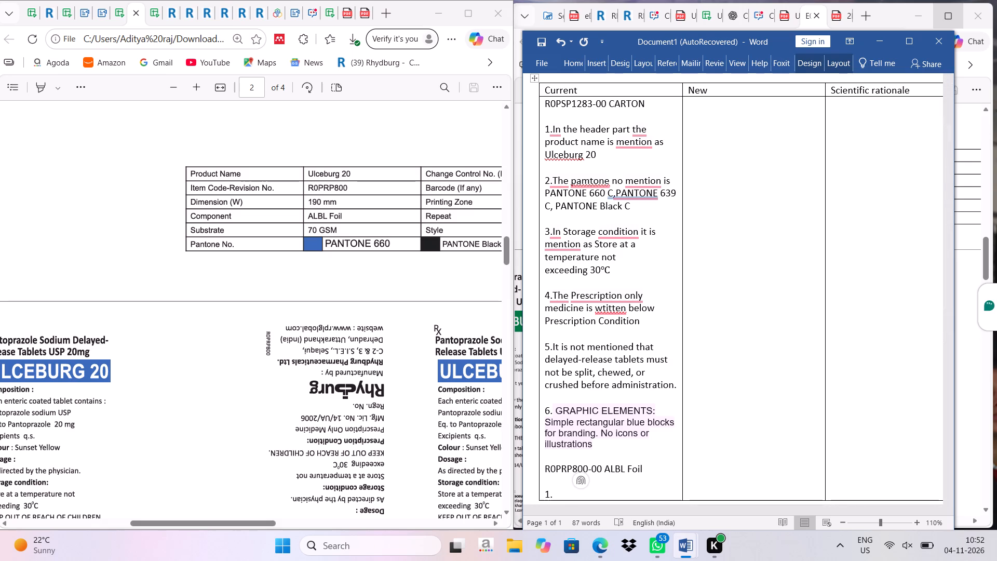
{"action": "scroll", "coordinate": [177, 445], "scroll_direction": "right", "scroll_amount": 2}
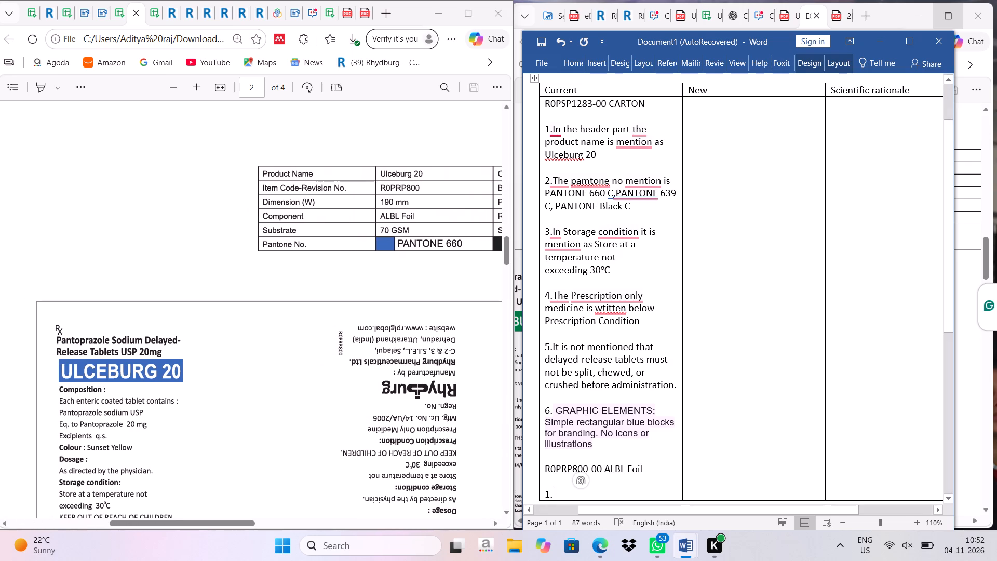
{"action": "left_click_drag", "start_coordinate": [554, 127], "coordinate": [572, 144]}
{"action": "left_click_drag", "start_coordinate": [572, 144], "coordinate": [592, 161]}
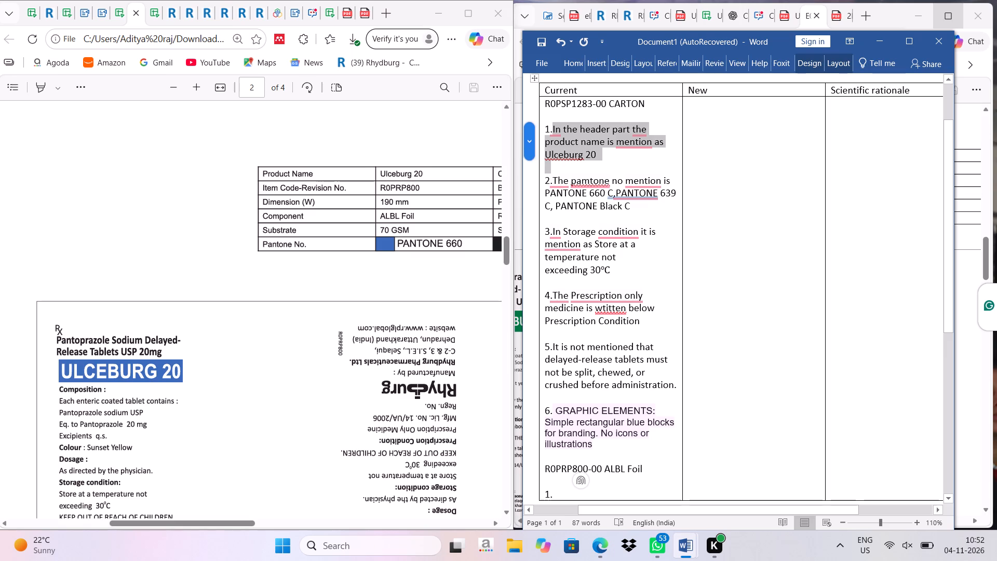
{"action": "right_click", "coordinate": [578, 153]}
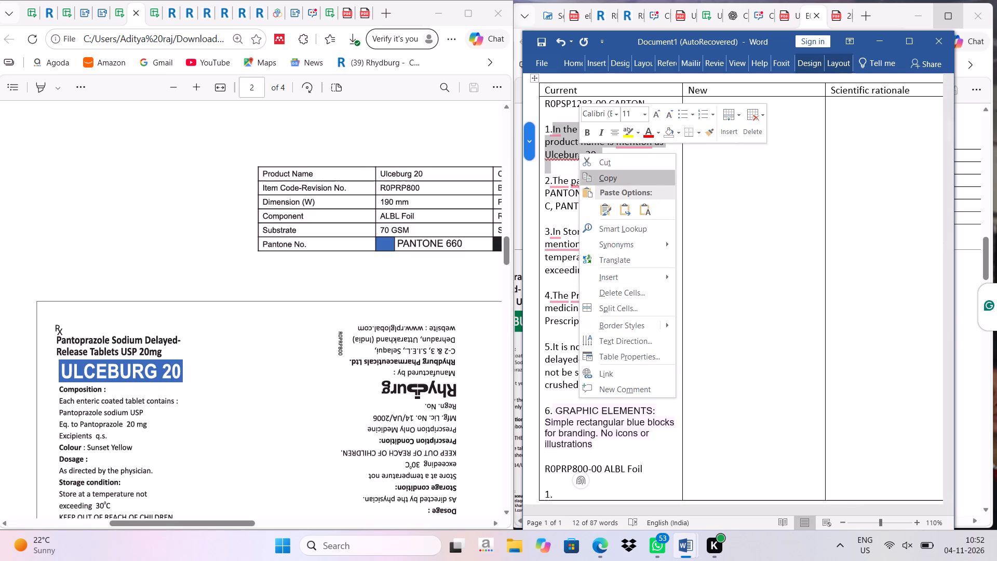
{"action": "left_click", "coordinate": [598, 174]}
{"action": "scroll", "coordinate": [589, 480], "scroll_direction": "down", "scroll_amount": 3}
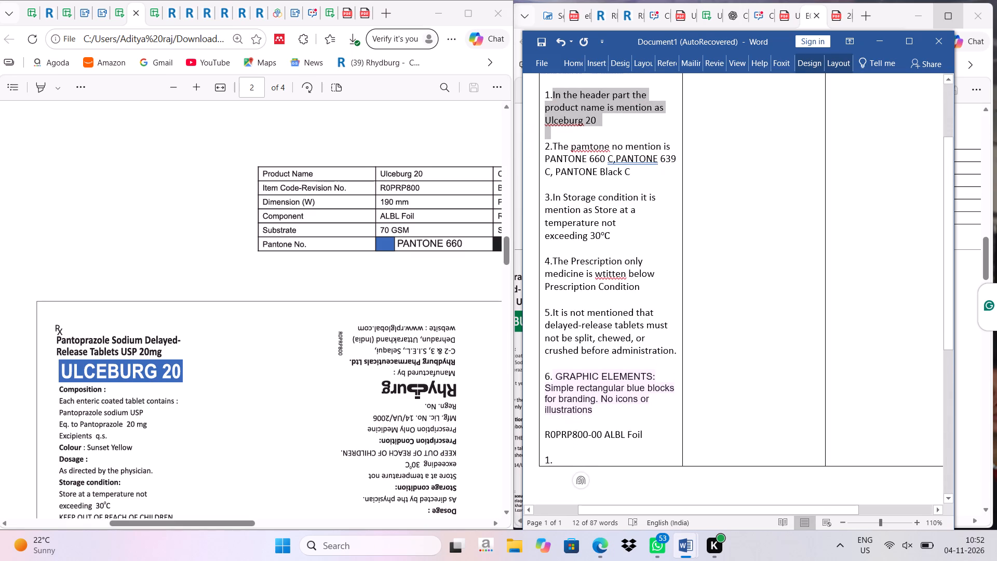
{"action": "scroll", "coordinate": [609, 440], "scroll_direction": "down", "scroll_amount": 1}
{"action": "left_click", "coordinate": [559, 417]}
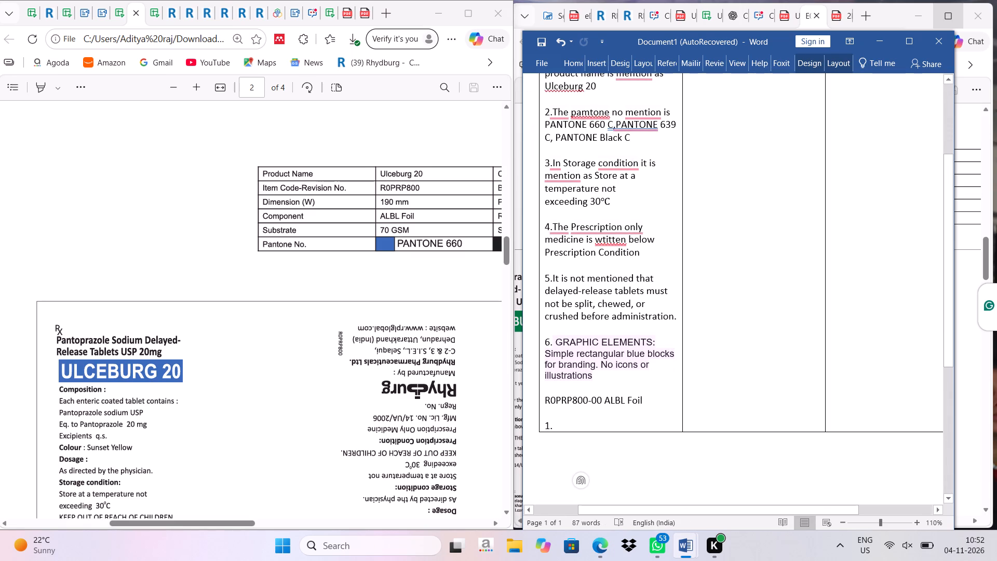
{"action": "left_click", "coordinate": [559, 426]}
{"action": "key", "text": "space"}
{"action": "key", "text": "ctrl+v"}
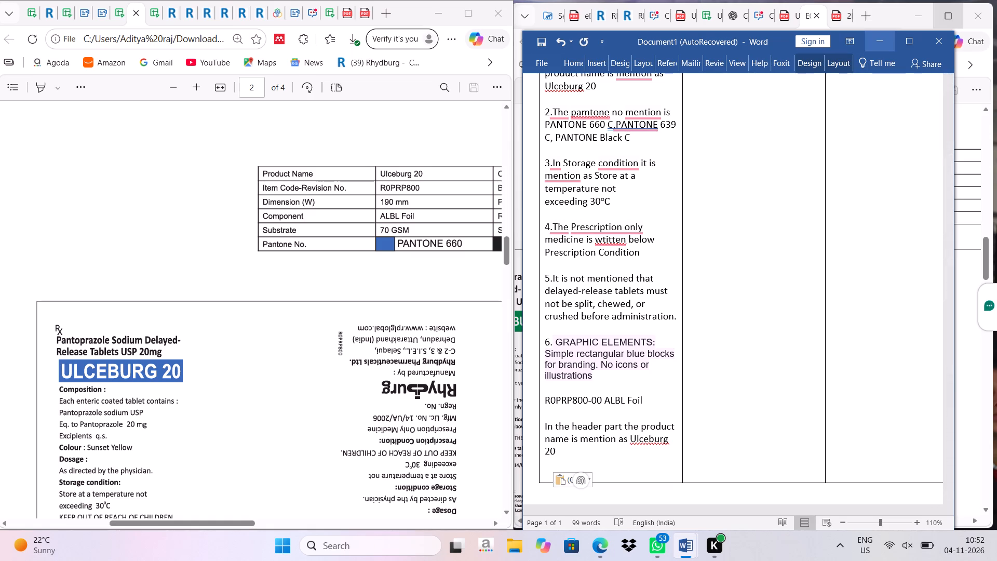
In Edge, compare the product name, printing zone, style and Pantone entries in the two foil specification tables.
{"action": "scroll", "coordinate": [702, 332], "scroll_direction": "up", "scroll_amount": 2}
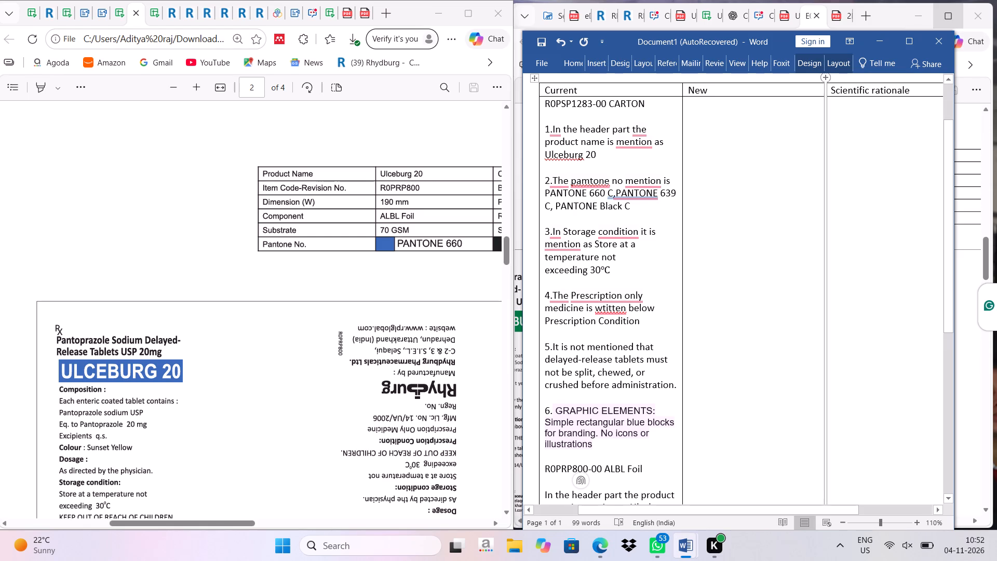
{"action": "left_click", "coordinate": [882, 52]}
{"action": "left_click", "coordinate": [879, 44]}
{"action": "scroll", "coordinate": [883, 288], "scroll_direction": "down", "scroll_amount": 2}
{"action": "scroll", "coordinate": [881, 288], "scroll_direction": "up", "scroll_amount": 2}
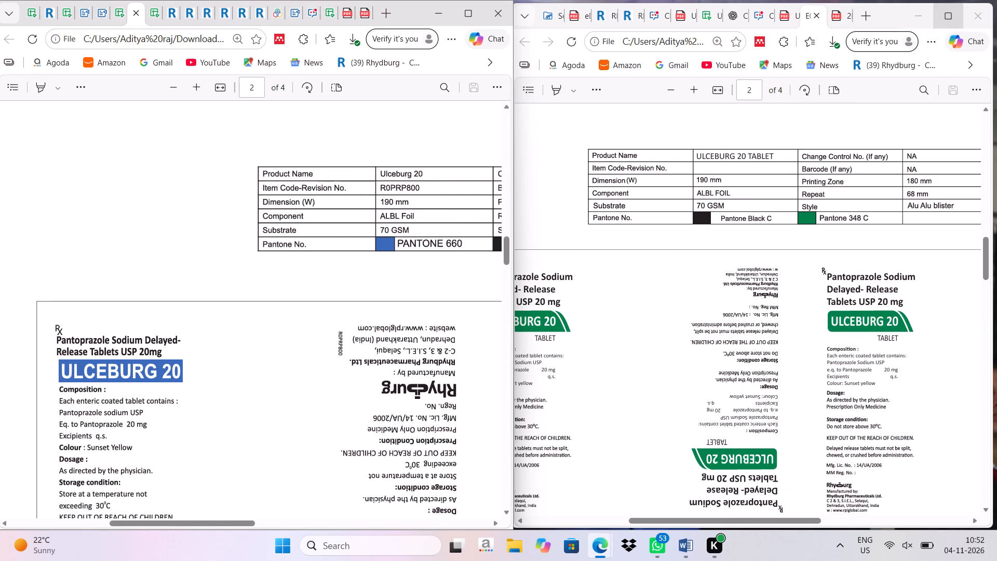
{"action": "scroll", "coordinate": [355, 252], "scroll_direction": "left", "scroll_amount": 2}
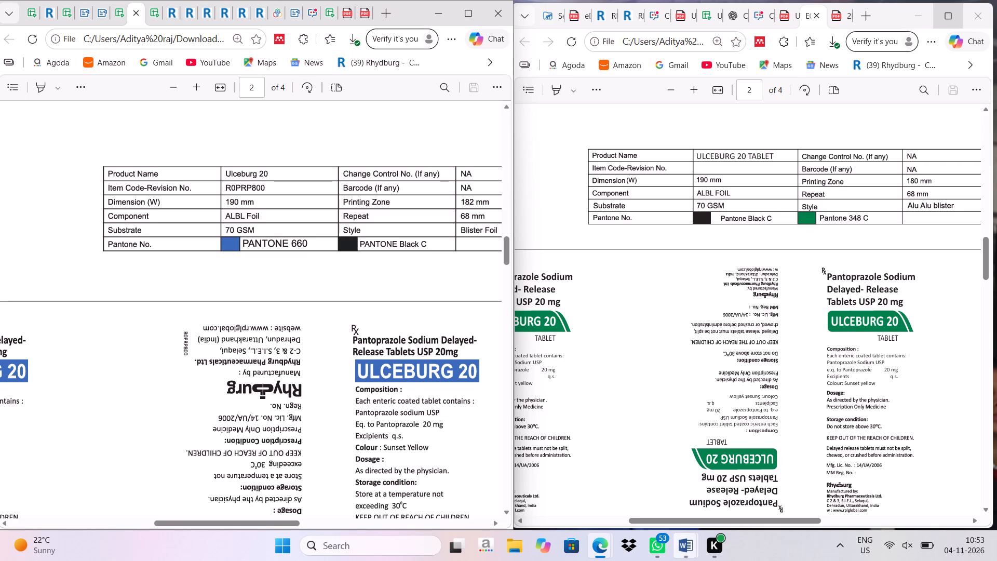
In Word, number the pasted foil sentence "1." and remove the stray numbered line below it.
{"action": "left_click", "coordinate": [769, 479]}
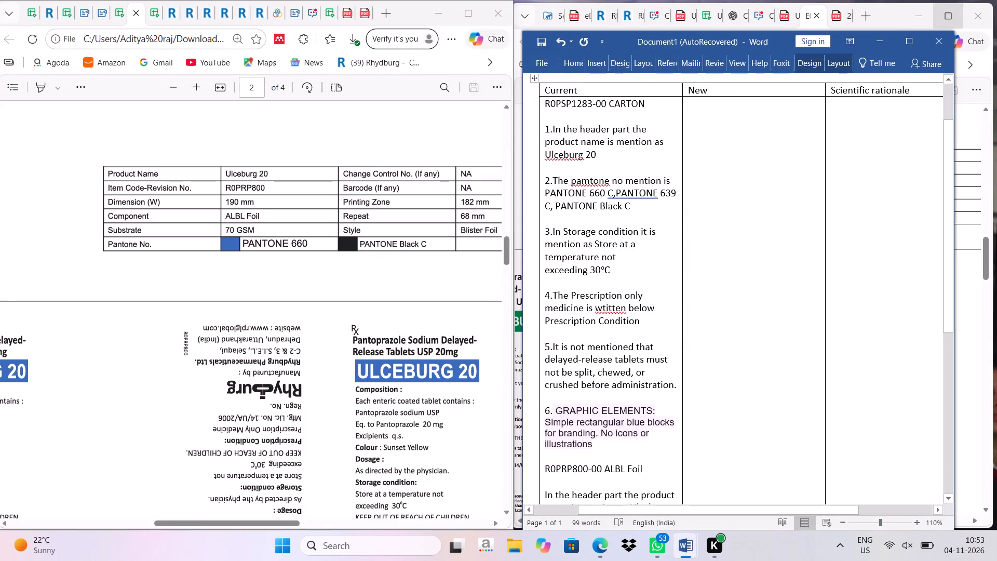
{"action": "scroll", "coordinate": [661, 471], "scroll_direction": "down", "scroll_amount": 2}
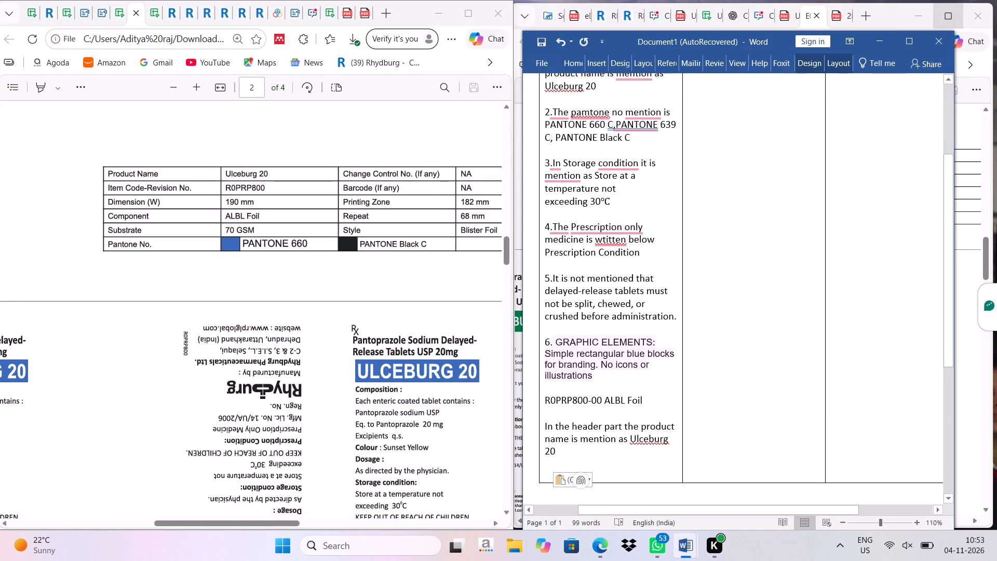
{"action": "left_click", "coordinate": [550, 426]}
{"action": "key", "text": "Left"}
{"action": "type", "text": "1."}
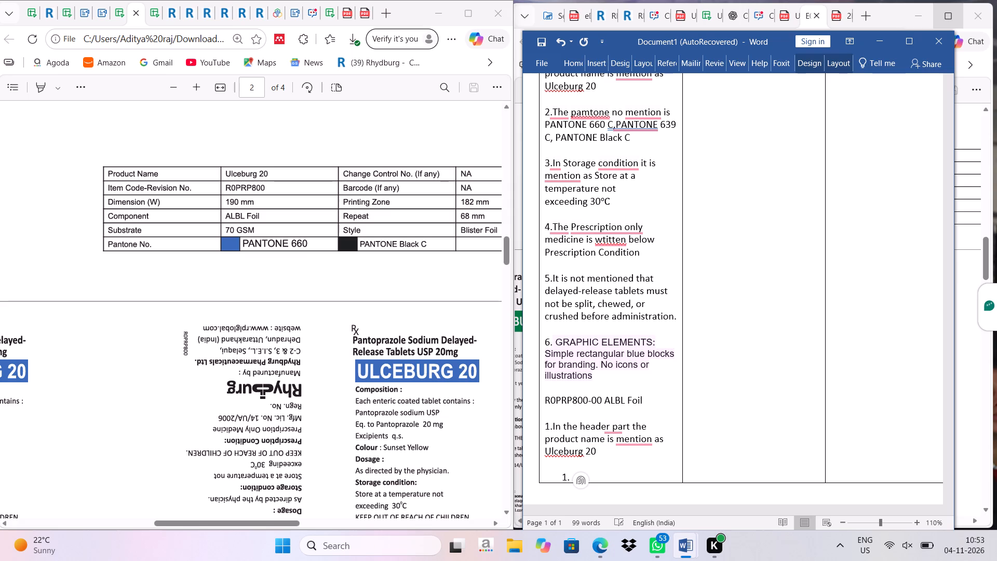
{"action": "left_click", "coordinate": [603, 459]}
{"action": "left_click", "coordinate": [600, 477]}
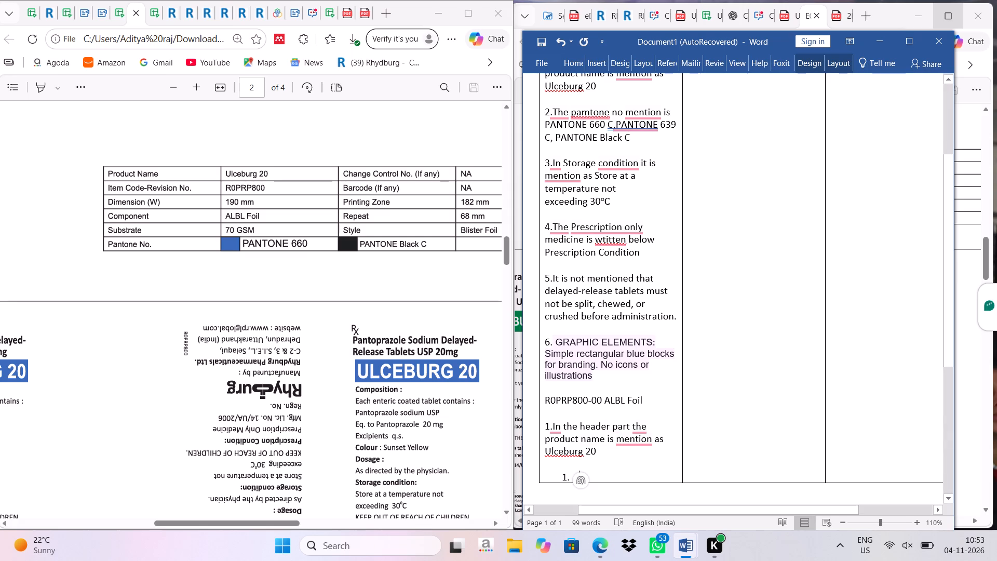
{"action": "key", "text": "BackSpace"}
{"action": "key", "text": "BackSpace"}
{"action": "key", "text": "BackSpace"}
{"action": "key", "text": "BackSpace"}
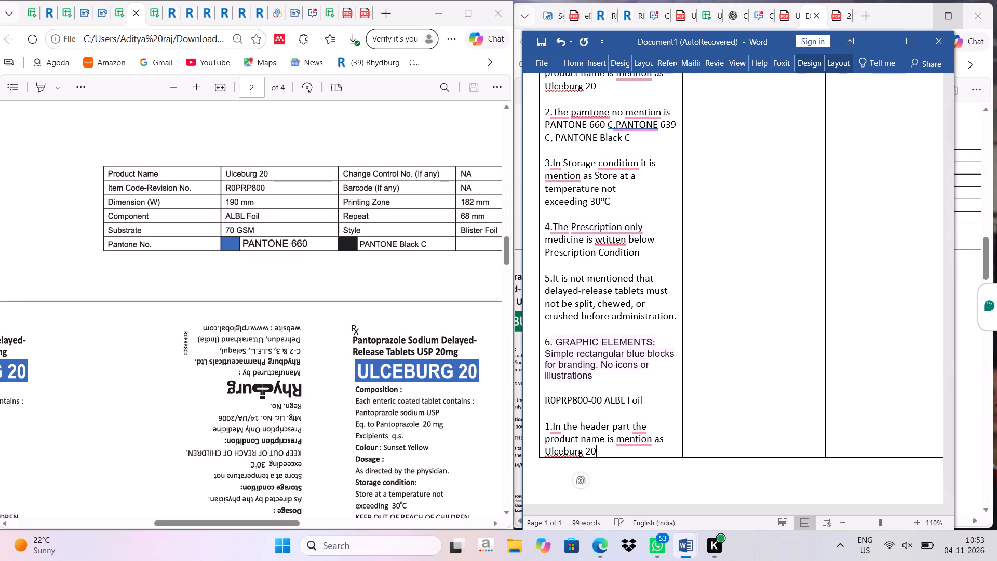
Add point 2 under the ALBL Foil heading: "The Pantone no mention is PANTONE 660".
{"action": "key", "text": "Return"}
{"action": "key", "text": "Return"}
{"action": "type", "text": "2."}
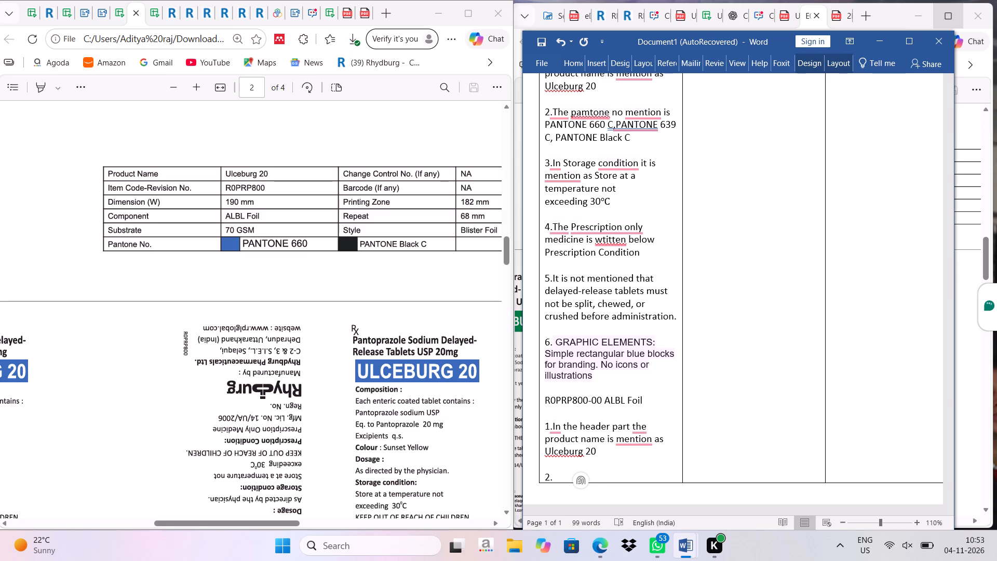
{"action": "scroll", "coordinate": [325, 450], "scroll_direction": "right", "scroll_amount": 1}
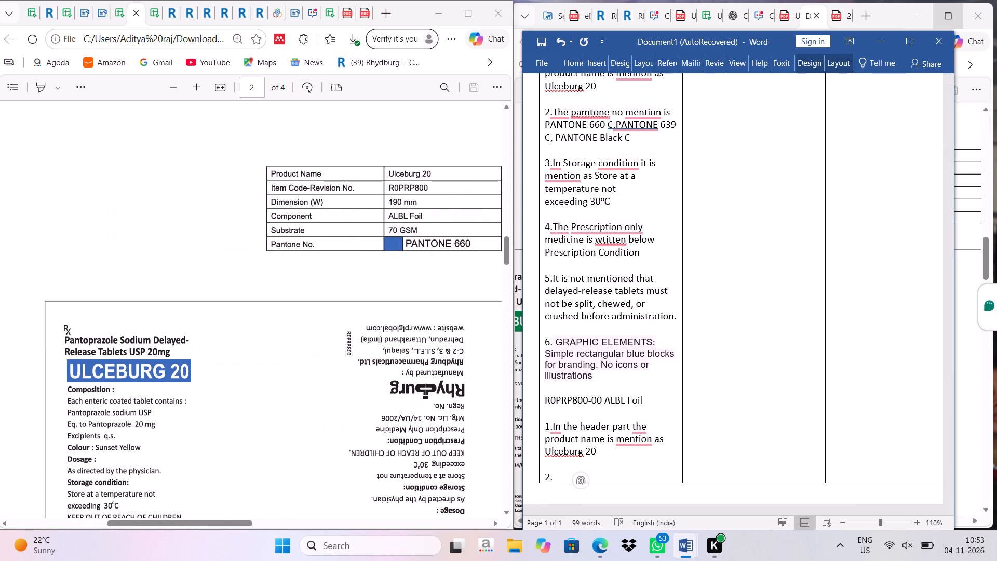
{"action": "scroll", "coordinate": [325, 450], "scroll_direction": "right", "scroll_amount": 1}
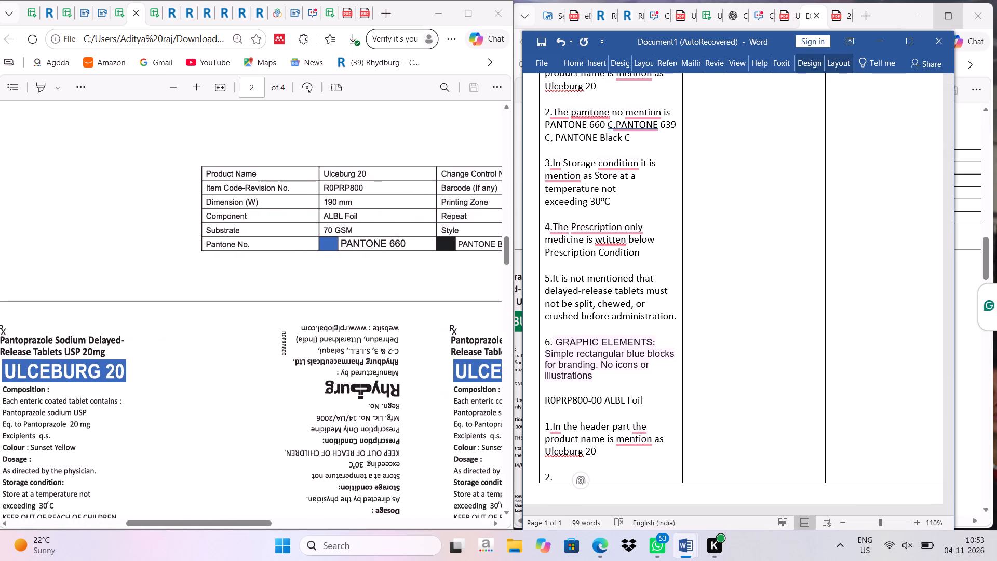
{"action": "scroll", "coordinate": [325, 450], "scroll_direction": "right", "scroll_amount": 1}
{"action": "type", "text": "The Pantone no mention is"}
{"action": "key", "text": "space"}
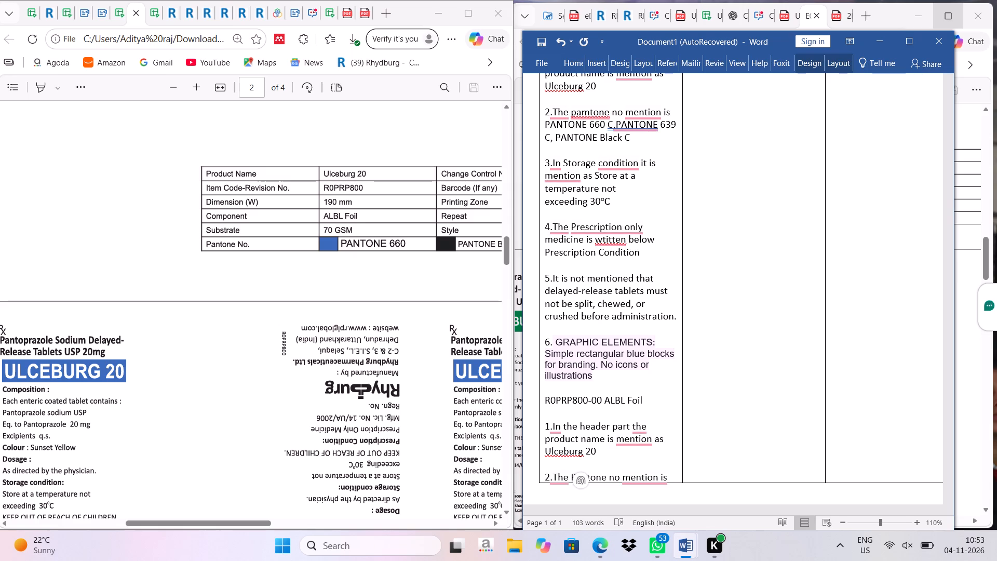
{"action": "type", "text": "PANTONE 660"}
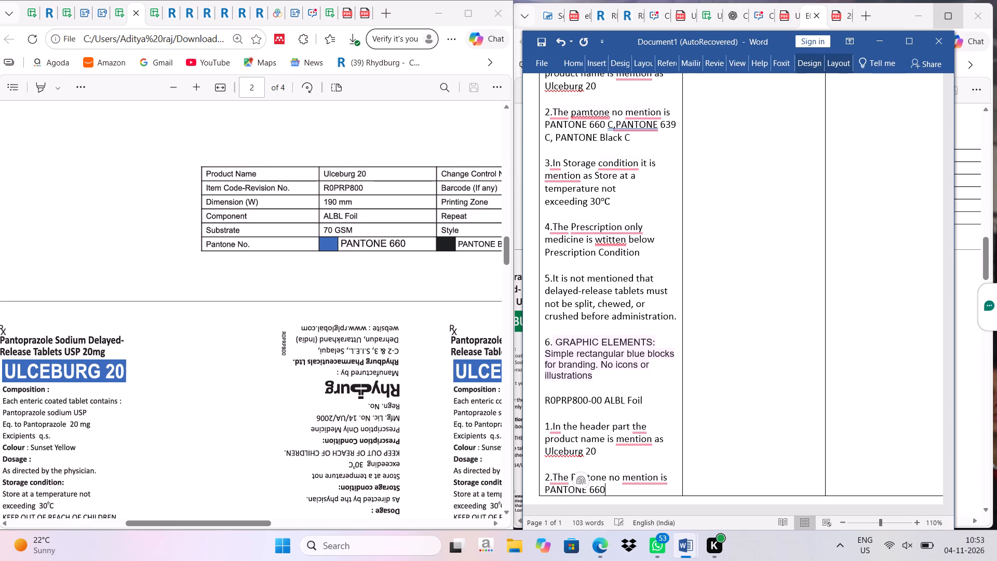
In Edge, compare the composition, dosage, storage, prescription, warning and manufacturer text of the current and new foil artworks.
{"action": "scroll", "coordinate": [101, 458], "scroll_direction": "down", "scroll_amount": 2}
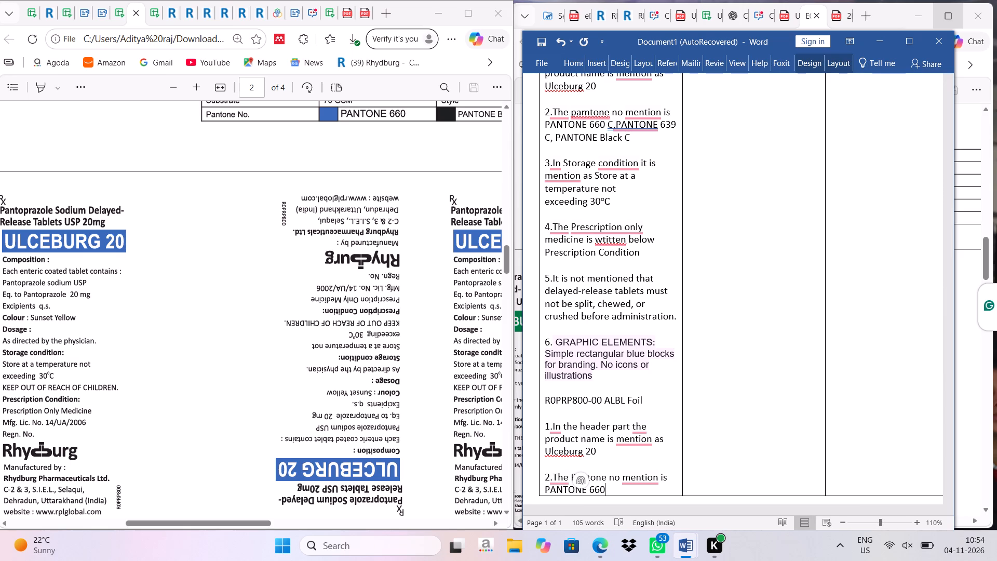
{"action": "left_click", "coordinate": [885, 47]}
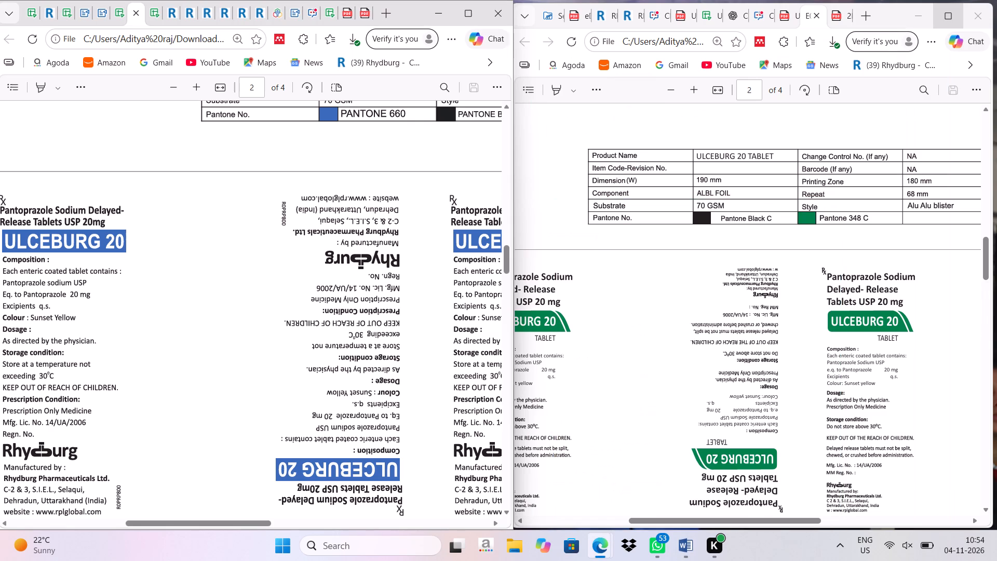
{"action": "scroll", "coordinate": [654, 314], "scroll_direction": "right", "scroll_amount": 1}
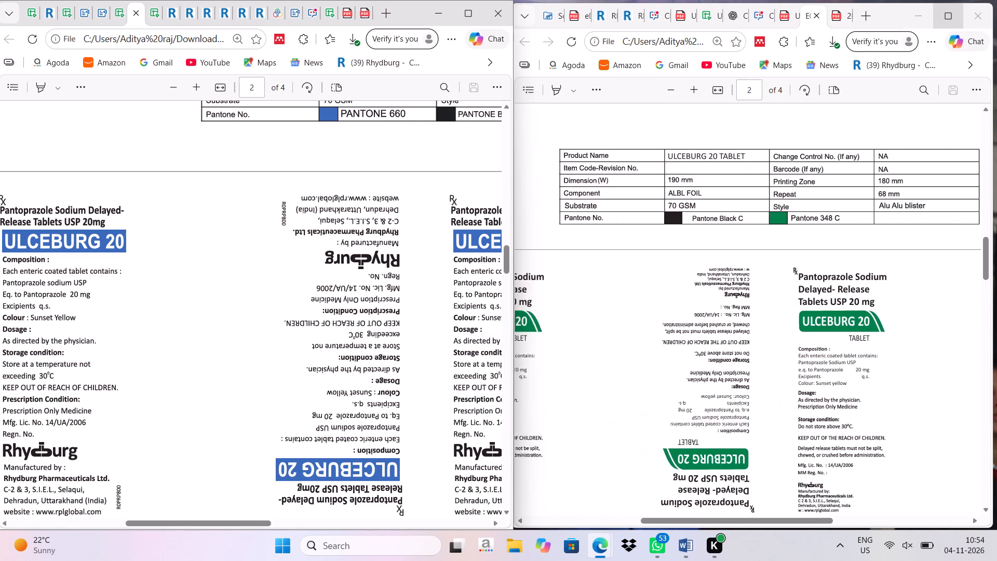
{"action": "scroll", "coordinate": [654, 314], "scroll_direction": "right", "scroll_amount": 1}
{"action": "scroll", "coordinate": [654, 314], "scroll_direction": "down", "scroll_amount": 2}
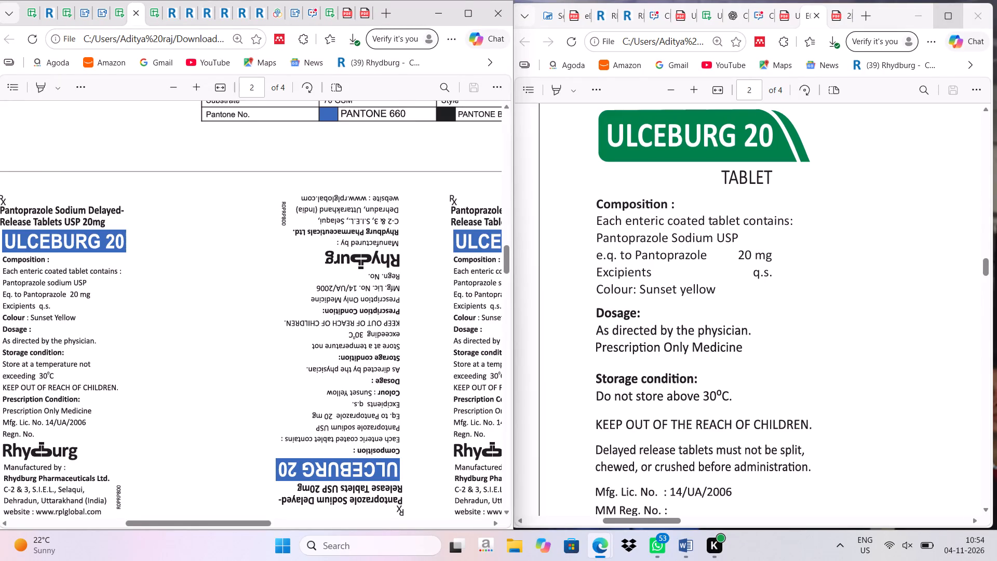
{"action": "scroll", "coordinate": [179, 306], "scroll_direction": "right", "scroll_amount": 4}
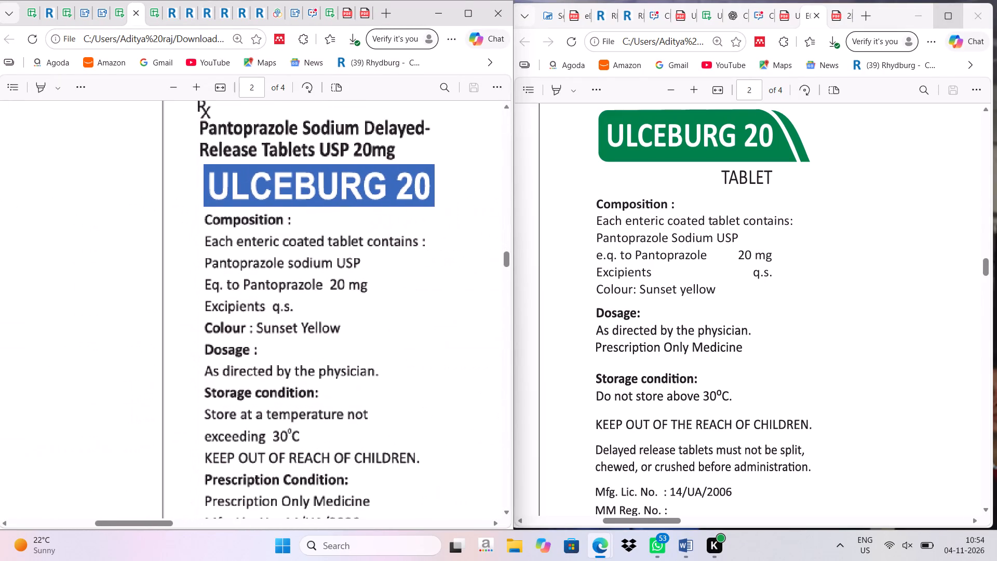
{"action": "scroll", "coordinate": [267, 336], "scroll_direction": "down", "scroll_amount": 1}
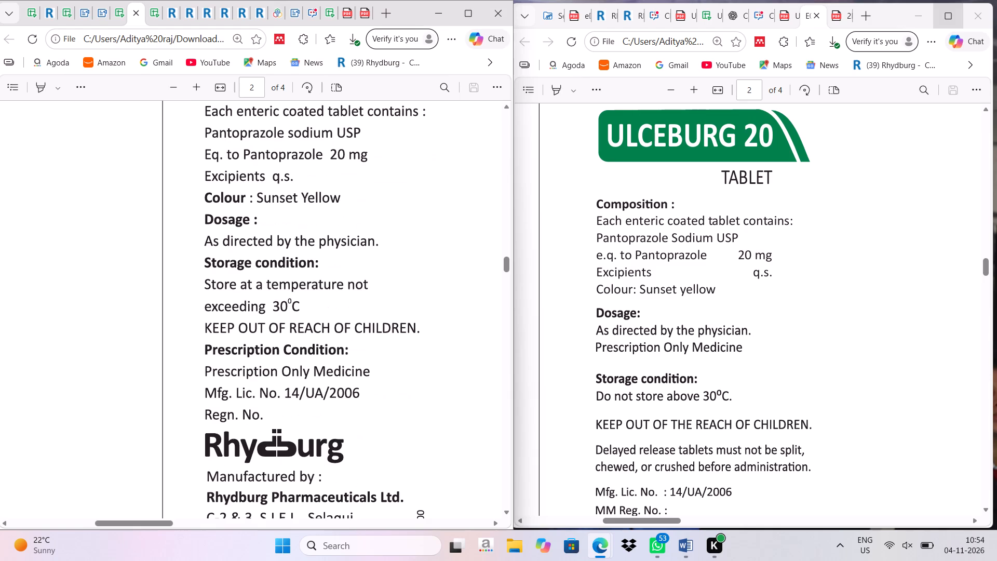
{"action": "scroll", "coordinate": [267, 336], "scroll_direction": "up", "scroll_amount": 2}
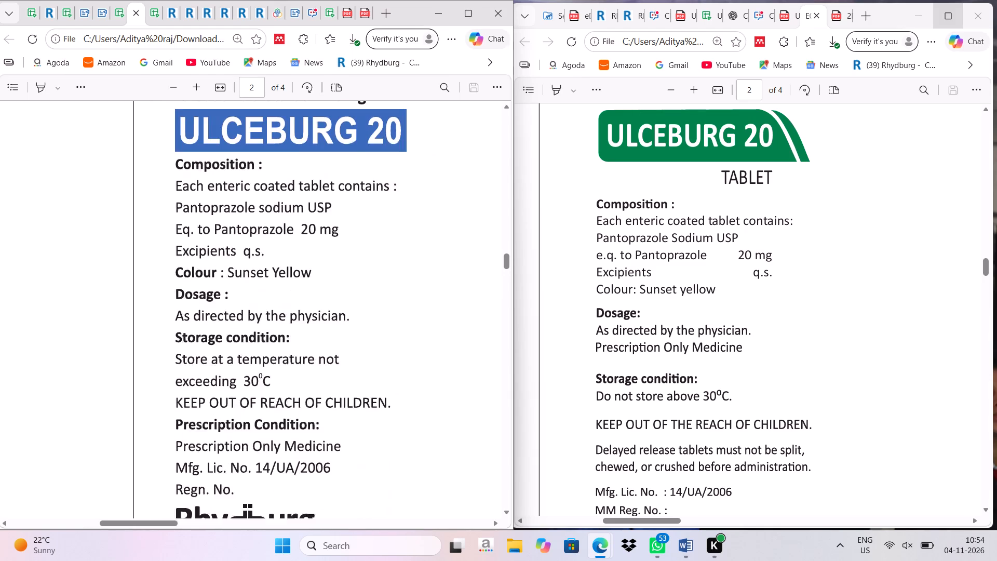
{"action": "scroll", "coordinate": [267, 336], "scroll_direction": "up", "scroll_amount": 1}
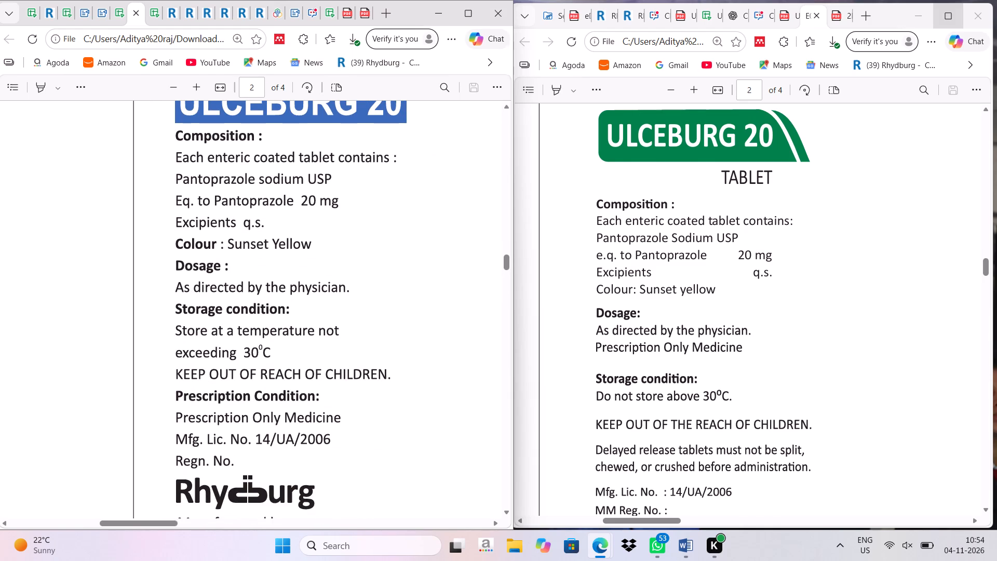
{"action": "scroll", "coordinate": [740, 348], "scroll_direction": "down", "scroll_amount": 2}
{"action": "scroll", "coordinate": [280, 463], "scroll_direction": "down", "scroll_amount": 2}
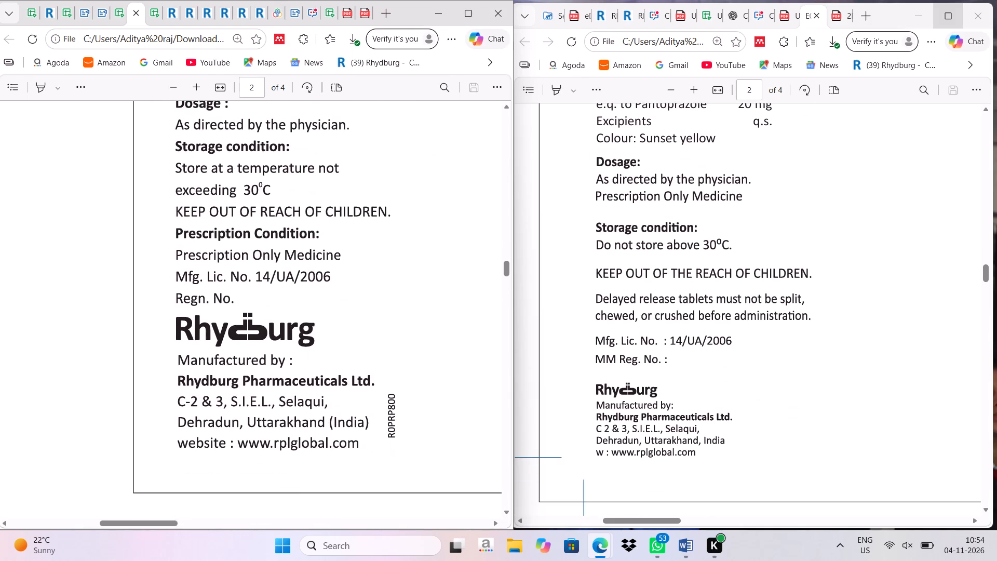
{"action": "scroll", "coordinate": [280, 463], "scroll_direction": "up", "scroll_amount": 1}
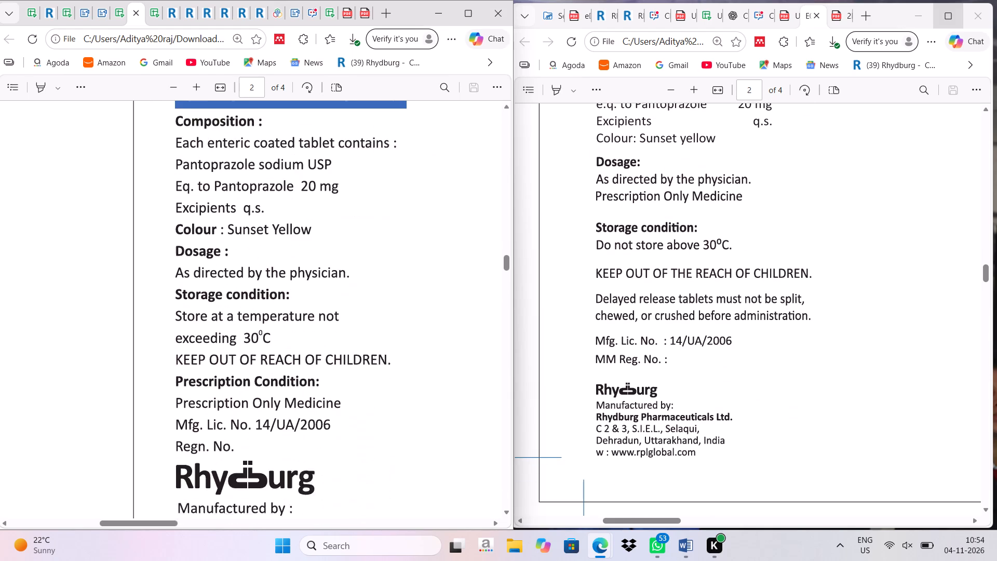
{"action": "scroll", "coordinate": [280, 463], "scroll_direction": "up", "scroll_amount": 3}
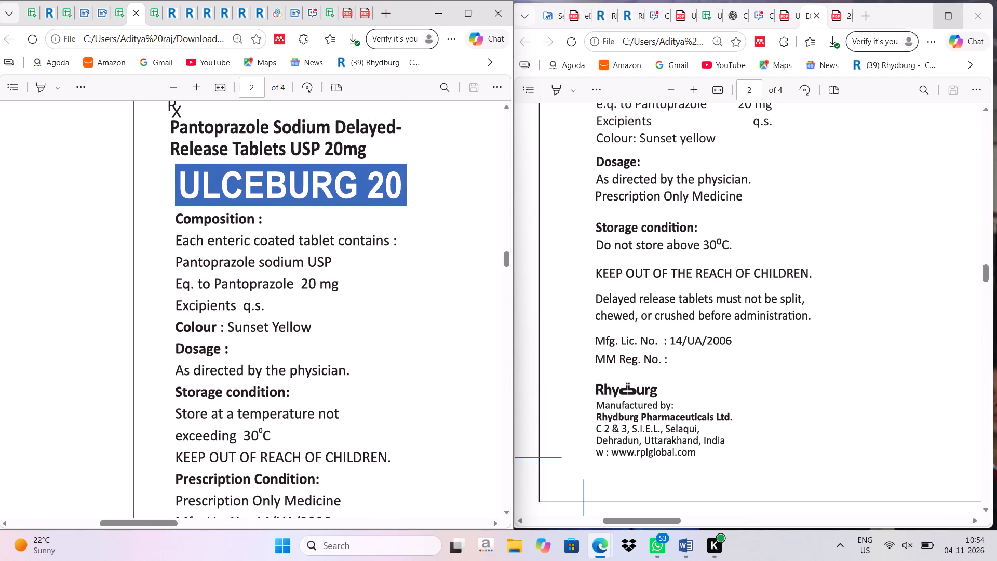
{"action": "scroll", "coordinate": [672, 247], "scroll_direction": "up", "scroll_amount": 2}
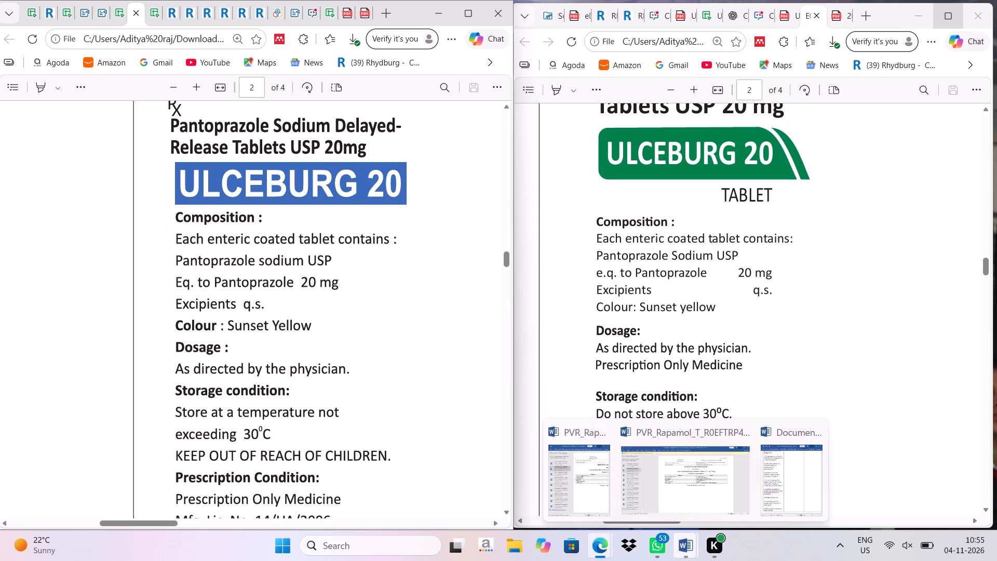
In Word, copy carton points 3 to 5 on storage, prescription and the delayed-release warning, and paste them below point 2 under ALBL Foil.
{"action": "left_click", "coordinate": [776, 487]}
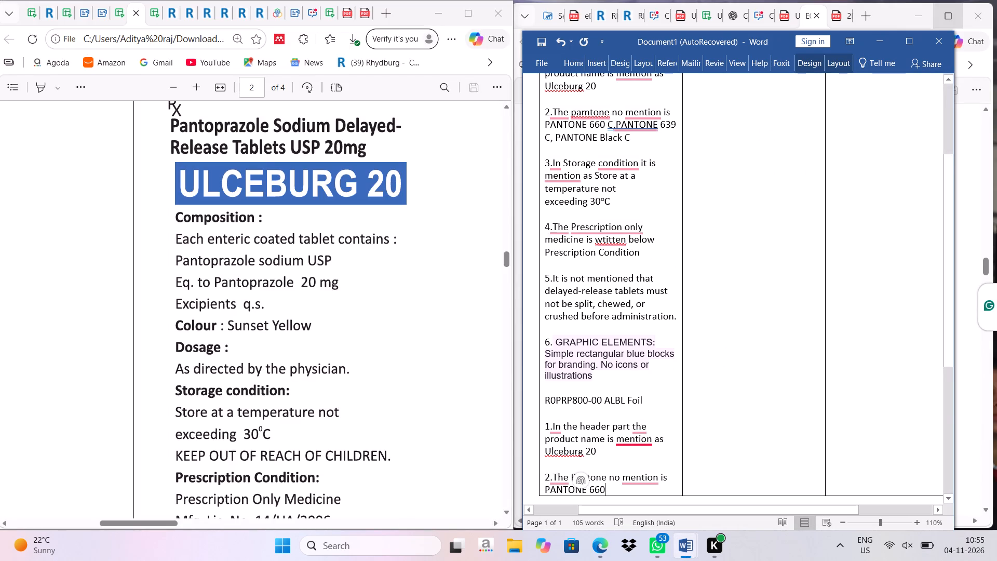
{"action": "scroll", "coordinate": [609, 420], "scroll_direction": "down", "scroll_amount": 3}
{"action": "scroll", "coordinate": [600, 405], "scroll_direction": "up", "scroll_amount": 5}
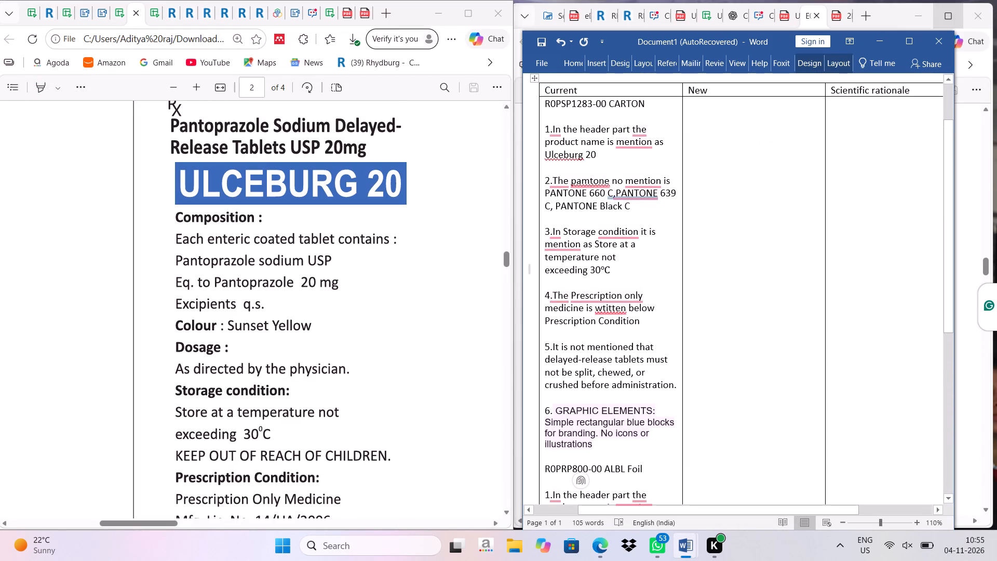
{"action": "left_click_drag", "start_coordinate": [546, 232], "coordinate": [635, 366]}
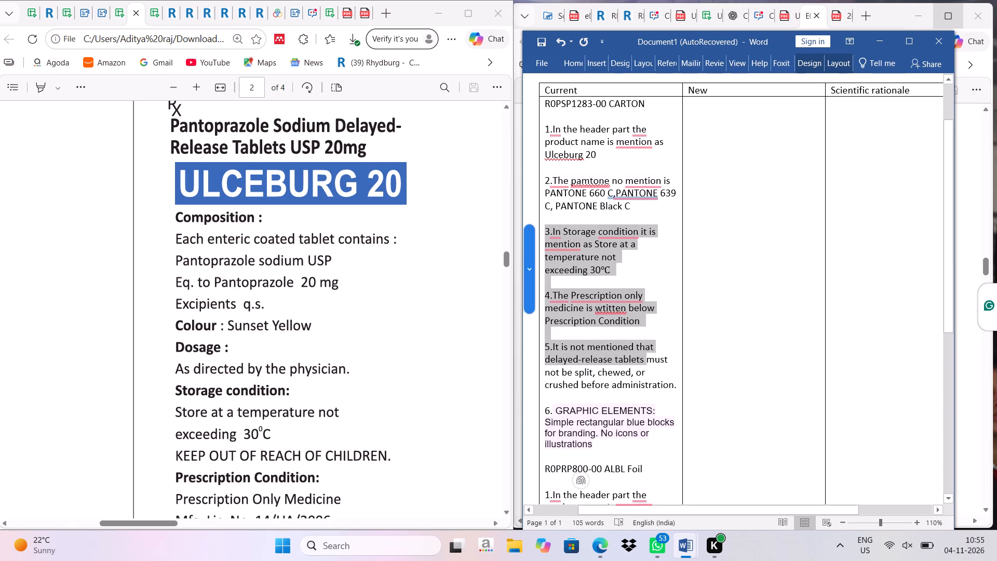
{"action": "left_click_drag", "start_coordinate": [635, 366], "coordinate": [655, 385]}
{"action": "right_click", "coordinate": [595, 371]}
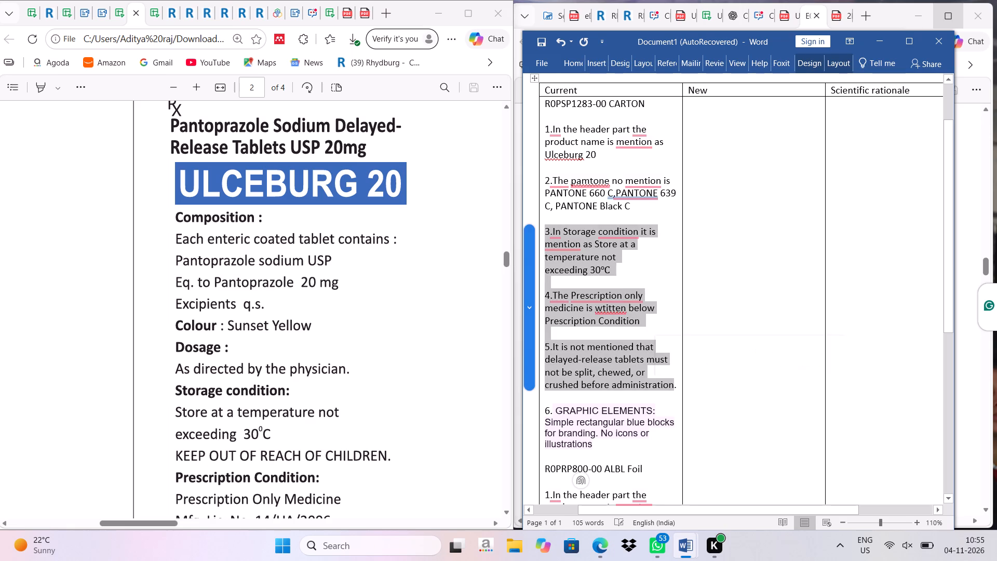
{"action": "left_click", "coordinate": [624, 151]}
{"action": "scroll", "coordinate": [788, 464], "scroll_direction": "down", "scroll_amount": 5}
{"action": "scroll", "coordinate": [672, 422], "scroll_direction": "down", "scroll_amount": 5}
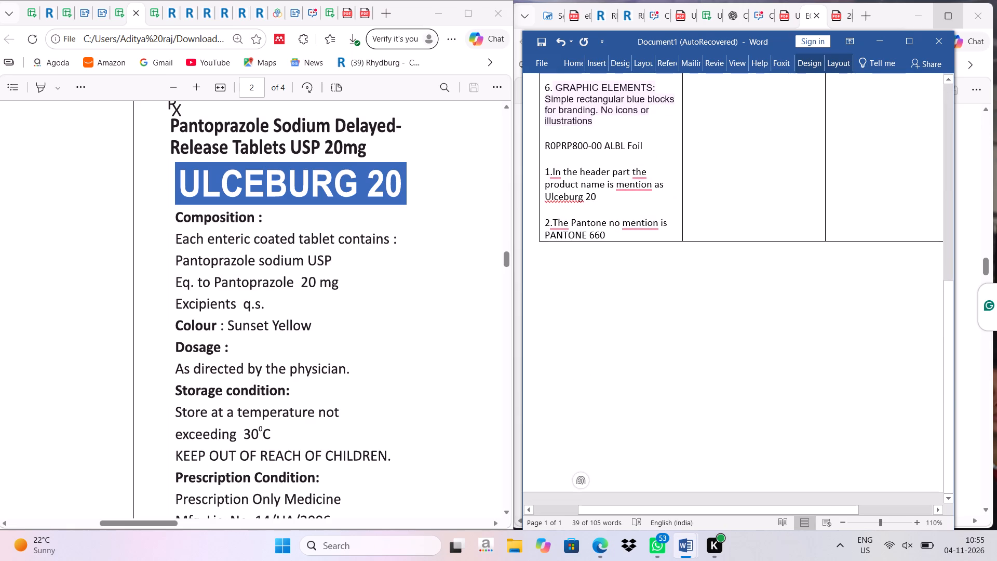
{"action": "left_click", "coordinate": [613, 239]}
{"action": "key", "text": "Return"}
{"action": "key", "text": "Return"}
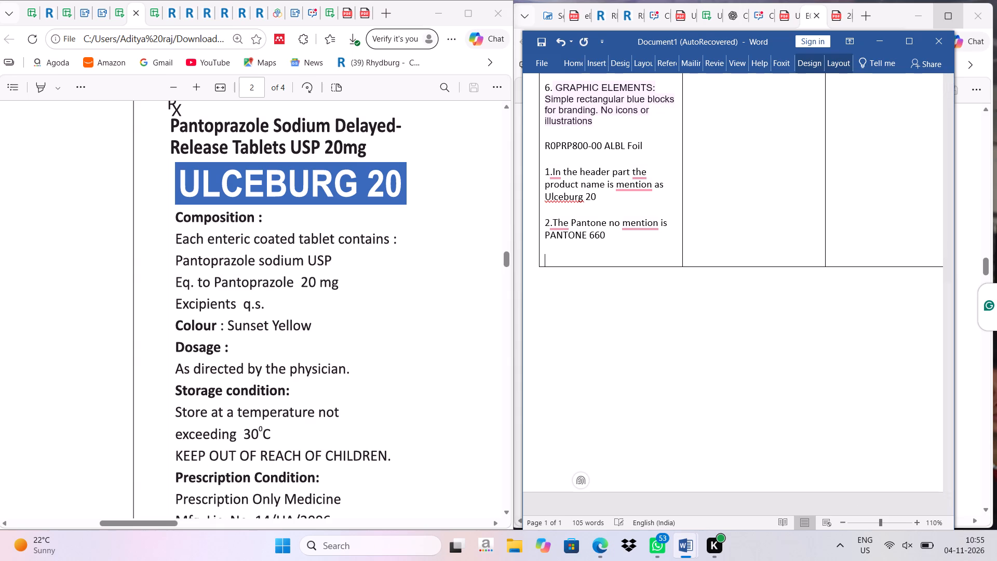
{"action": "key", "text": "ctrl+v"}
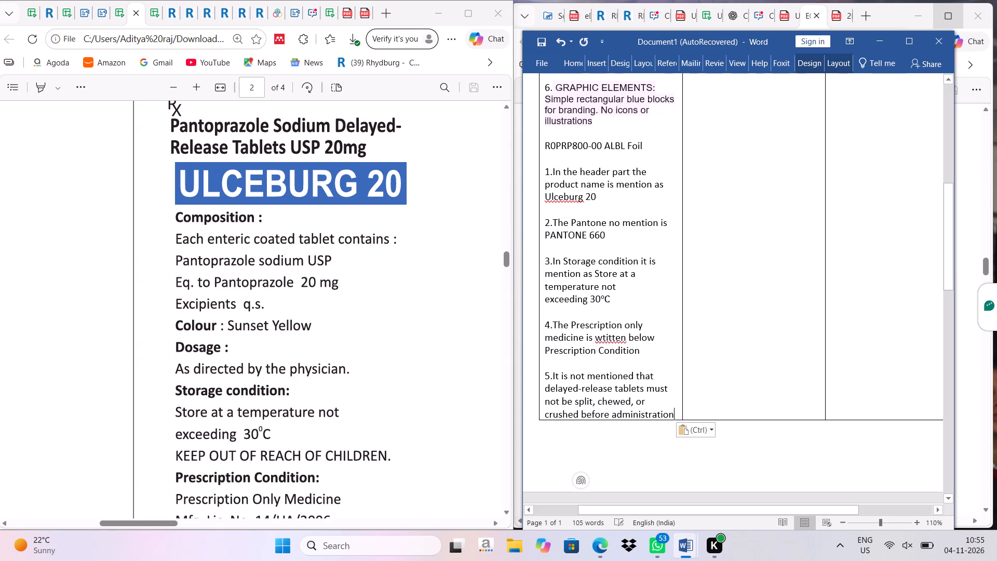
Review the carton and ALBL Foil points listed in the Current column.
{"action": "scroll", "coordinate": [810, 260], "scroll_direction": "up", "scroll_amount": 13}
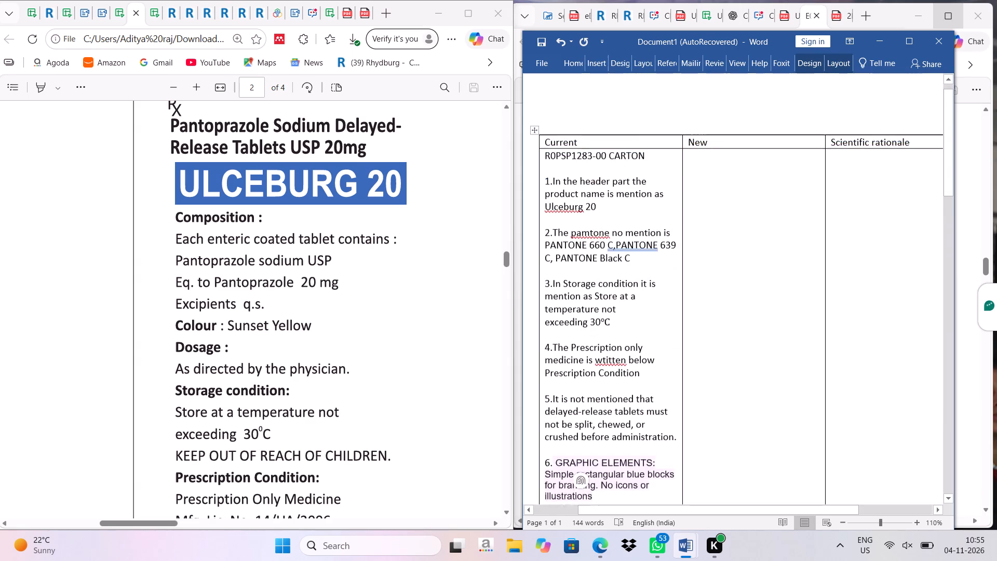
{"action": "scroll", "coordinate": [758, 237], "scroll_direction": "down", "scroll_amount": 6}
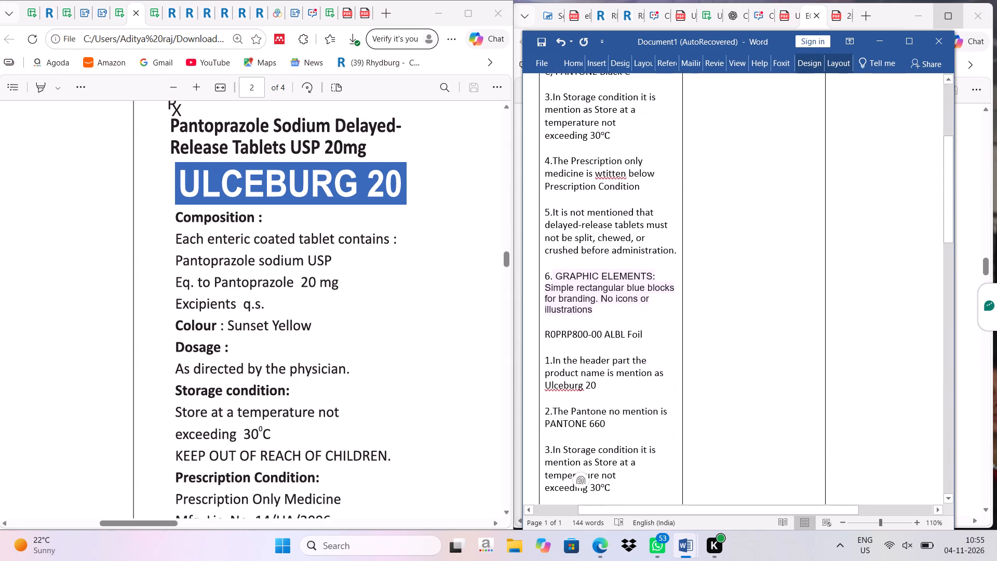
{"action": "scroll", "coordinate": [746, 244], "scroll_direction": "down", "scroll_amount": 5}
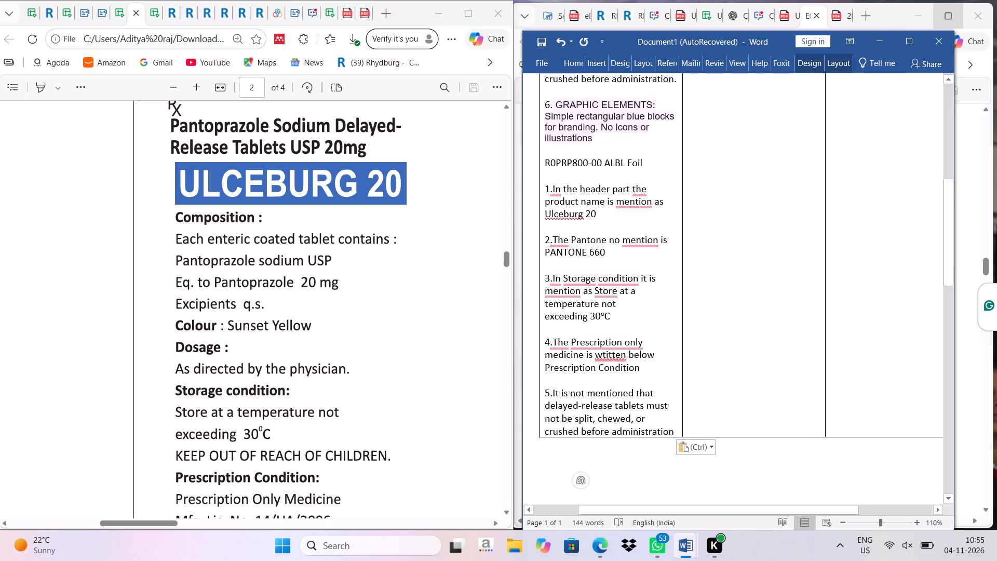
In Edge, compare the current and new foil artworks' layout, storage, prescription, delayed-release warning and manufacturer text.
{"action": "left_click", "coordinate": [347, 443]}
{"action": "scroll", "coordinate": [388, 413], "scroll_direction": "down", "scroll_amount": 9}
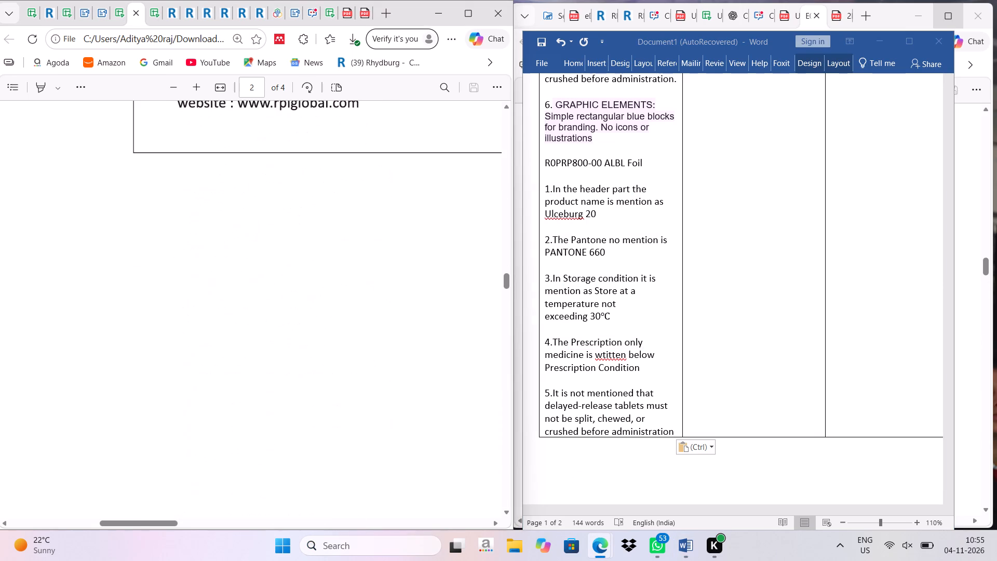
{"action": "scroll", "coordinate": [394, 412], "scroll_direction": "up", "scroll_amount": 5}
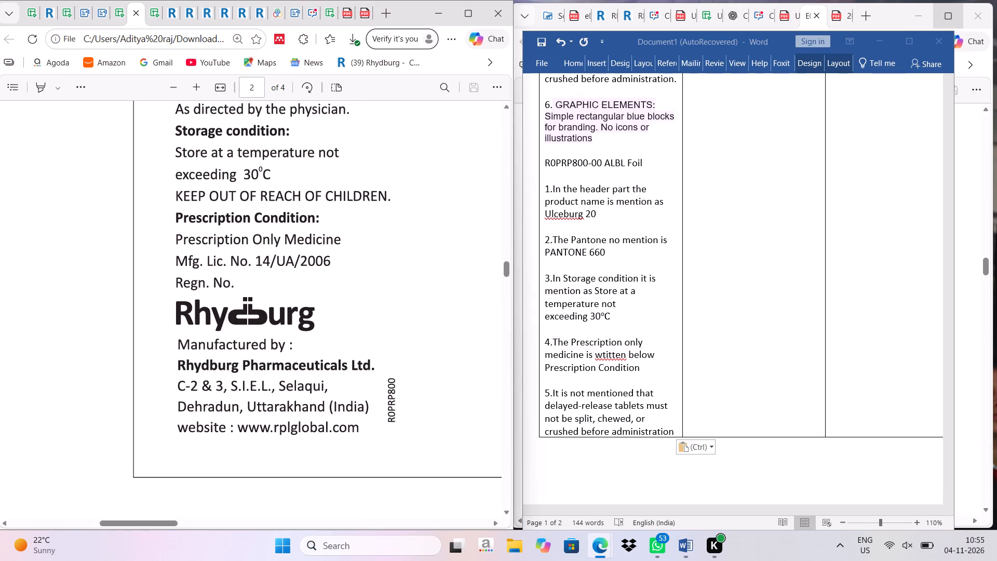
{"action": "left_click", "coordinate": [873, 38]}
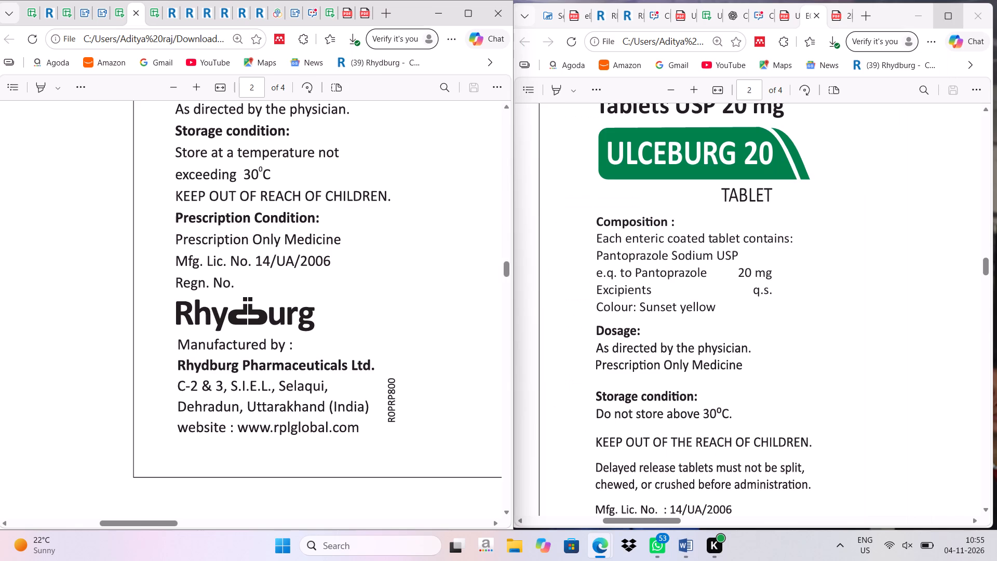
{"action": "scroll", "coordinate": [838, 319], "scroll_direction": "left", "scroll_amount": 8}
{"action": "scroll", "coordinate": [838, 319], "scroll_direction": "down", "scroll_amount": 1}
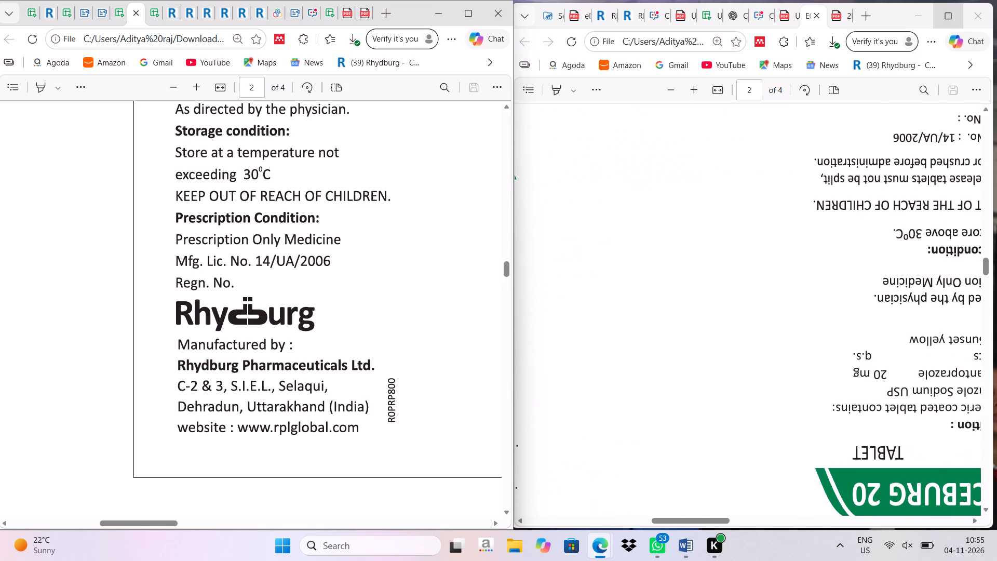
{"action": "scroll", "coordinate": [835, 320], "scroll_direction": "right", "scroll_amount": 1}
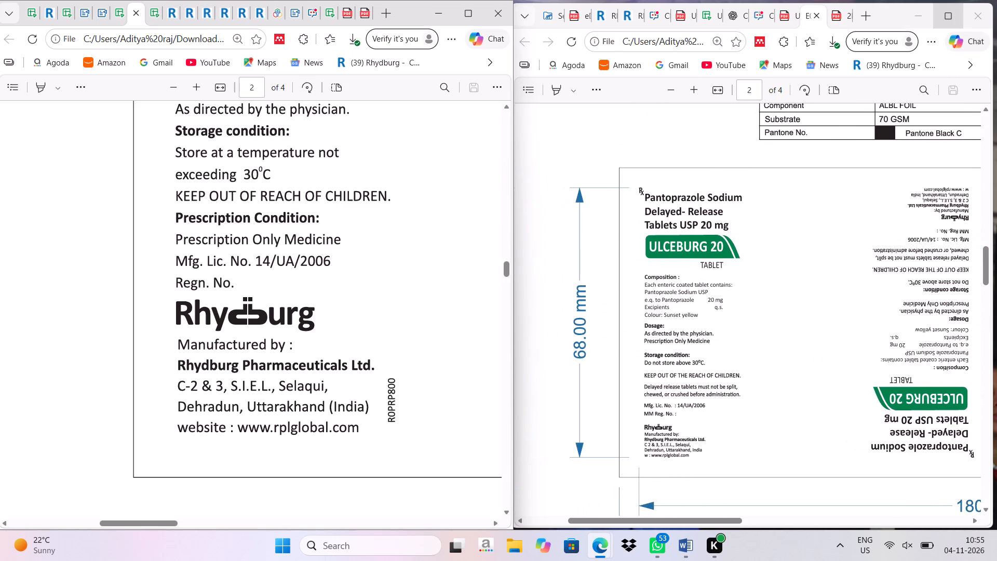
{"action": "scroll", "coordinate": [835, 320], "scroll_direction": "left", "scroll_amount": 5}
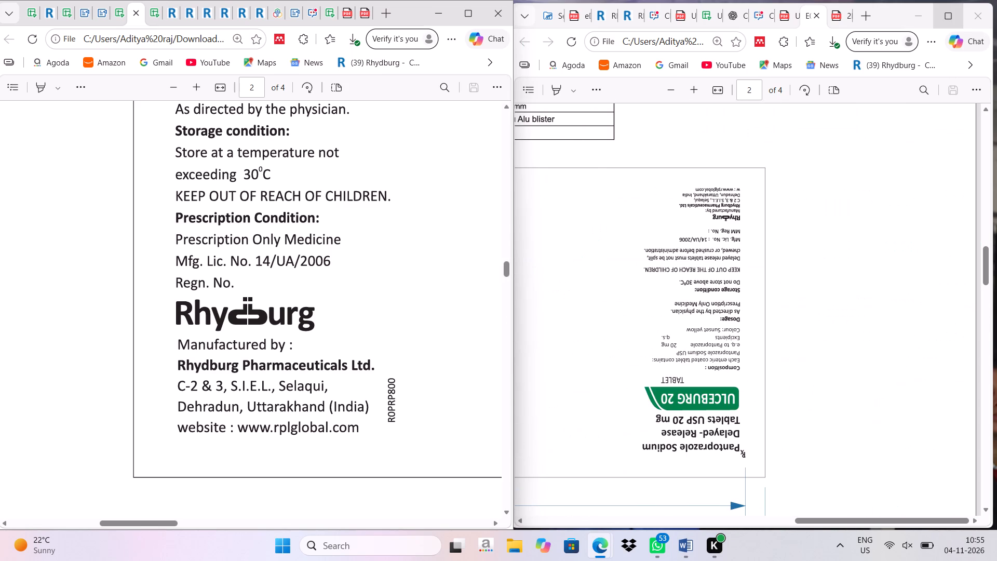
{"action": "scroll", "coordinate": [322, 362], "scroll_direction": "left", "scroll_amount": 2}
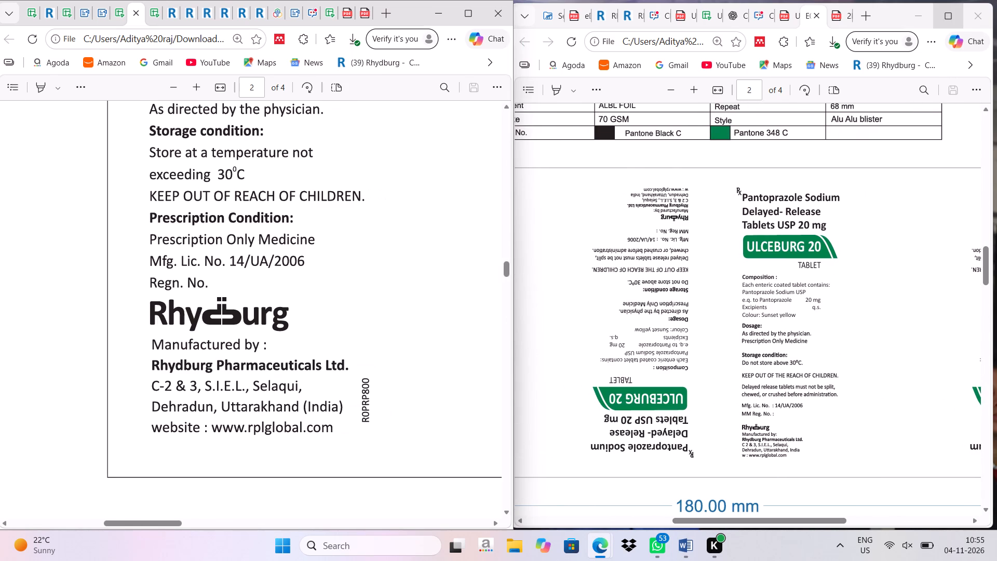
{"action": "scroll", "coordinate": [322, 362], "scroll_direction": "left", "scroll_amount": 9}
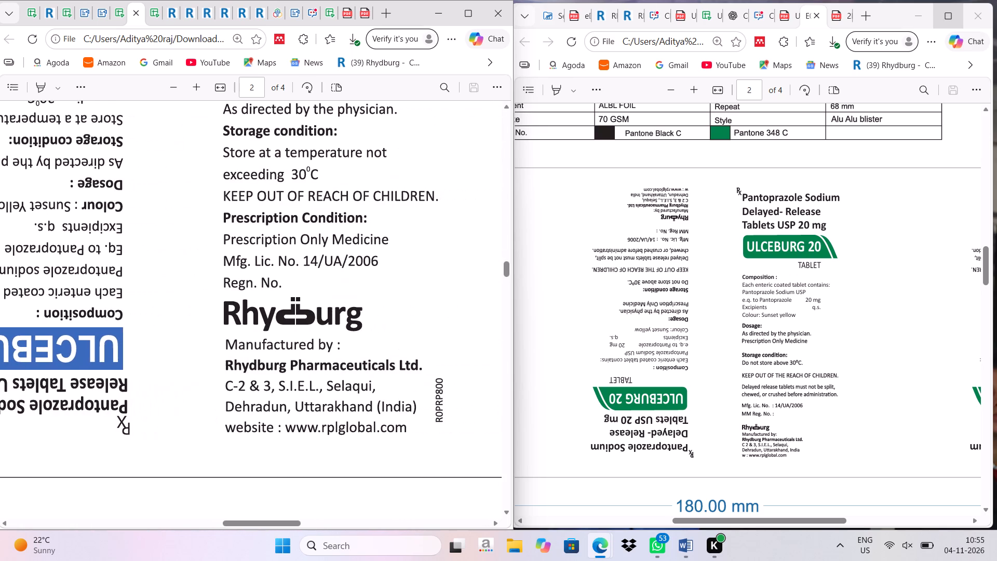
{"action": "scroll", "coordinate": [322, 362], "scroll_direction": "right", "scroll_amount": 9}
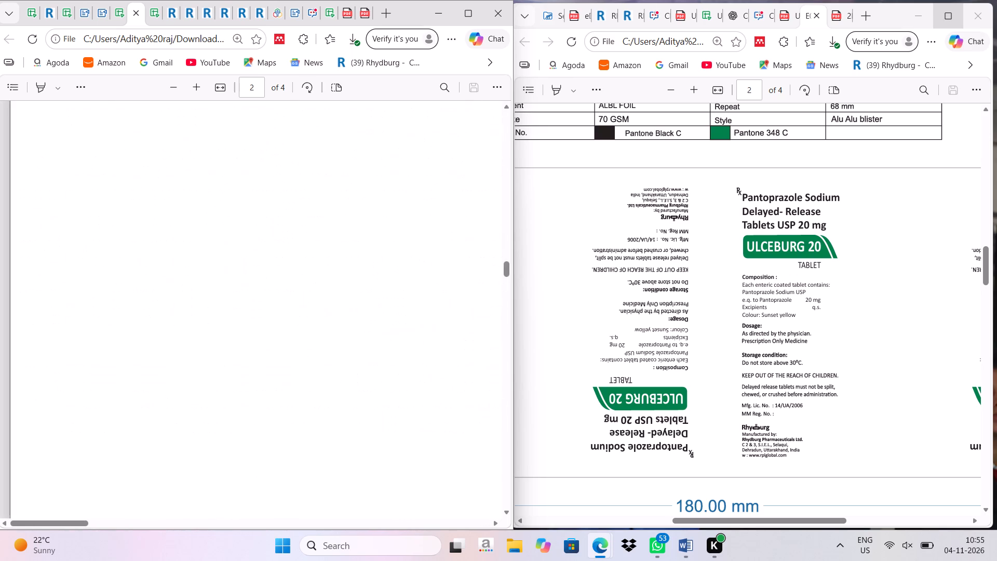
{"action": "scroll", "coordinate": [322, 362], "scroll_direction": "left", "scroll_amount": 8}
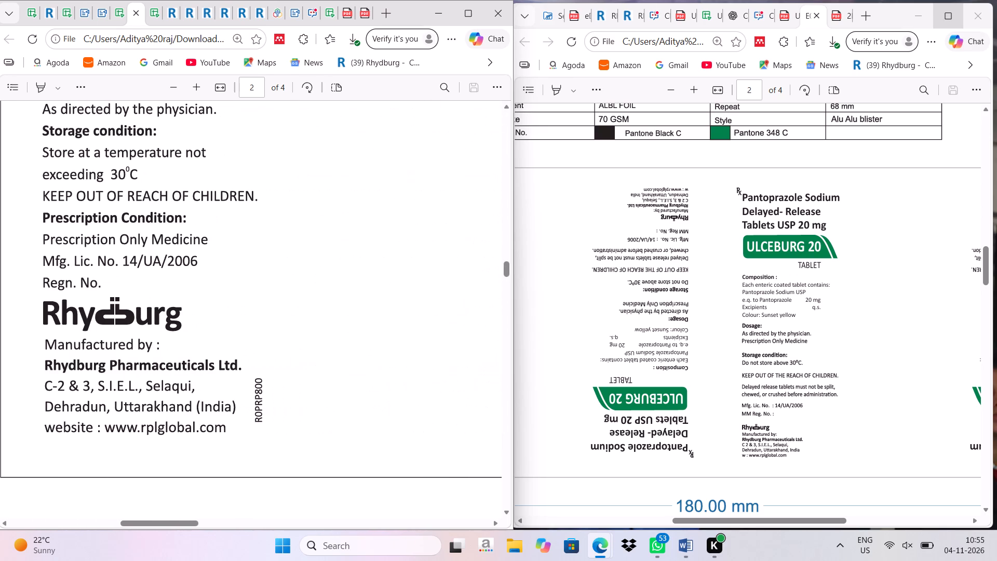
{"action": "scroll", "coordinate": [914, 400], "scroll_direction": "right", "scroll_amount": 4}
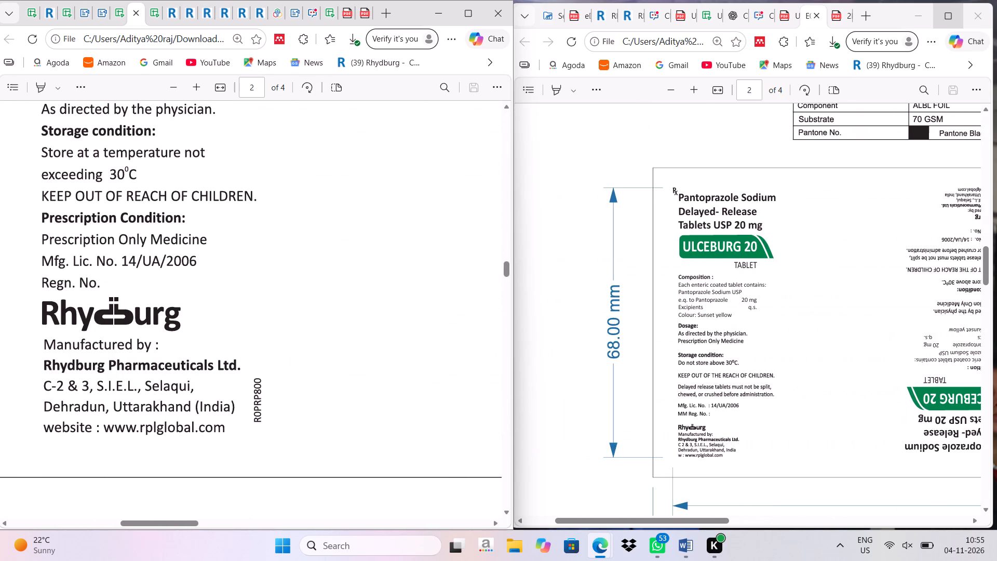
{"action": "scroll", "coordinate": [914, 400], "scroll_direction": "right", "scroll_amount": 1}
{"action": "scroll", "coordinate": [914, 400], "scroll_direction": "left", "scroll_amount": 1}
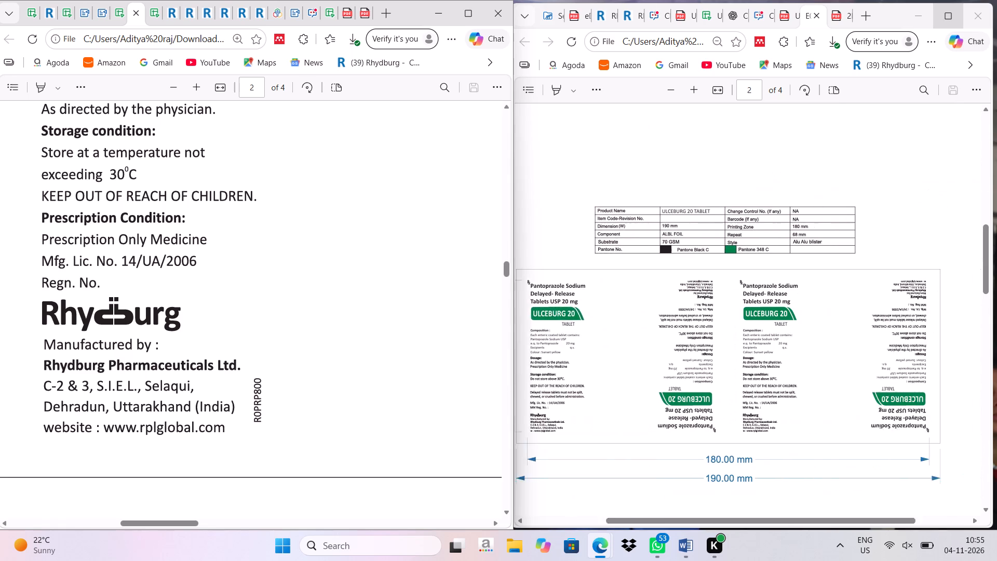
{"action": "scroll", "coordinate": [914, 400], "scroll_direction": "left", "scroll_amount": 1}
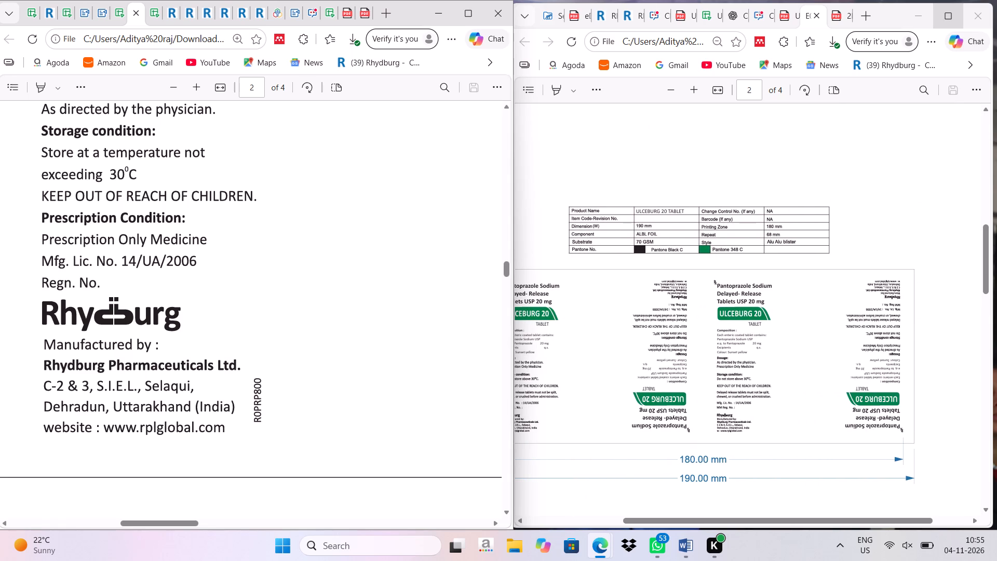
{"action": "scroll", "coordinate": [728, 415], "scroll_direction": "right", "scroll_amount": 2}
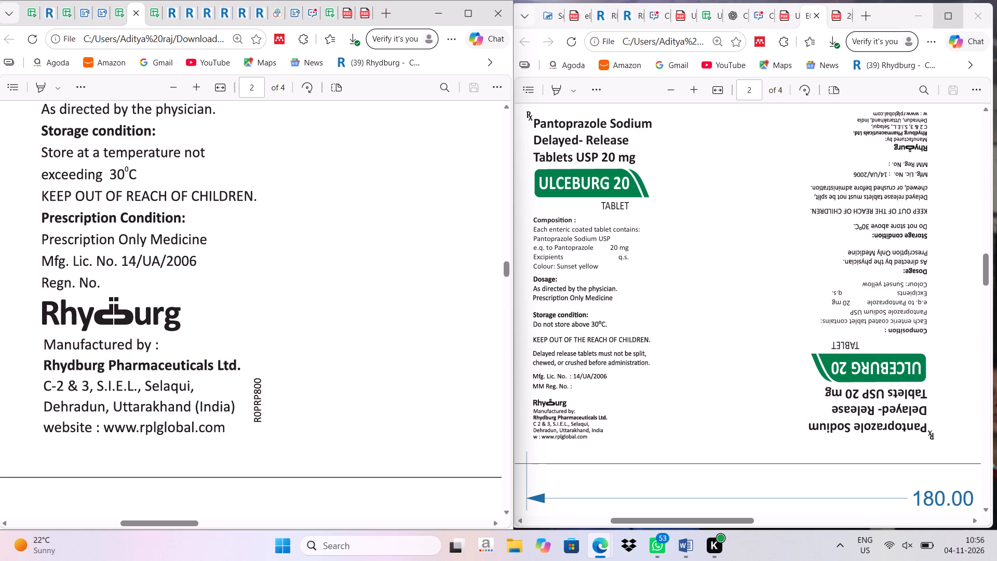
{"action": "scroll", "coordinate": [578, 376], "scroll_direction": "down", "scroll_amount": 1}
{"action": "scroll", "coordinate": [567, 375], "scroll_direction": "up", "scroll_amount": 4}
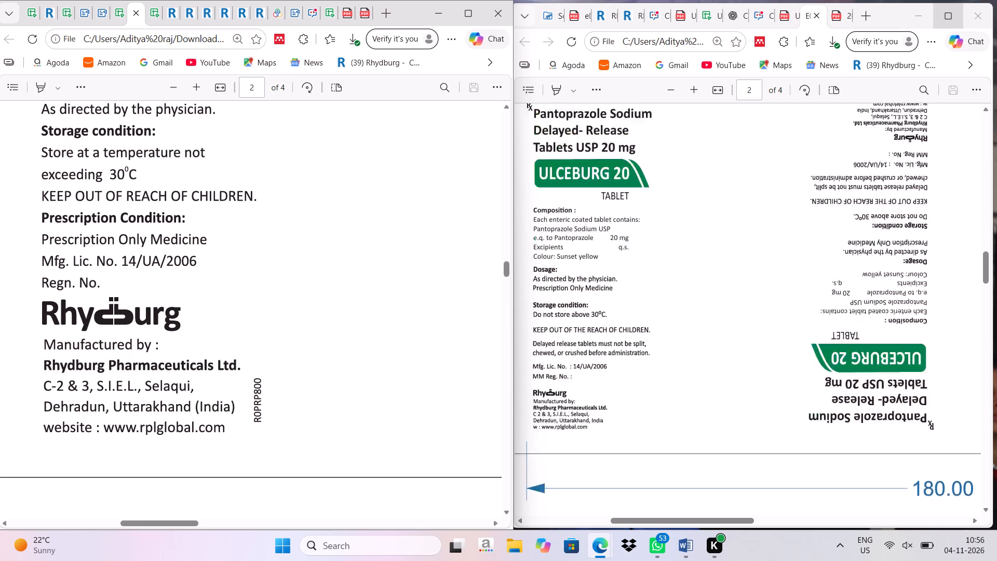
Recheck the current and new carton artworks, comparing their specification tables, front panels, side flaps and manufacturer details.
{"action": "scroll", "coordinate": [567, 375], "scroll_direction": "up", "scroll_amount": 7}
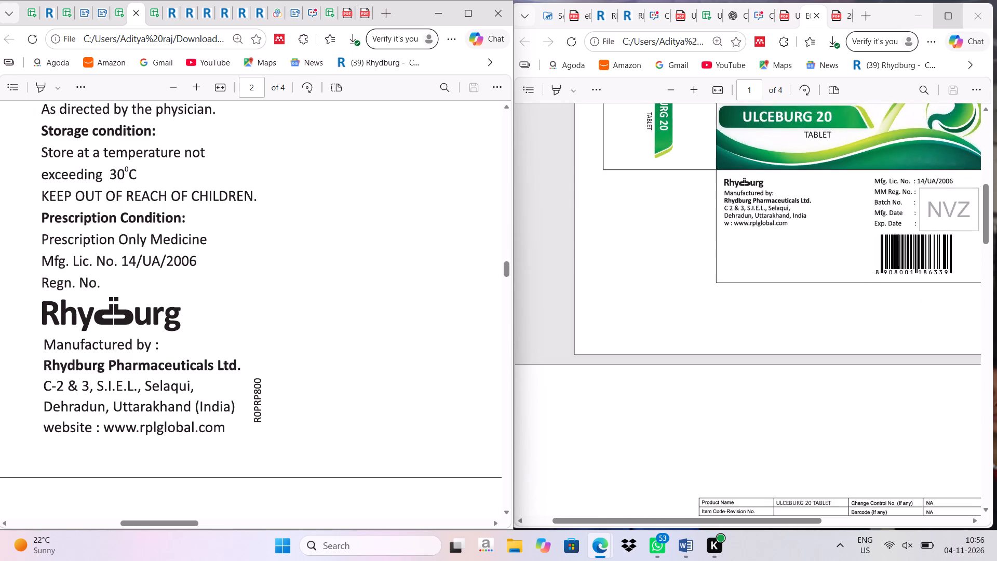
{"action": "scroll", "coordinate": [726, 380], "scroll_direction": "up", "scroll_amount": 2}
{"action": "scroll", "coordinate": [386, 371], "scroll_direction": "up", "scroll_amount": 20}
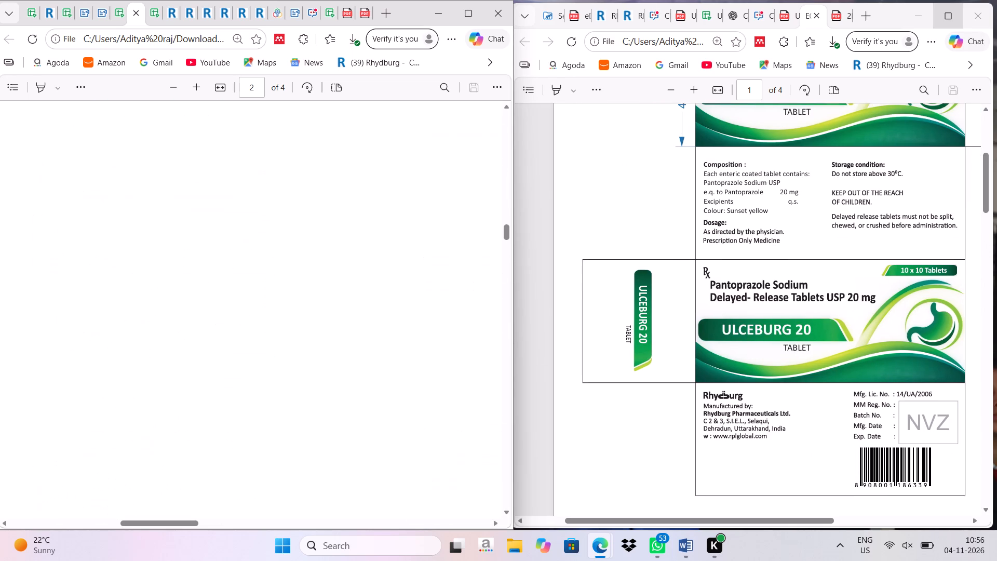
{"action": "scroll", "coordinate": [386, 371], "scroll_direction": "up", "scroll_amount": 3}
{"action": "scroll", "coordinate": [671, 375], "scroll_direction": "up", "scroll_amount": 4}
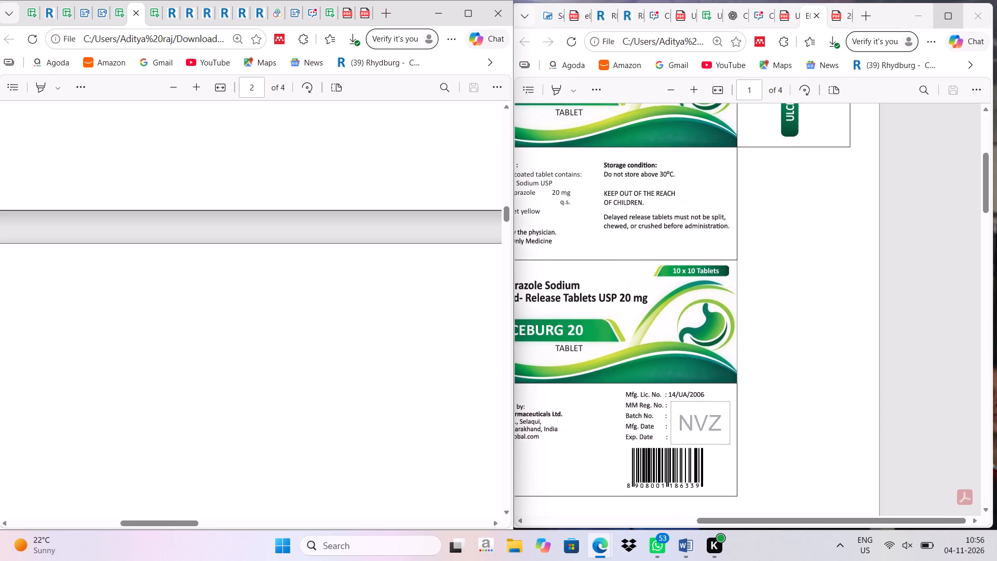
{"action": "scroll", "coordinate": [671, 375], "scroll_direction": "up", "scroll_amount": 3}
{"action": "scroll", "coordinate": [334, 294], "scroll_direction": "up", "scroll_amount": 7}
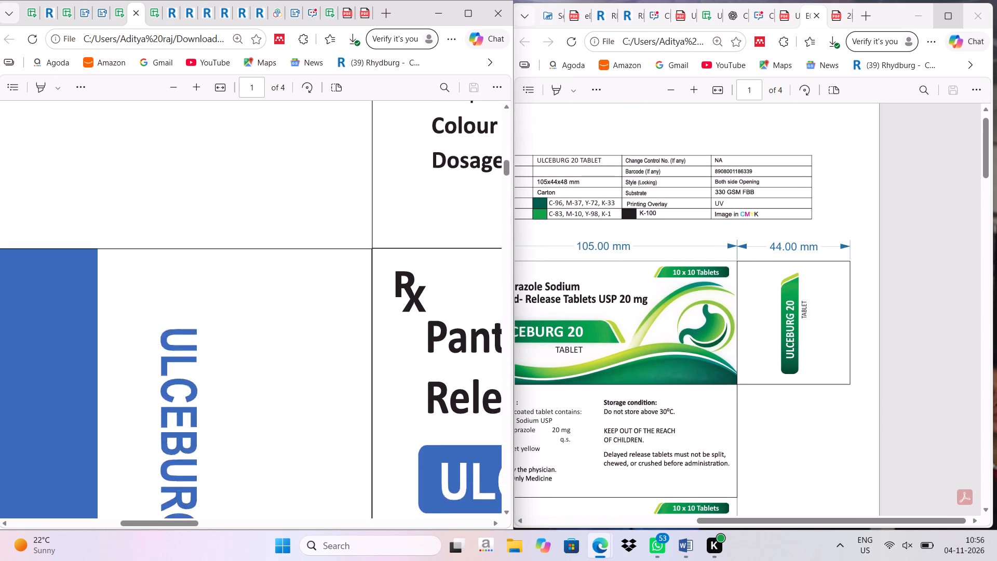
{"action": "scroll", "coordinate": [334, 294], "scroll_direction": "left", "scroll_amount": 7}
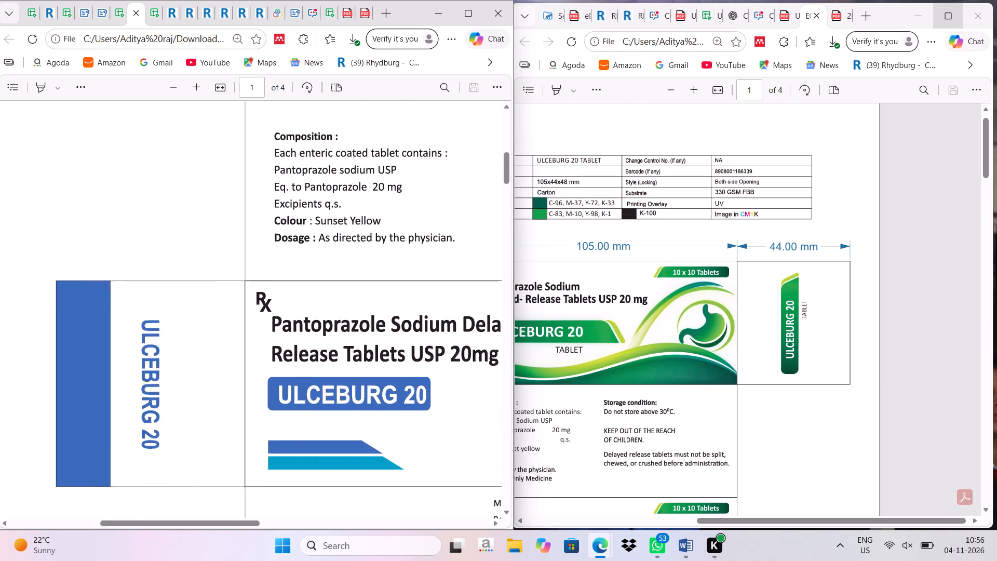
{"action": "scroll", "coordinate": [334, 294], "scroll_direction": "left", "scroll_amount": 2}
{"action": "scroll", "coordinate": [334, 294], "scroll_direction": "up", "scroll_amount": 7}
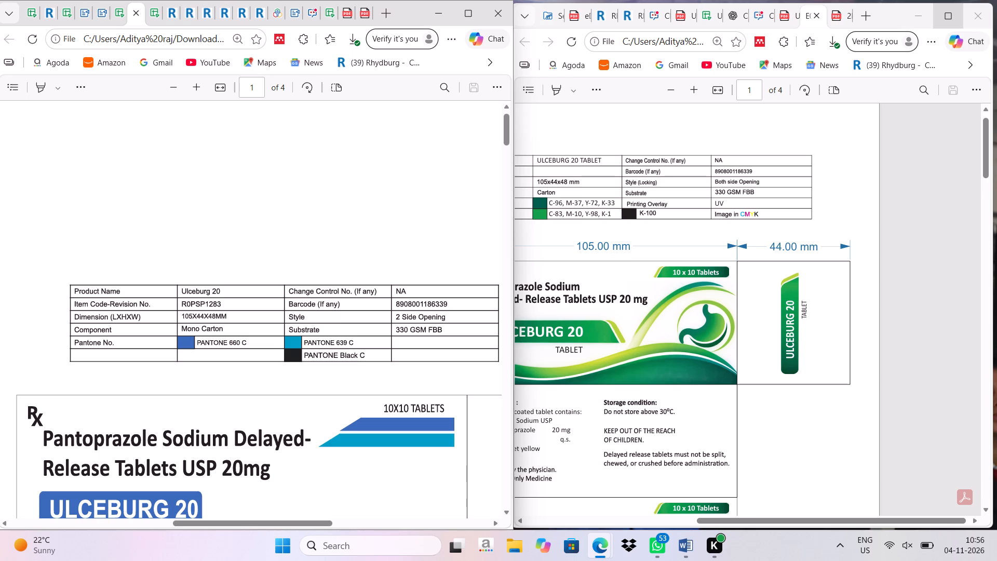
{"action": "scroll", "coordinate": [200, 317], "scroll_direction": "left", "scroll_amount": 5}
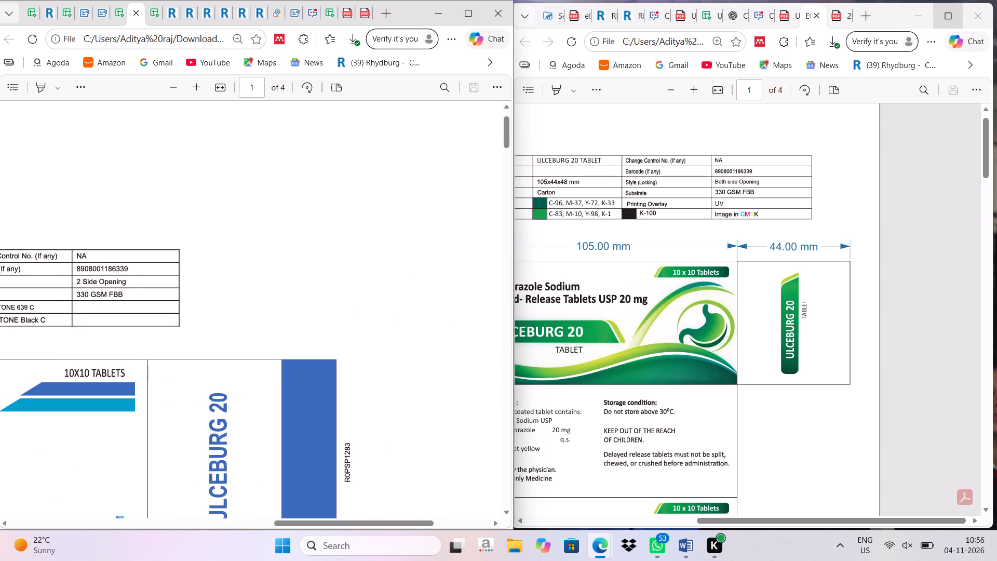
{"action": "scroll", "coordinate": [357, 482], "scroll_direction": "down", "scroll_amount": 10}
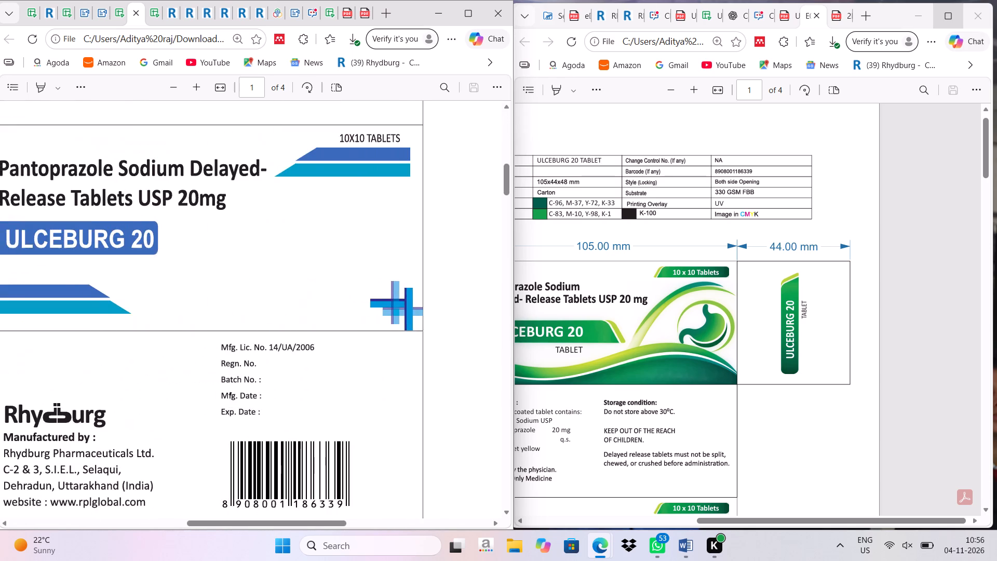
Compare the package insert specification tables and headers on page 3 of the current and new artwork files.
{"action": "scroll", "coordinate": [357, 482], "scroll_direction": "down", "scroll_amount": 10}
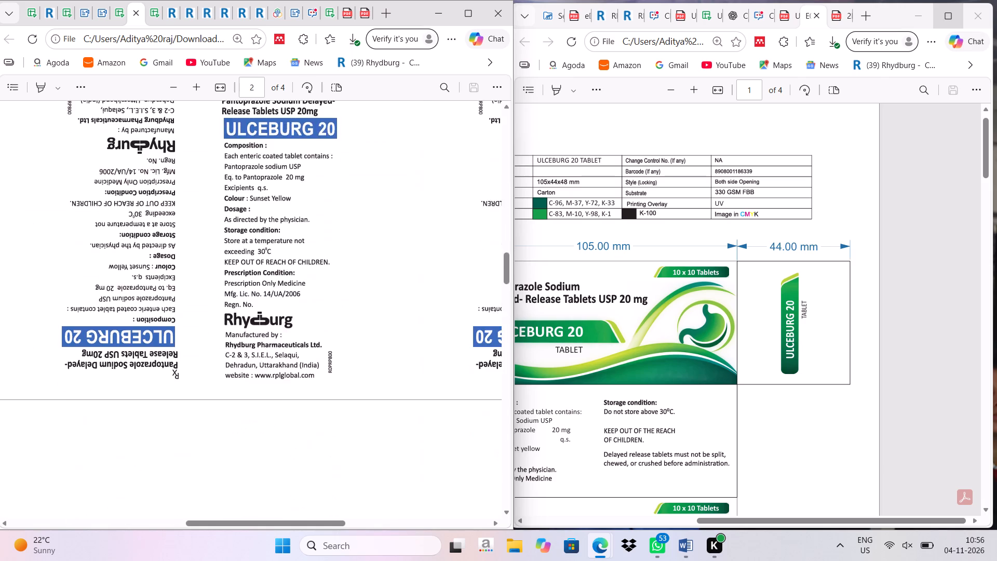
{"action": "scroll", "coordinate": [357, 482], "scroll_direction": "down", "scroll_amount": 6}
{"action": "scroll", "coordinate": [357, 482], "scroll_direction": "right", "scroll_amount": 1}
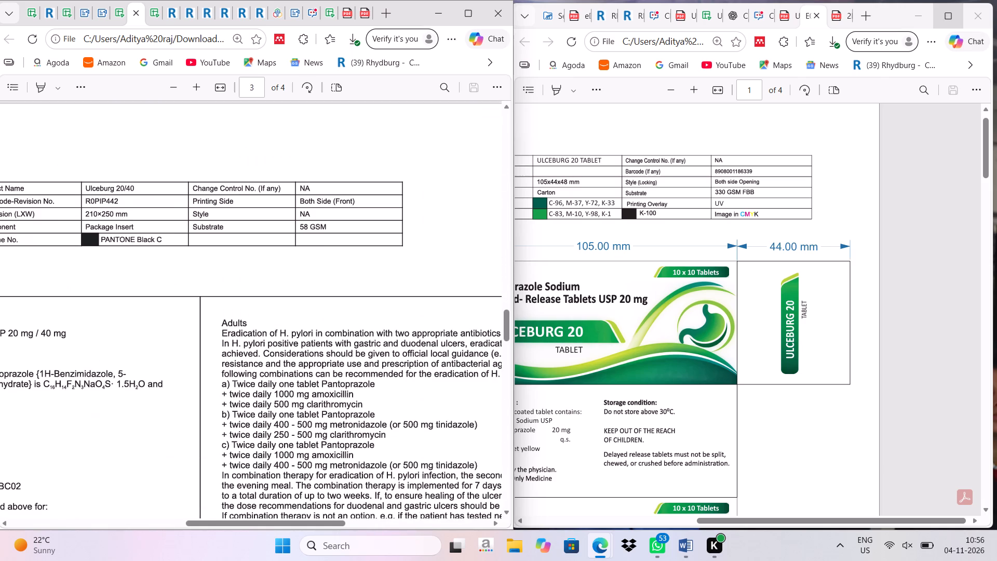
{"action": "scroll", "coordinate": [312, 425], "scroll_direction": "right", "scroll_amount": 3}
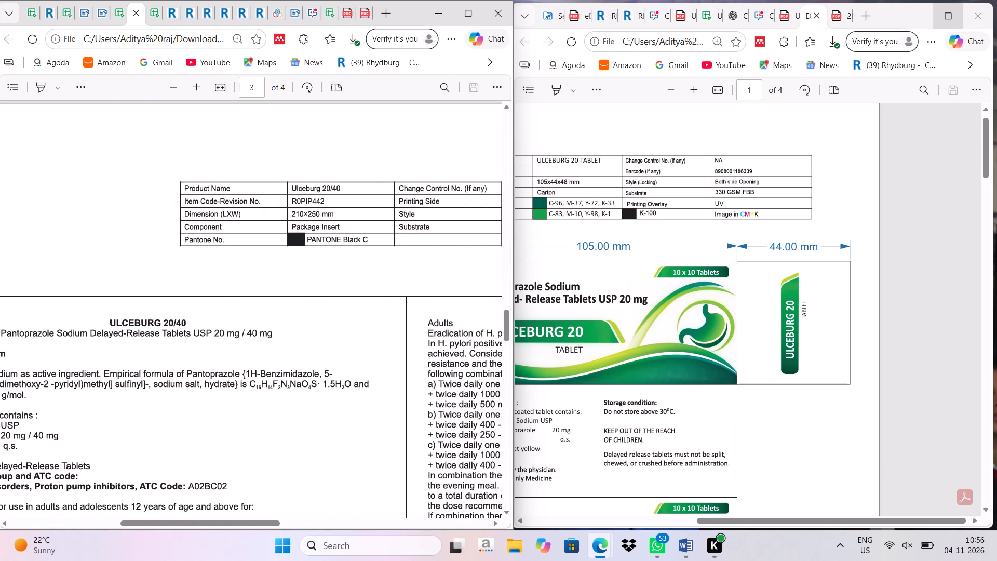
{"action": "scroll", "coordinate": [683, 353], "scroll_direction": "down", "scroll_amount": 5}
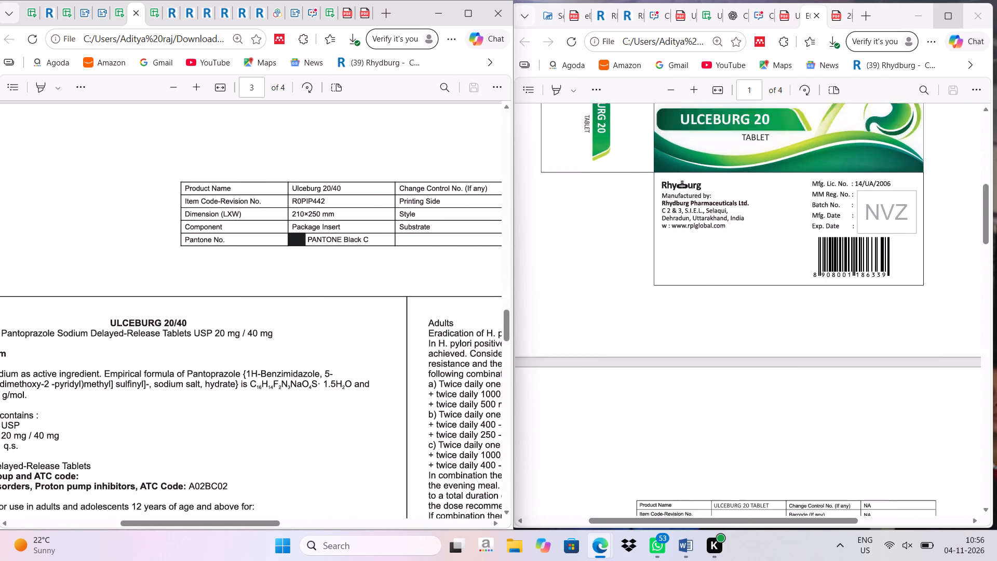
{"action": "scroll", "coordinate": [683, 353], "scroll_direction": "down", "scroll_amount": 3}
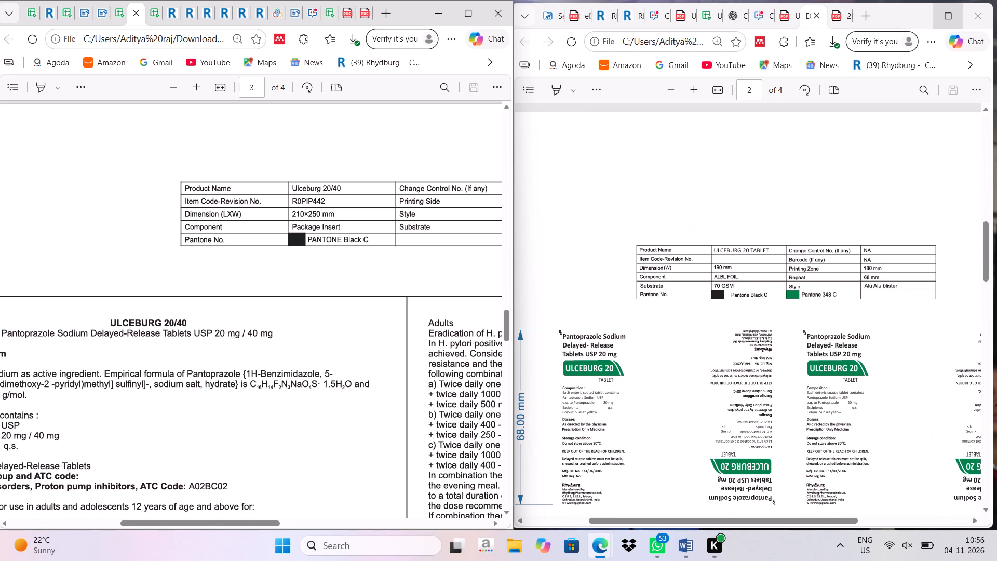
{"action": "scroll", "coordinate": [683, 353], "scroll_direction": "down", "scroll_amount": 6}
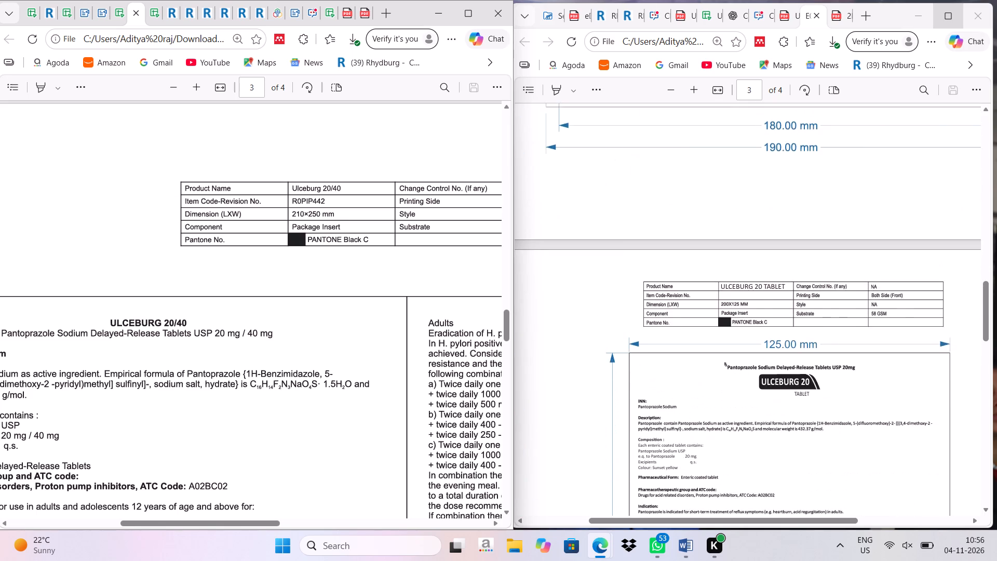
{"action": "scroll", "coordinate": [683, 353], "scroll_direction": "left", "scroll_amount": 2}
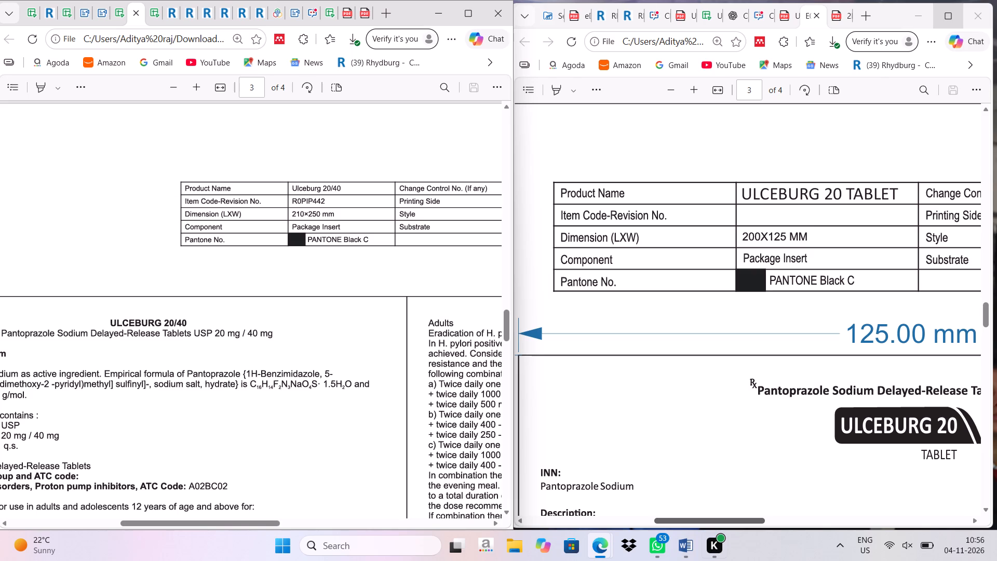
In the Word rationale table, add the heading "R0PIP442-00 Package Insert" below the ALBL Foil points in the Current column.
{"action": "left_click", "coordinate": [770, 482]}
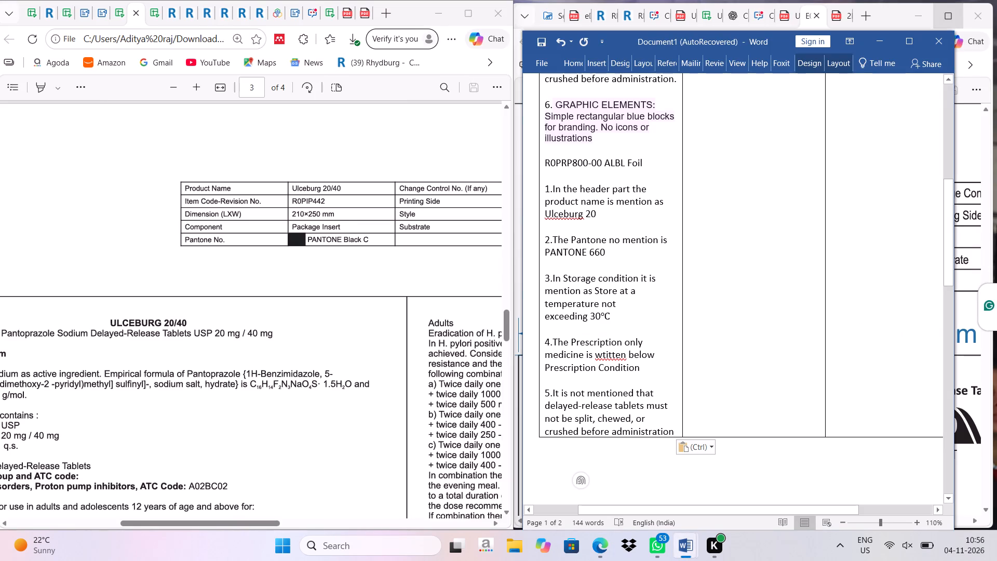
{"action": "key", "text": "Return"}
{"action": "key", "text": "Return"}
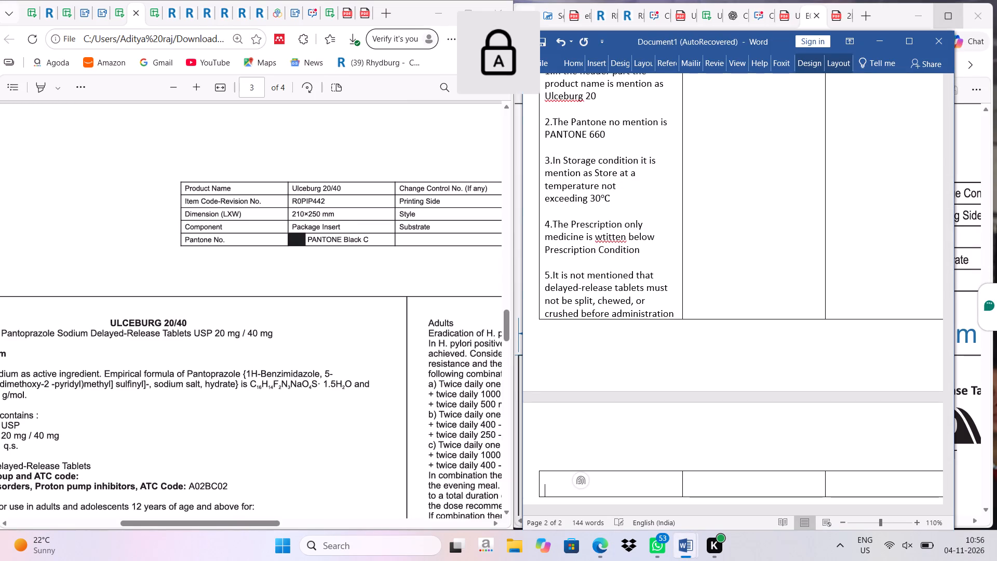
{"action": "type", "text": "R0"}
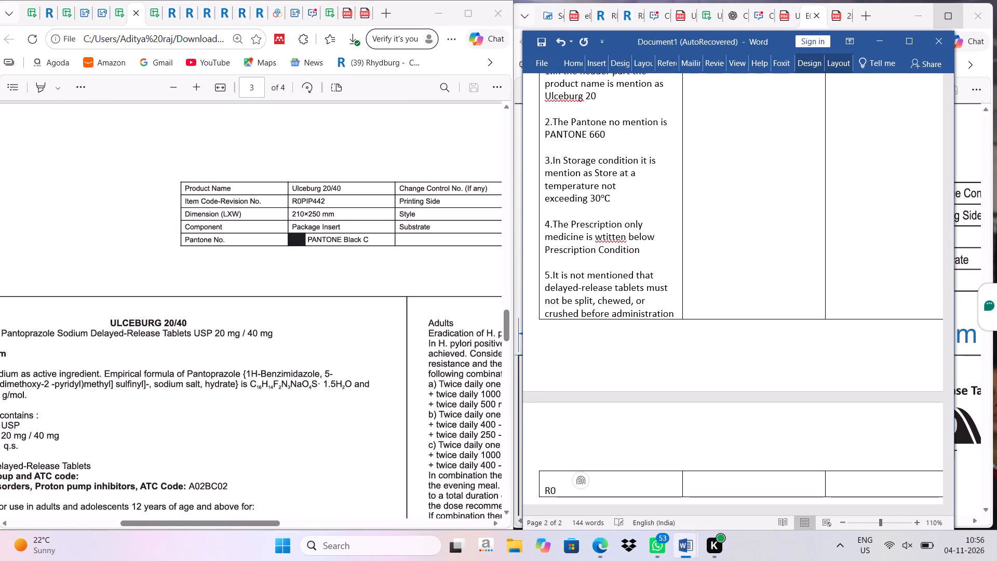
{"action": "type", "text": "PIP"}
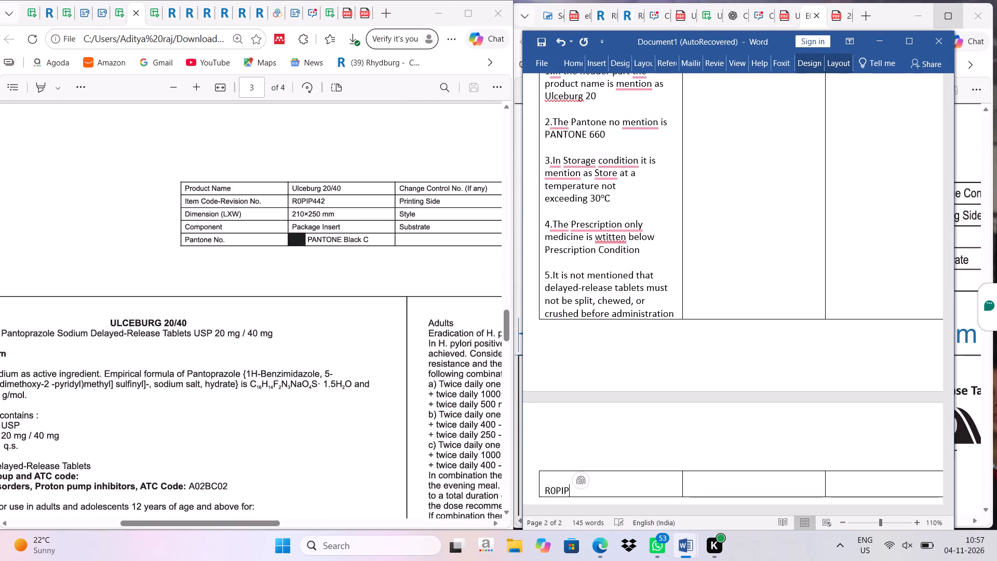
{"action": "type", "text": "442"}
{"action": "type", "text": "-00"}
{"action": "key", "text": "space"}
{"action": "type", "text": "Pa"}
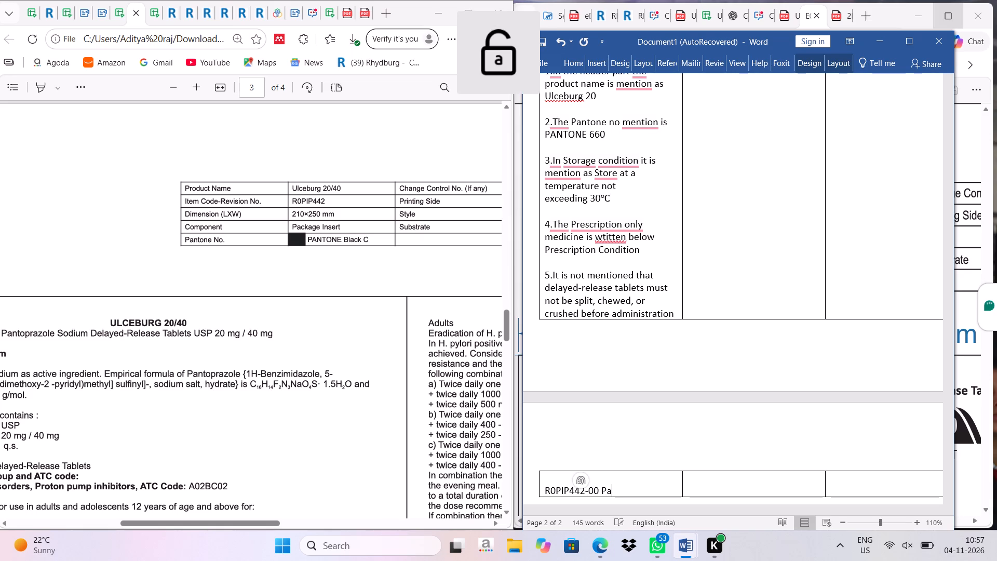
{"action": "type", "text": "ckage Insert"}
Add point 1 under the package insert heading: "In the header Part it is mention as Ulceburg".
{"action": "key", "text": "Return"}
{"action": "key", "text": "Return"}
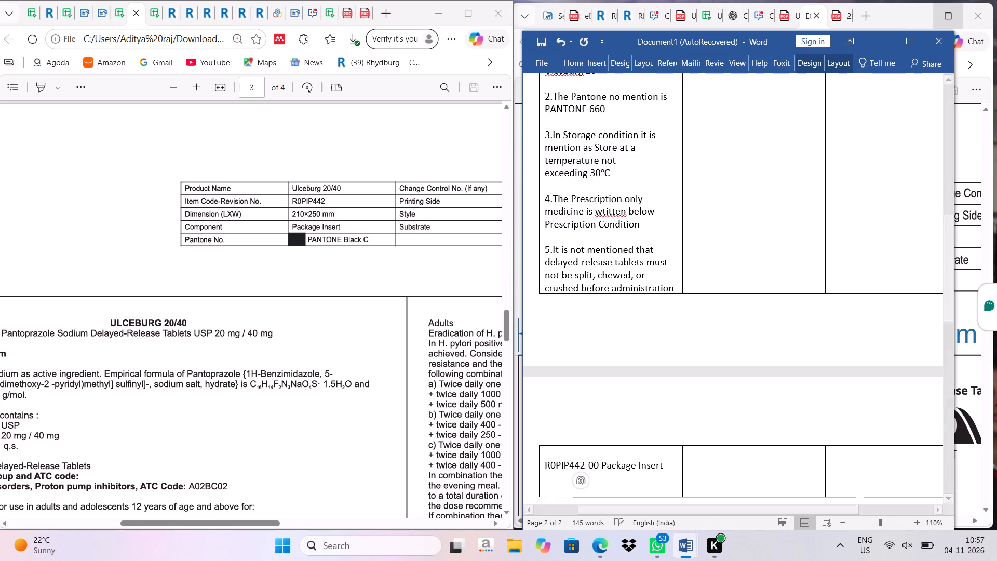
{"action": "type", "text": "1."}
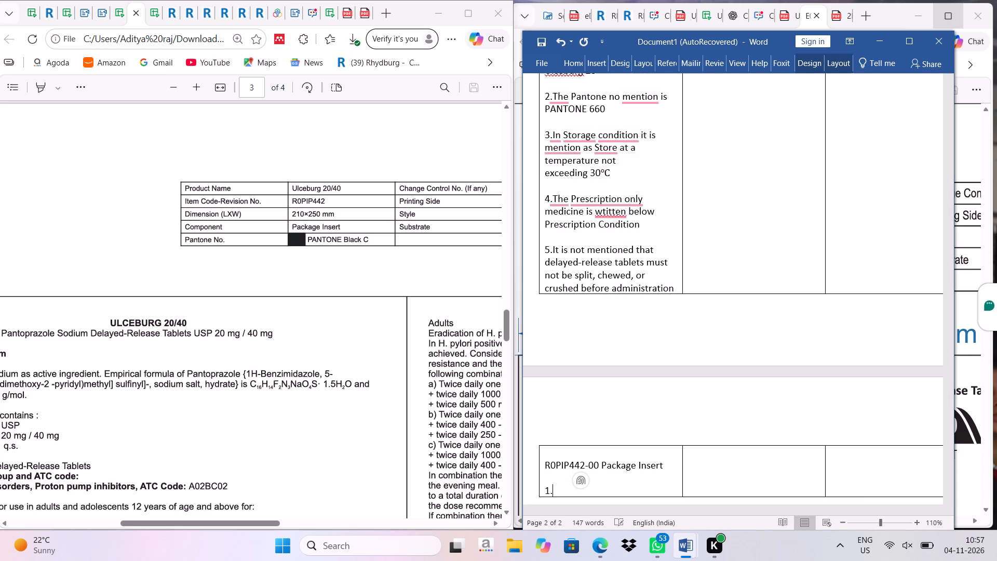
{"action": "type", "text": "In the"}
{"action": "key", "text": "space"}
{"action": "type", "text": "header Part"}
{"action": "key", "text": "space"}
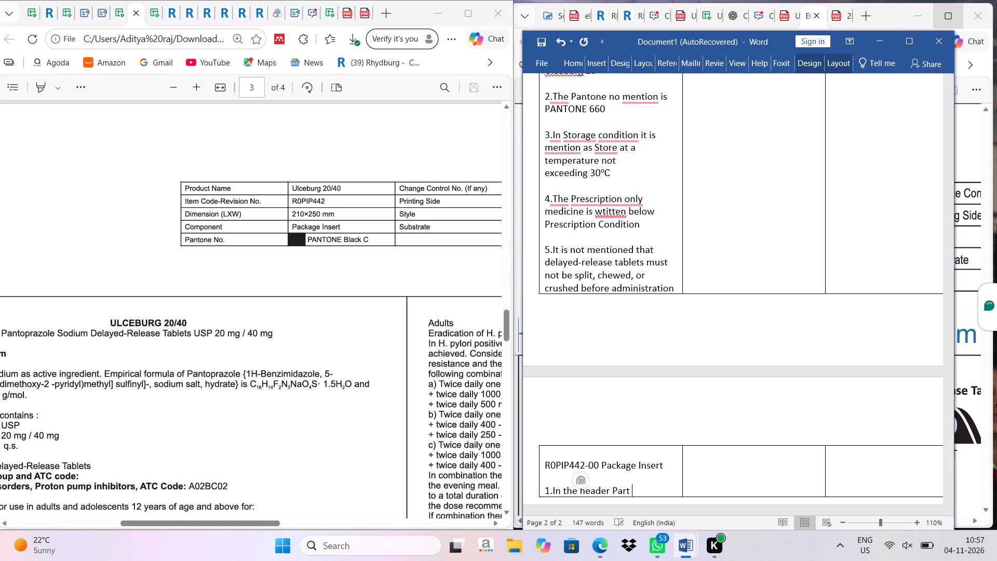
{"action": "type", "text": "it"}
{"action": "key", "text": "space"}
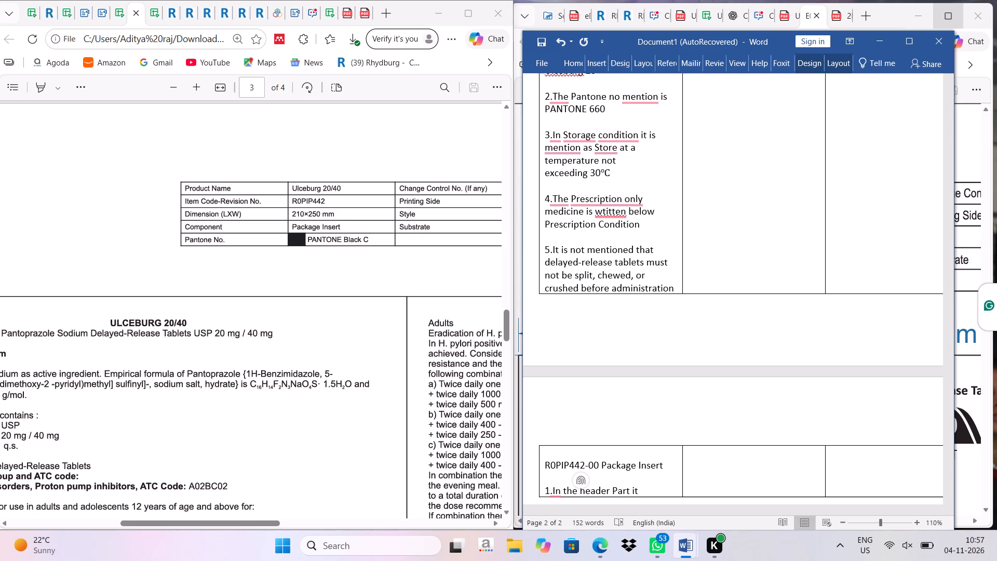
{"action": "scroll", "coordinate": [665, 432], "scroll_direction": "down", "scroll_amount": 1}
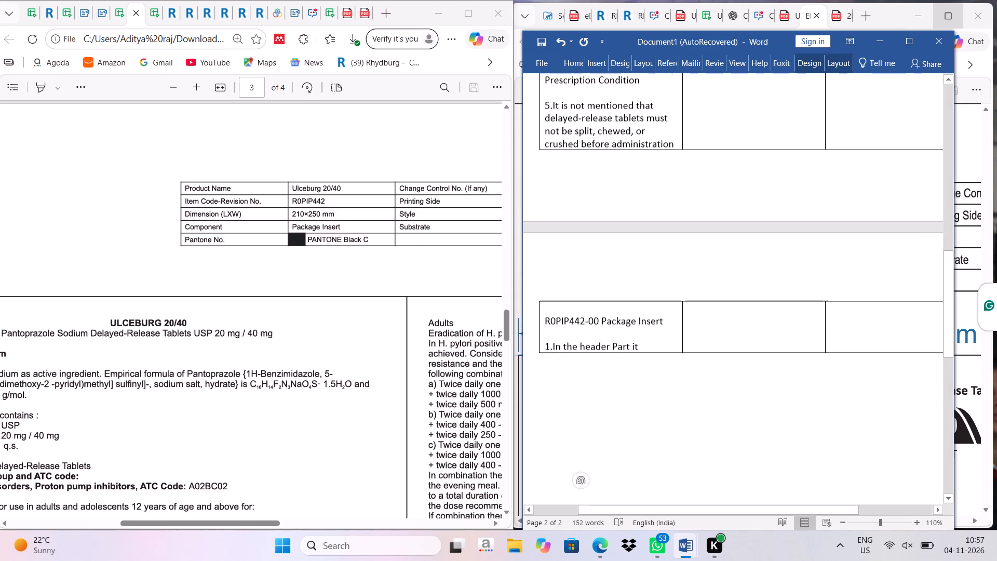
{"action": "type", "text": "is"}
{"action": "key", "text": "space"}
{"action": "type", "text": "me"}
{"action": "type", "text": "ntio"}
{"action": "type", "text": "n as"}
{"action": "key", "text": "space"}
{"action": "type", "text": "Ulceburg"}
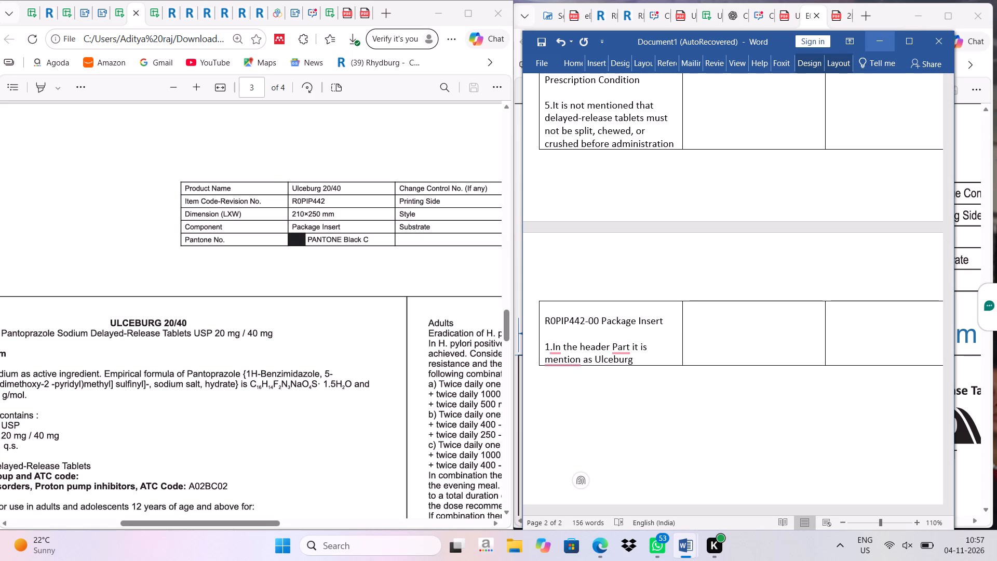
In Edge, compare the current and new package inserts through page 4, including overdose, storage condition, prescription and manufacturer text.
{"action": "left_click", "coordinate": [873, 38]}
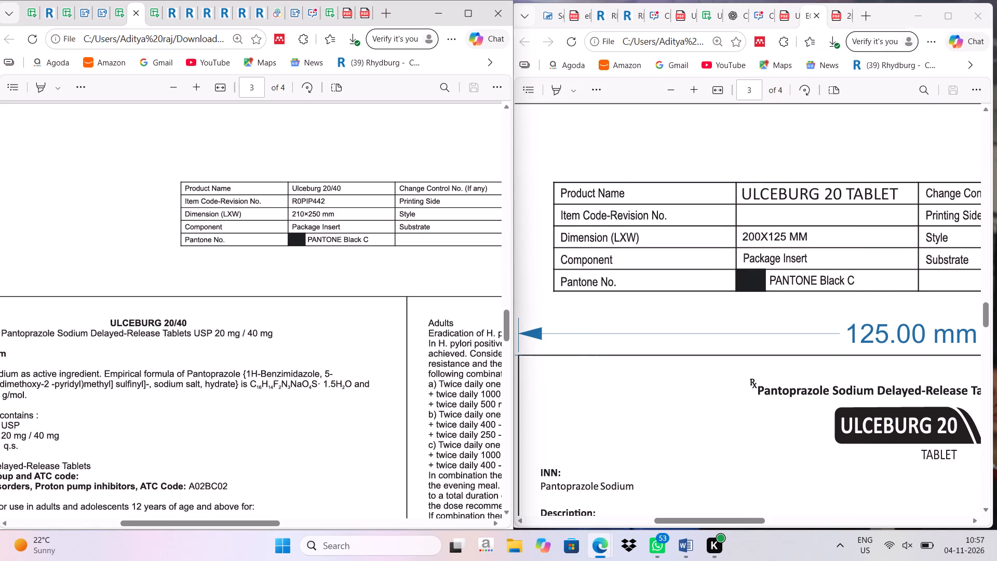
{"action": "scroll", "coordinate": [777, 377], "scroll_direction": "down", "scroll_amount": 10}
{"action": "scroll", "coordinate": [771, 372], "scroll_direction": "up", "scroll_amount": 6}
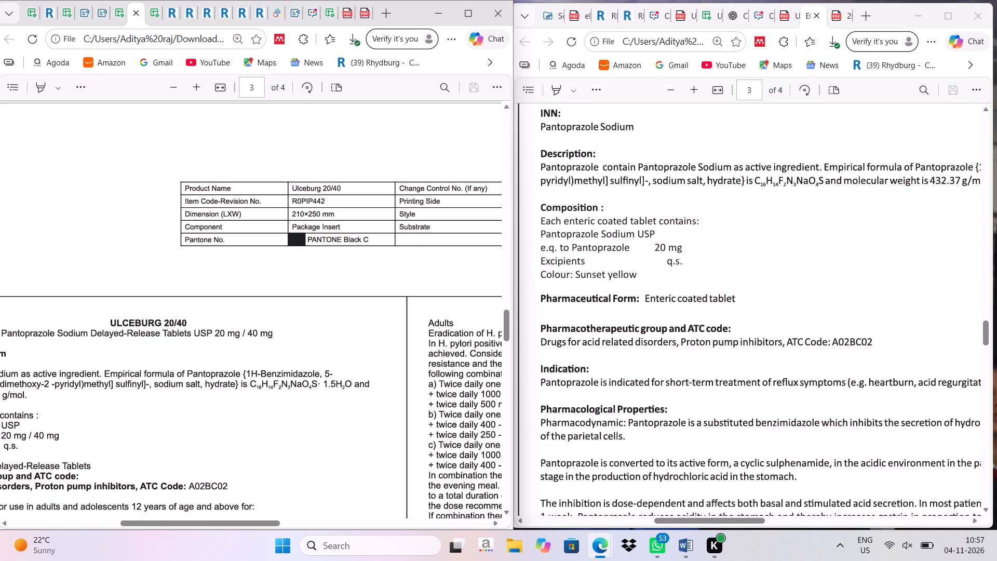
{"action": "scroll", "coordinate": [771, 377], "scroll_direction": "down", "scroll_amount": 16}
{"action": "scroll", "coordinate": [775, 377], "scroll_direction": "down", "scroll_amount": 5}
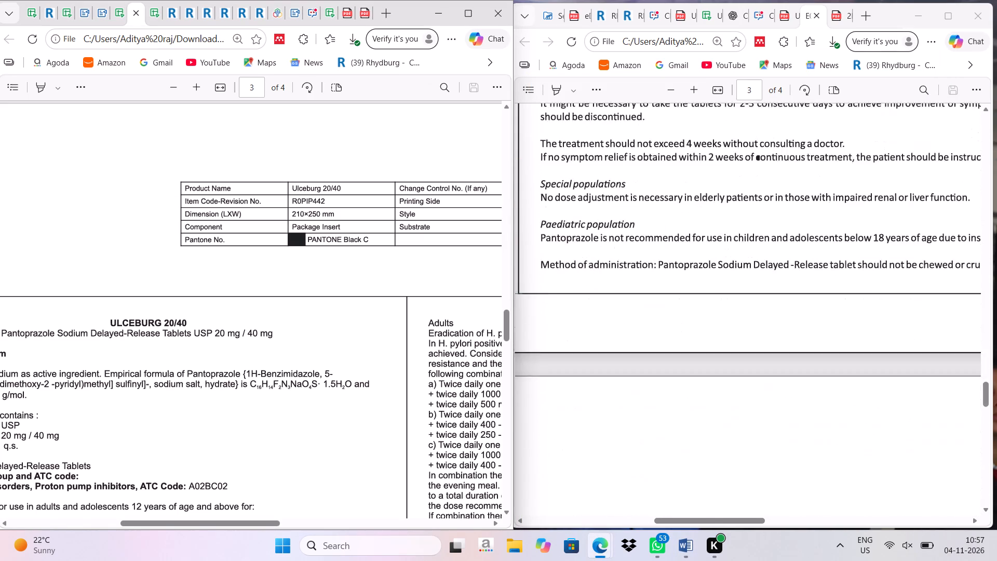
{"action": "scroll", "coordinate": [775, 377], "scroll_direction": "down", "scroll_amount": 20}
{"action": "scroll", "coordinate": [779, 363], "scroll_direction": "down", "scroll_amount": 3}
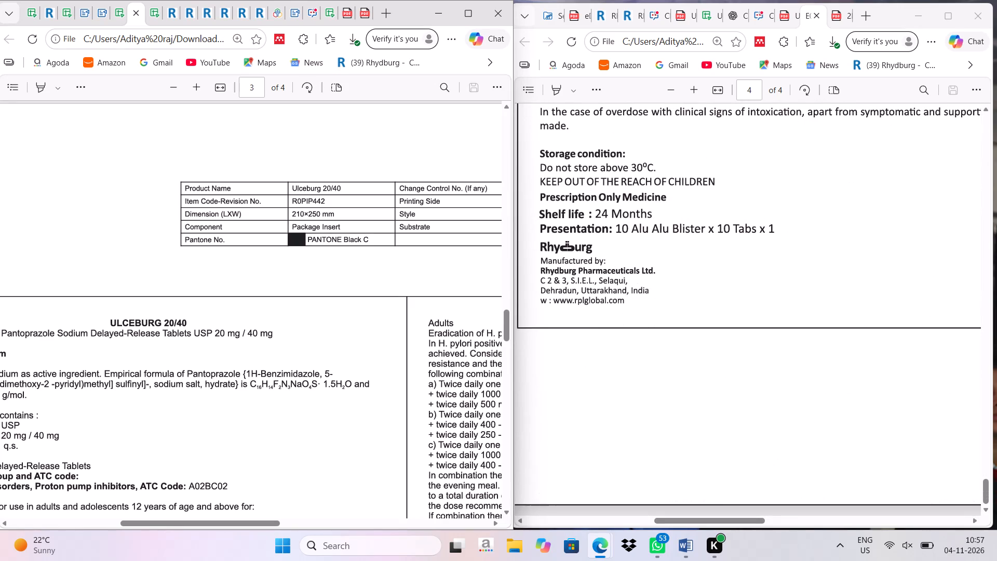
{"action": "scroll", "coordinate": [183, 325], "scroll_direction": "down", "scroll_amount": 17}
{"action": "scroll", "coordinate": [217, 364], "scroll_direction": "down", "scroll_amount": 17}
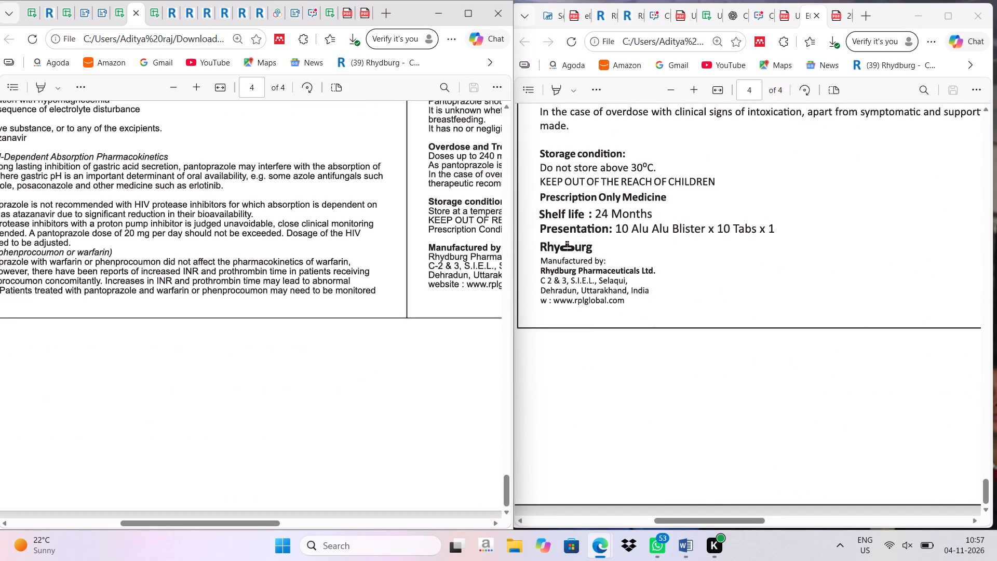
{"action": "scroll", "coordinate": [219, 365], "scroll_direction": "down", "scroll_amount": 1}
{"action": "scroll", "coordinate": [247, 412], "scroll_direction": "down", "scroll_amount": 3}
{"action": "scroll", "coordinate": [246, 411], "scroll_direction": "left", "scroll_amount": 3}
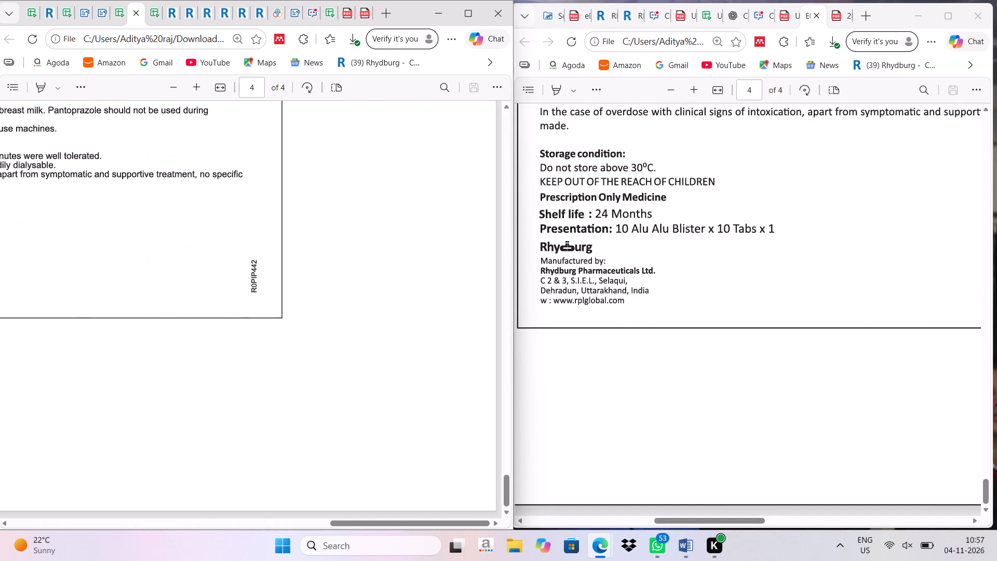
{"action": "scroll", "coordinate": [246, 411], "scroll_direction": "left", "scroll_amount": 1}
{"action": "scroll", "coordinate": [369, 386], "scroll_direction": "right", "scroll_amount": 4}
{"action": "scroll", "coordinate": [722, 429], "scroll_direction": "up", "scroll_amount": 4}
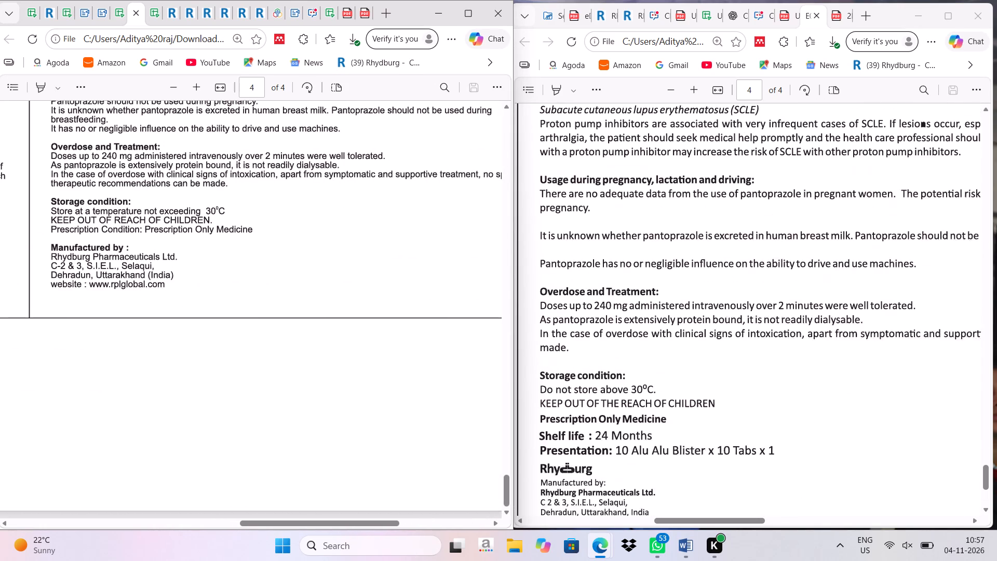
{"action": "scroll", "coordinate": [722, 429], "scroll_direction": "down", "scroll_amount": 1}
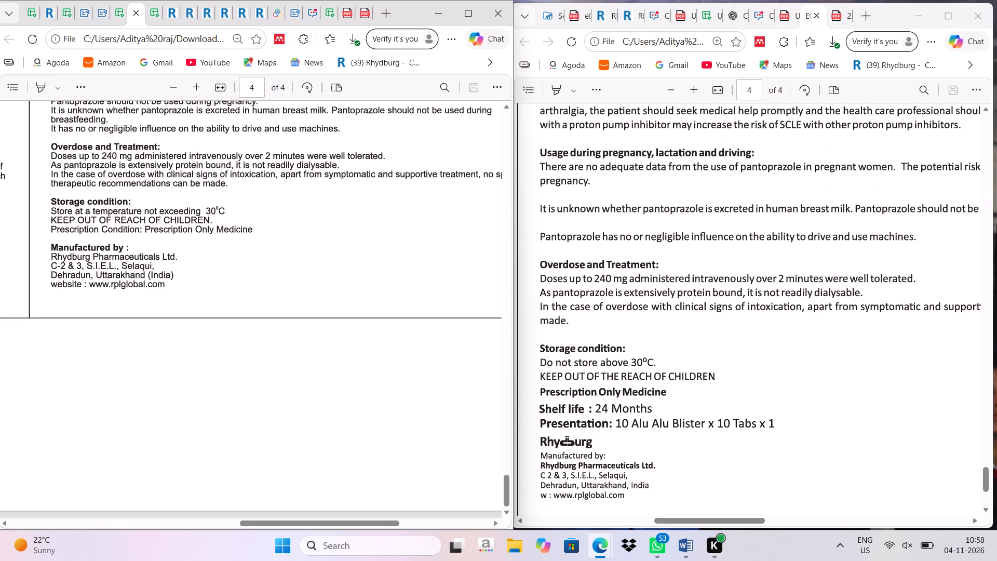
{"action": "scroll", "coordinate": [182, 263], "scroll_direction": "up", "scroll_amount": 5}
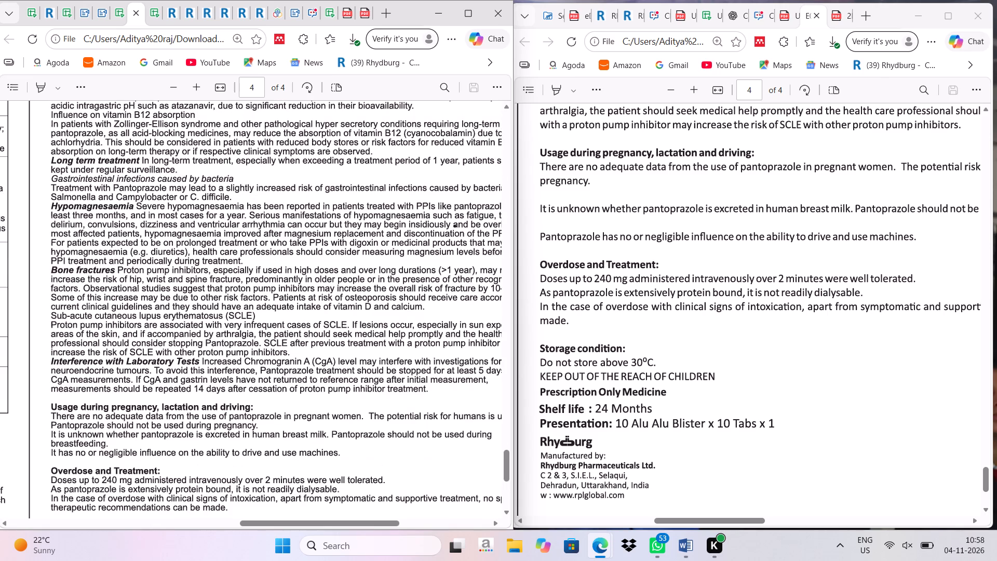
{"action": "scroll", "coordinate": [182, 263], "scroll_direction": "down", "scroll_amount": 4}
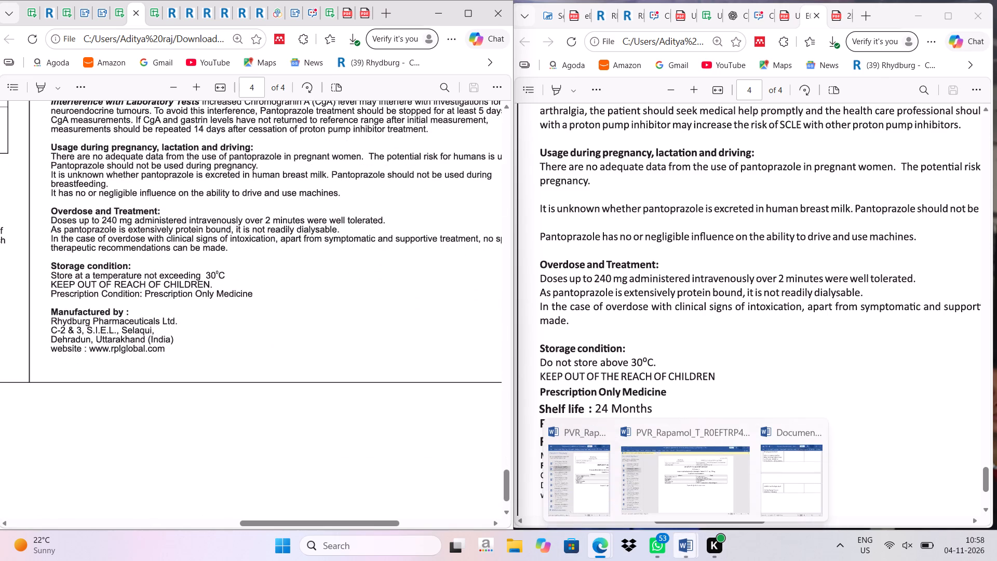
In the Word rationale table, add package insert point 2: "In storage condition it is mention as Store at a room temperature not exceeding".
{"action": "left_click", "coordinate": [754, 485]}
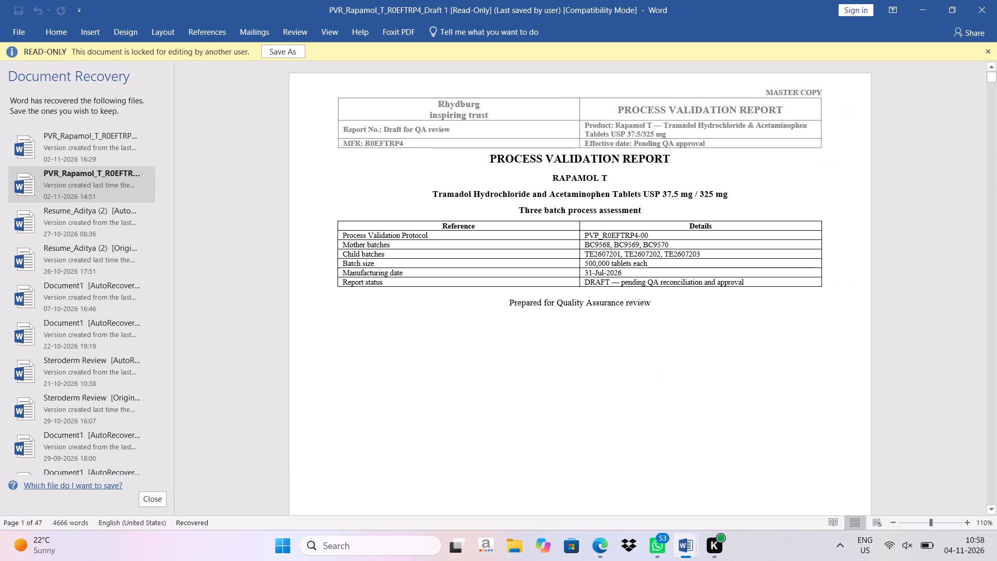
{"action": "left_click", "coordinate": [923, 4]}
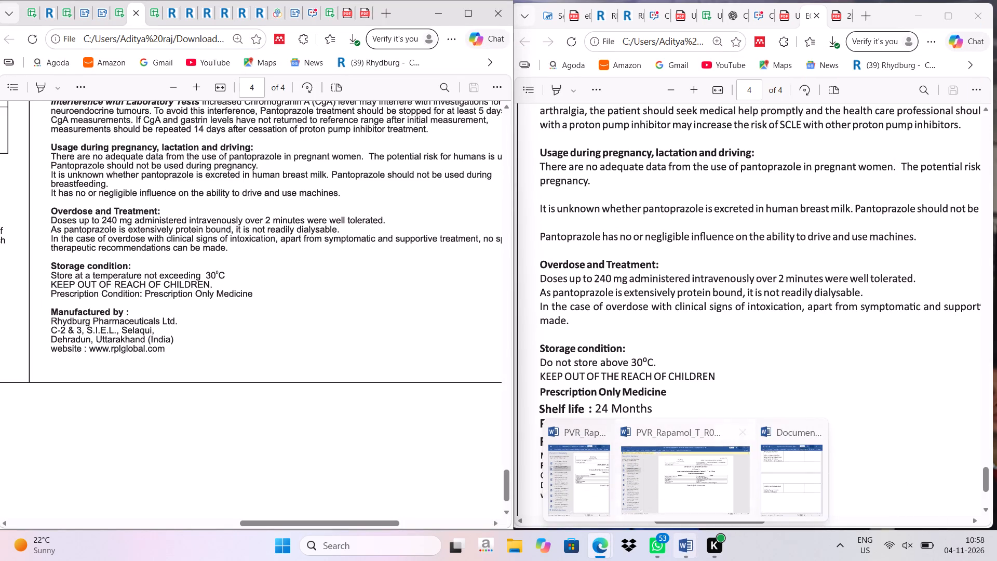
{"action": "left_click", "coordinate": [778, 471]}
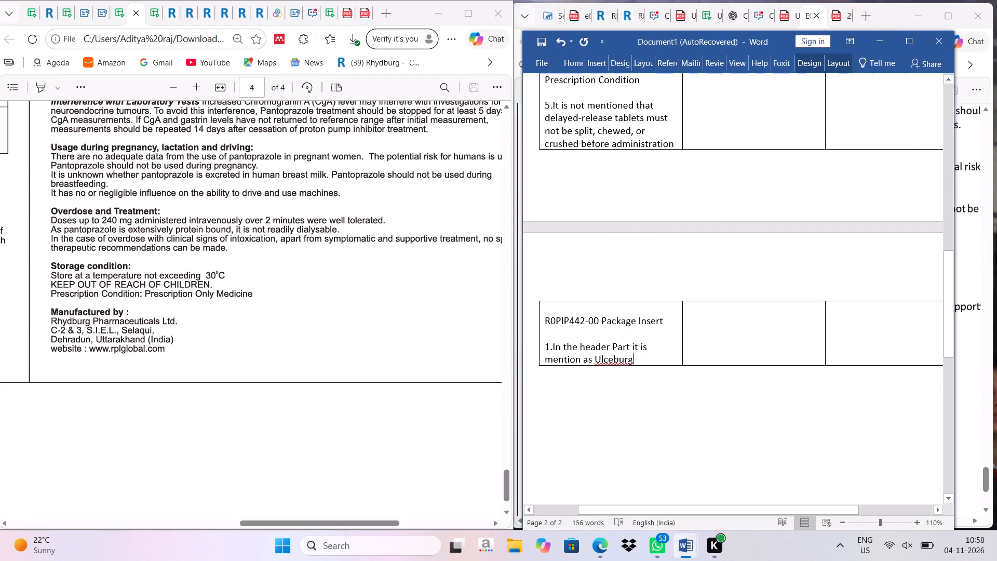
{"action": "key", "text": "Return"}
{"action": "key", "text": "Return"}
{"action": "type", "text": "2."}
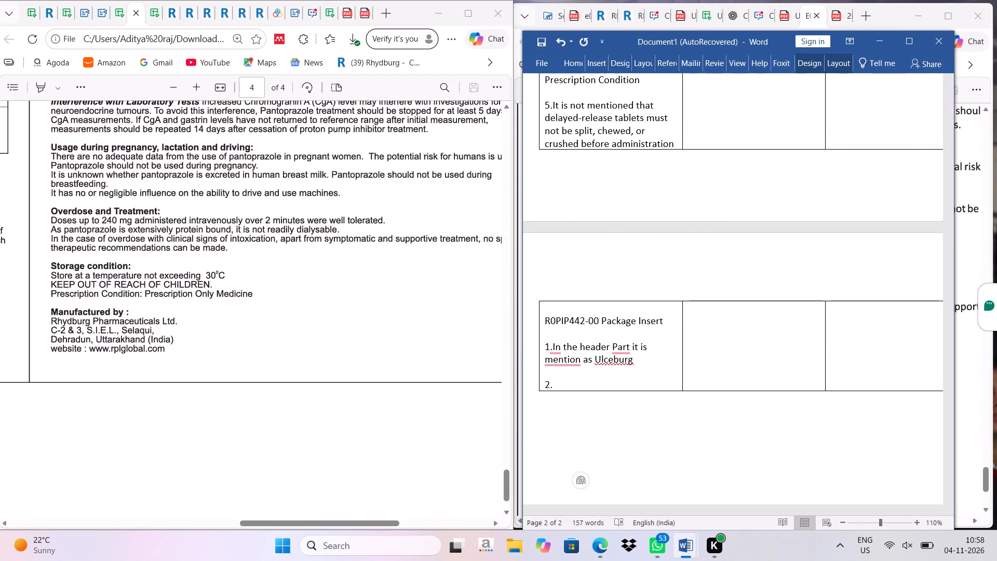
{"action": "key", "text": "shift+i"}
{"action": "key", "text": "BackSpace"}
{"action": "type", "text": "In storage condition"}
{"action": "key", "text": "space"}
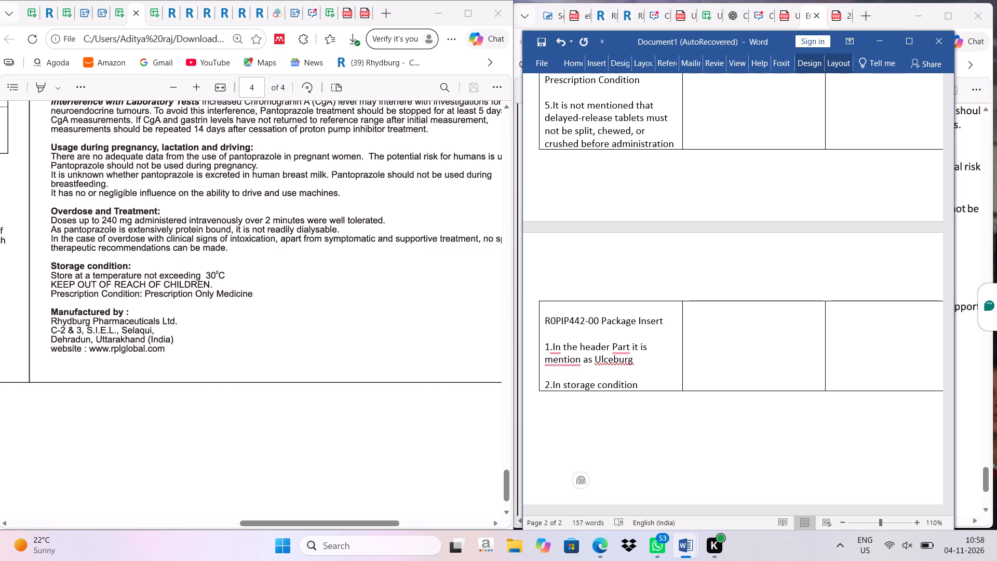
{"action": "type", "text": "it is mentio"}
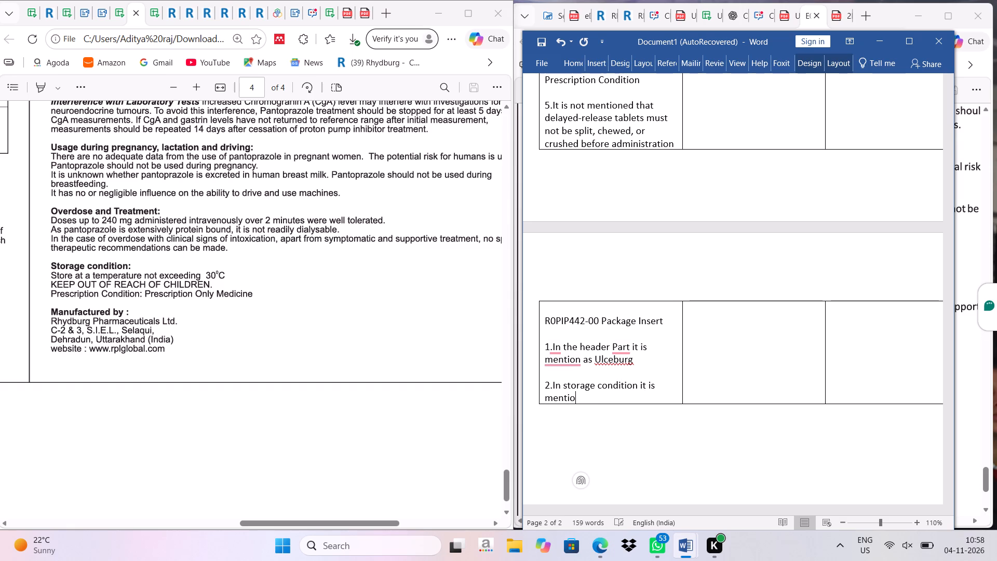
{"action": "type", "text": "n as"}
{"action": "key", "text": "space"}
{"action": "key", "text": "shift+s"}
{"action": "key", "text": "t"}
{"action": "type", "text": "ore"}
{"action": "key", "text": "space"}
{"action": "type", "text": "at a room"}
{"action": "key", "text": "space"}
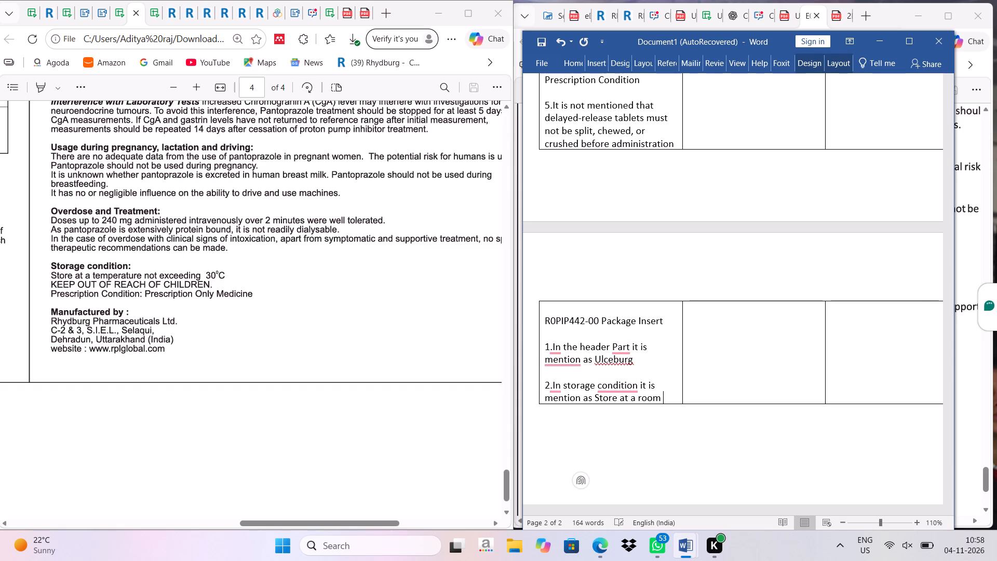
{"action": "type", "text": "temperature no"}
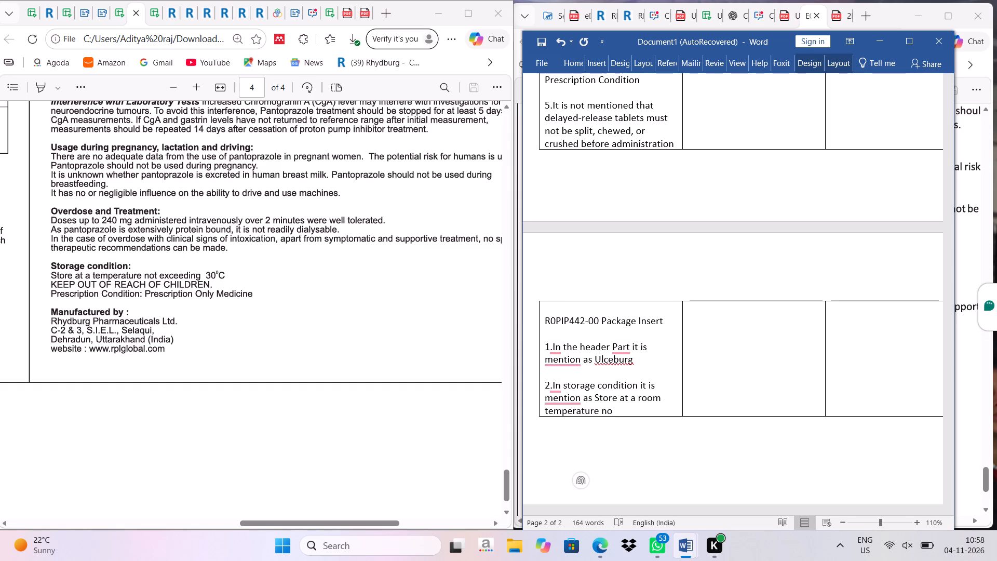
{"action": "type", "text": "t excee"}
{"action": "type", "text": "din"}
{"action": "type", "text": "g"}
{"action": "key", "text": "space"}
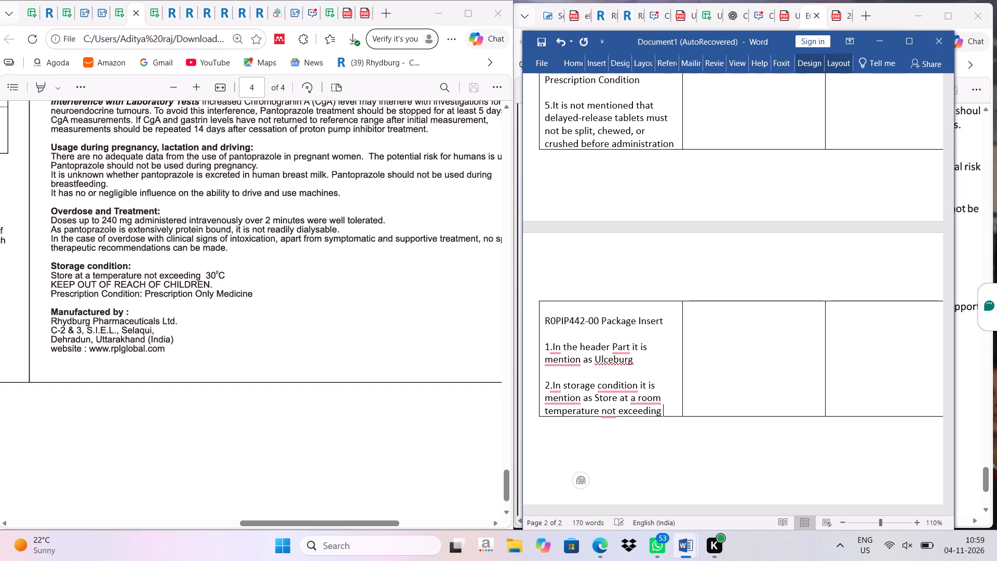
Copy "30°C" from storage point 3 of the foil section to the end of package insert point 2, and return to the artworks.
{"action": "scroll", "coordinate": [749, 320], "scroll_direction": "up", "scroll_amount": 4}
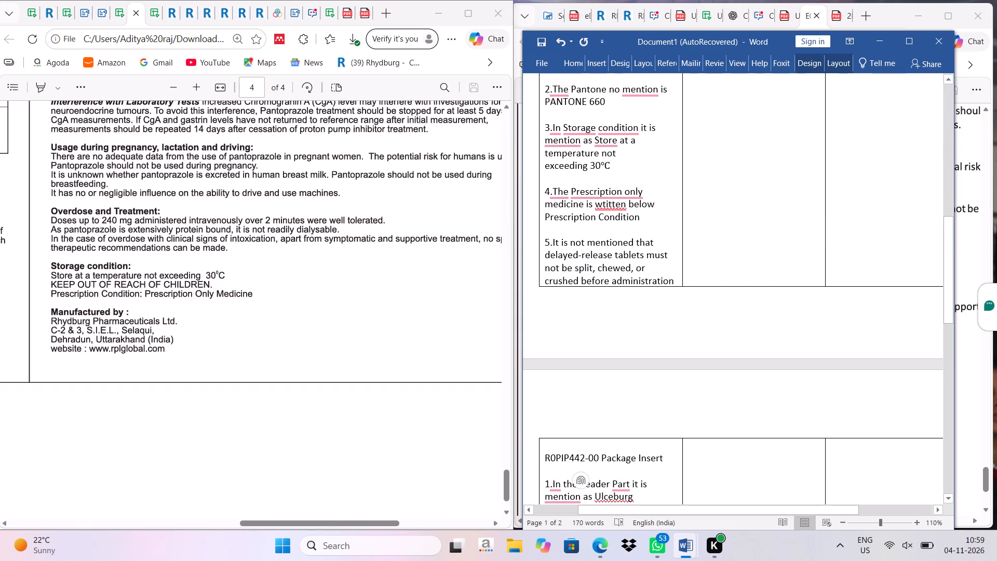
{"action": "left_click_drag", "start_coordinate": [591, 166], "coordinate": [619, 166]}
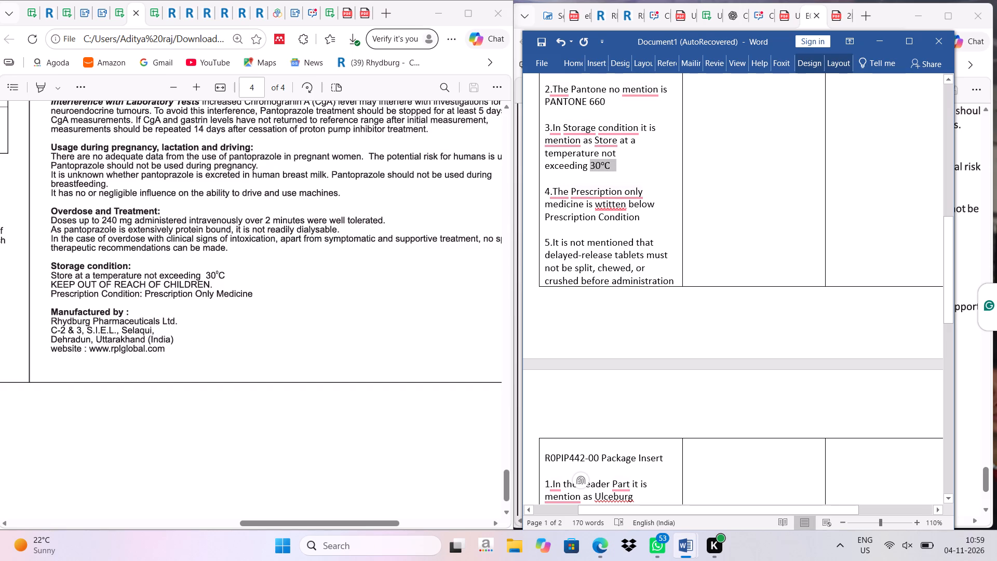
{"action": "left_click_drag", "start_coordinate": [619, 166], "coordinate": [619, 166]}
{"action": "right_click", "coordinate": [603, 167]}
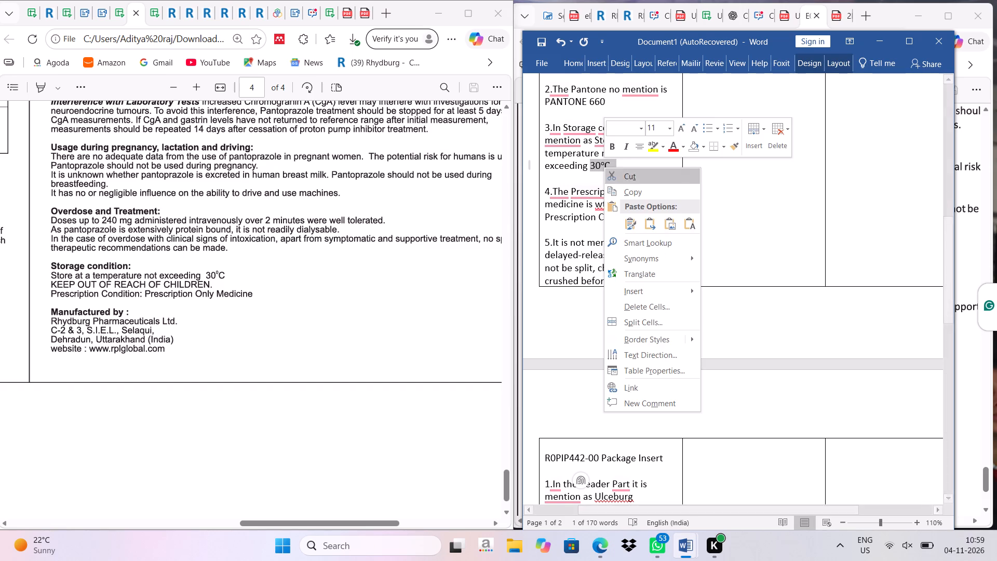
{"action": "left_click", "coordinate": [638, 191]}
{"action": "scroll", "coordinate": [682, 397], "scroll_direction": "down", "scroll_amount": 3}
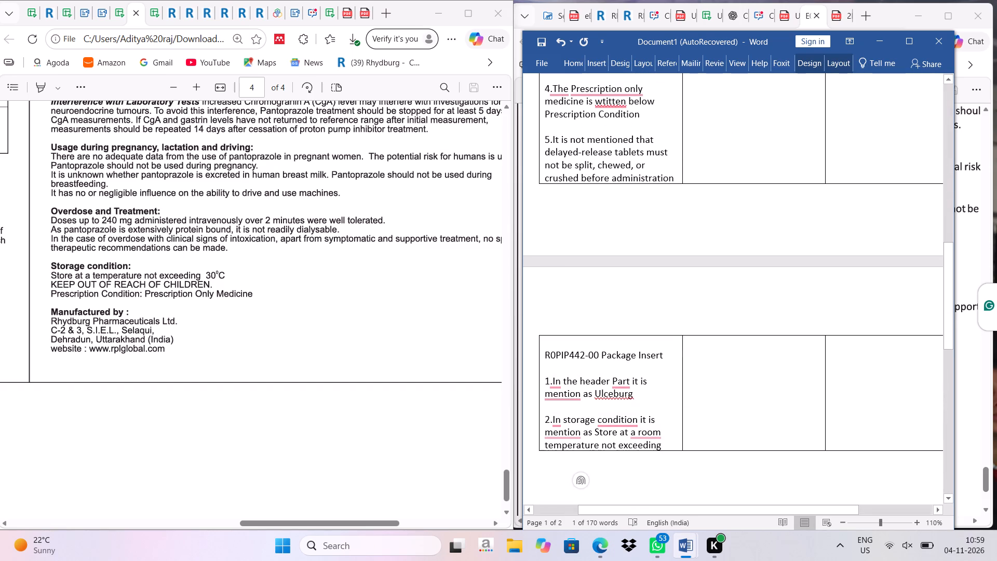
{"action": "left_click", "coordinate": [669, 441]}
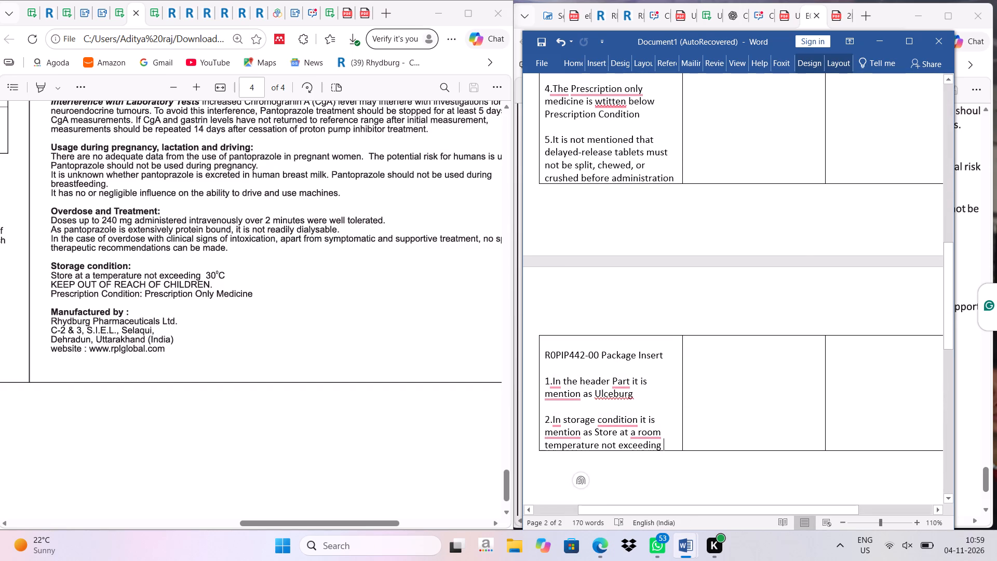
{"action": "key", "text": "ctrl+v"}
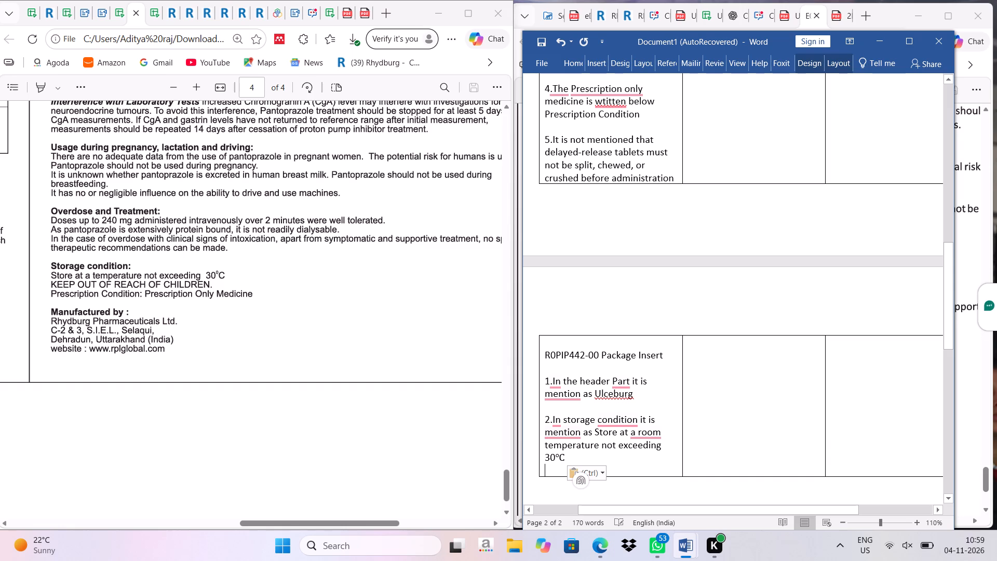
{"action": "left_click", "coordinate": [877, 38]}
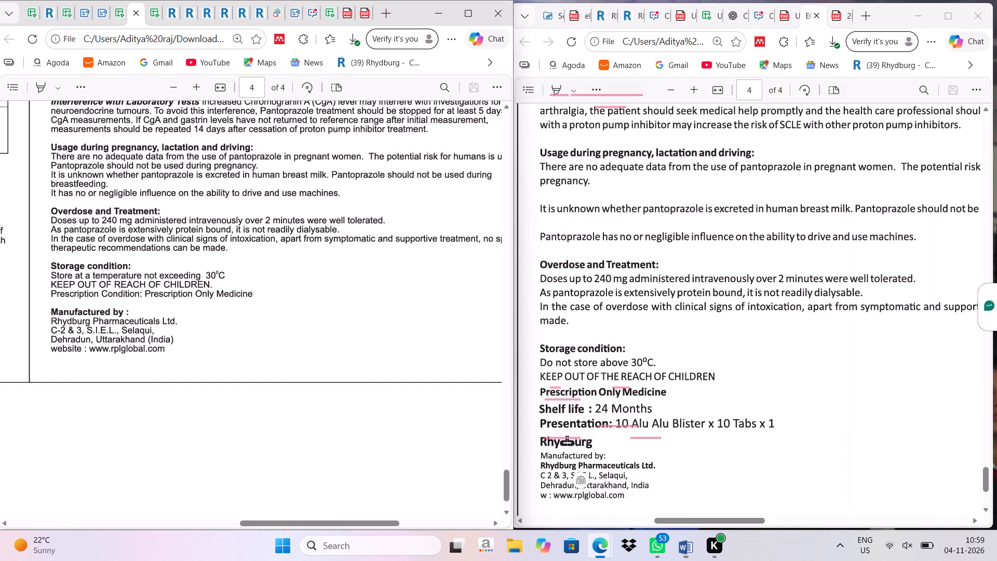
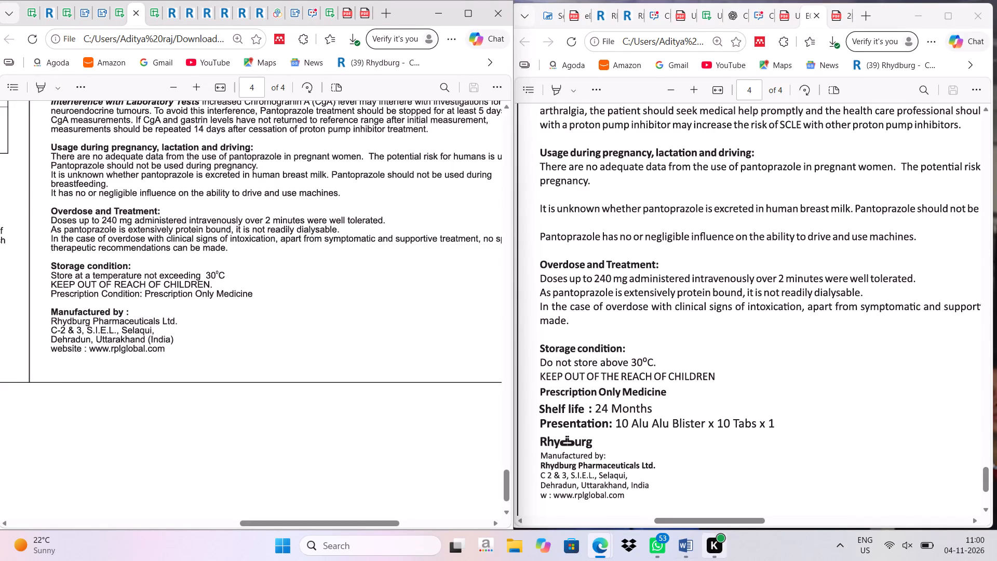
In the Word rationale table, start package insert point 3 below the storage point with "The Shelf".
{"action": "left_click", "coordinate": [789, 475]}
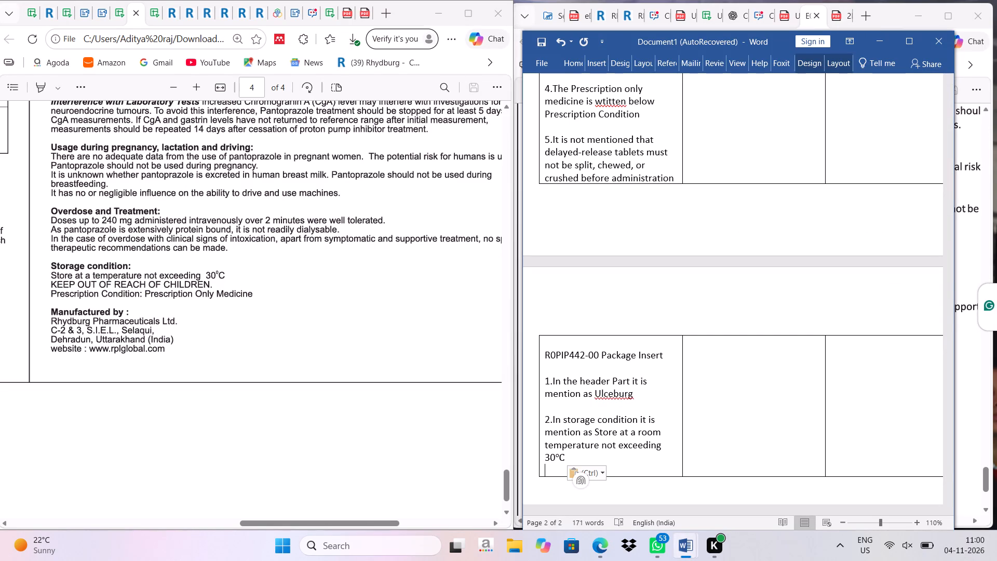
{"action": "left_click_drag", "start_coordinate": [776, 38], "coordinate": [313, 23]}
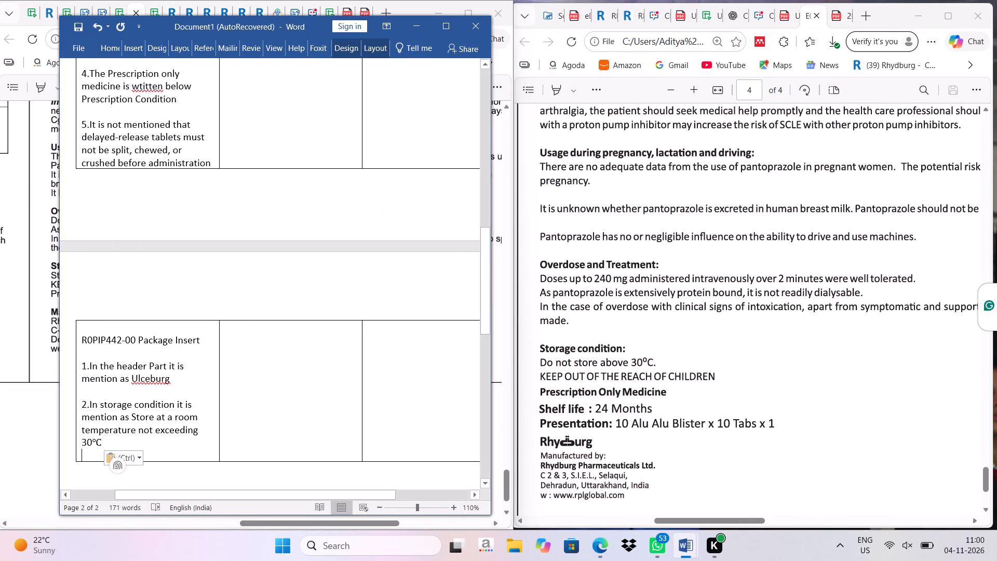
{"action": "key", "text": "Return"}
{"action": "type", "text": "3."}
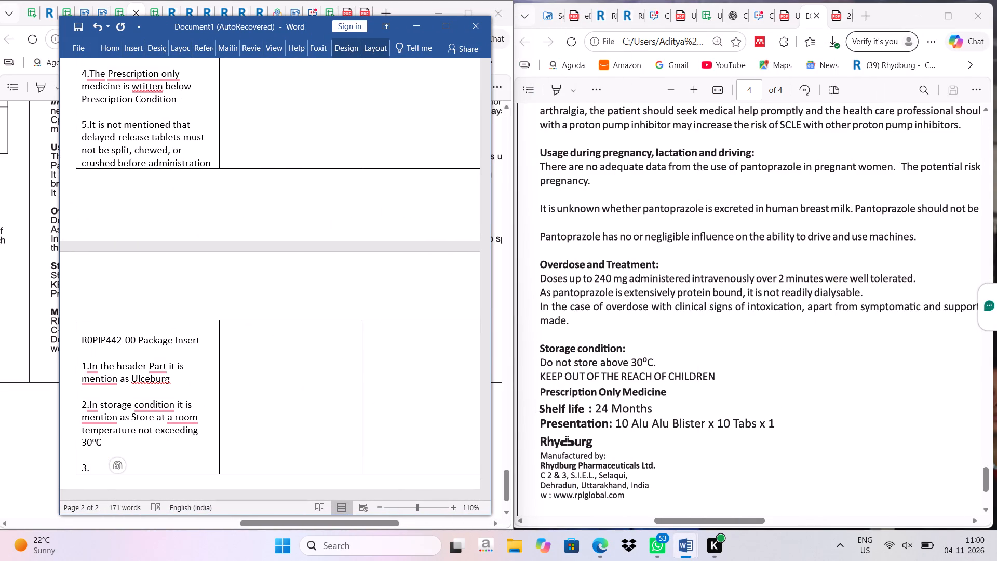
{"action": "type", "text": "The"}
{"action": "key", "text": "space"}
{"action": "type", "text": "Shelf"}
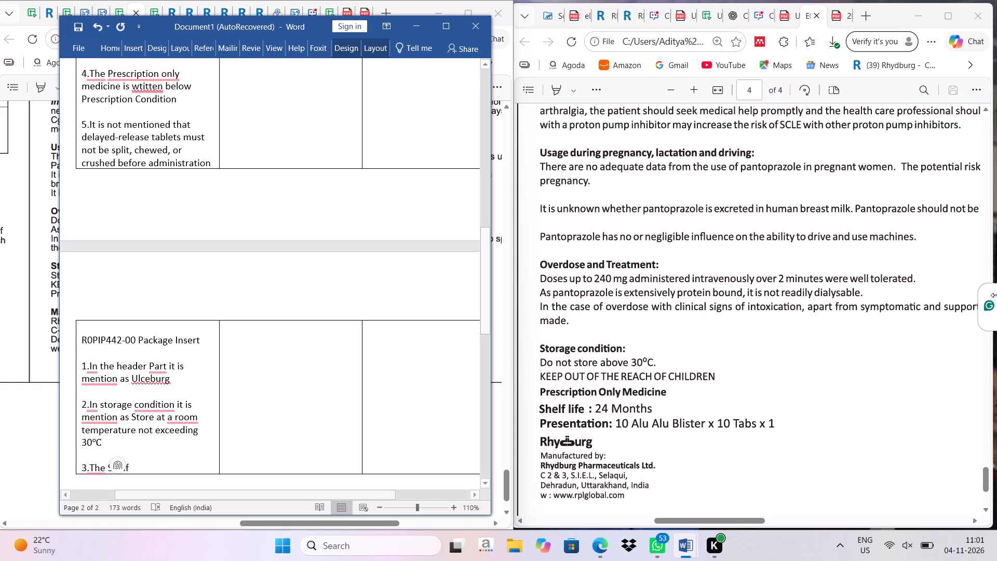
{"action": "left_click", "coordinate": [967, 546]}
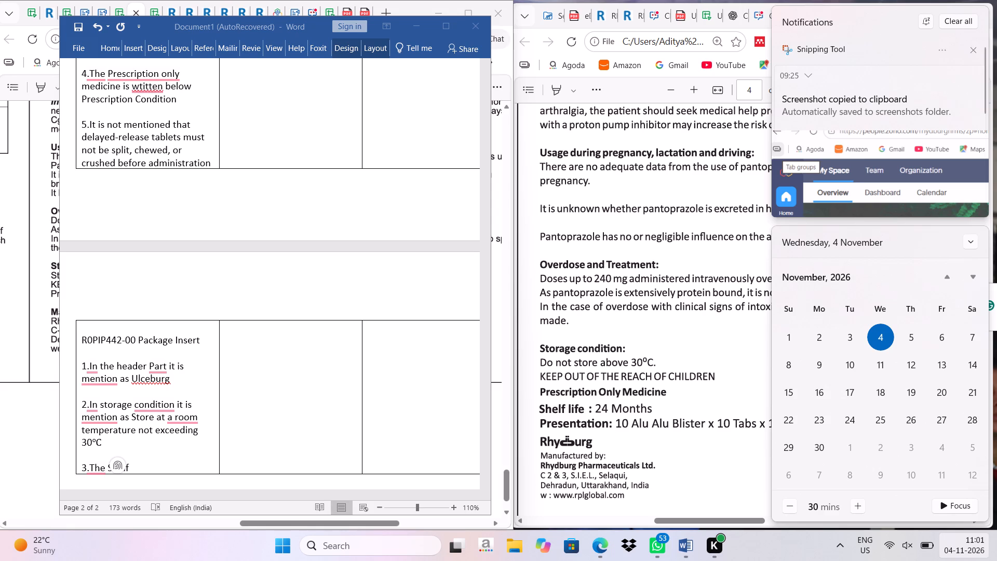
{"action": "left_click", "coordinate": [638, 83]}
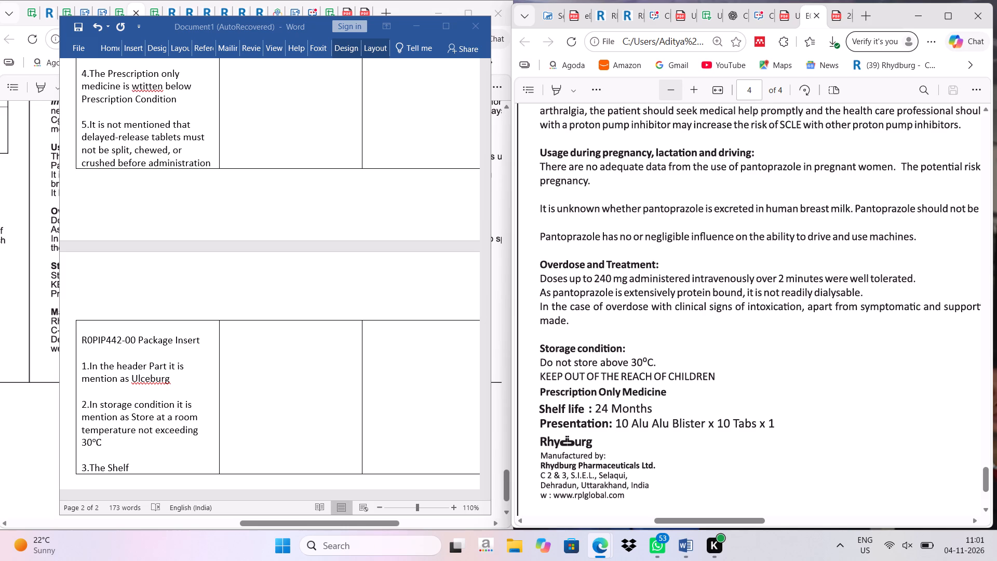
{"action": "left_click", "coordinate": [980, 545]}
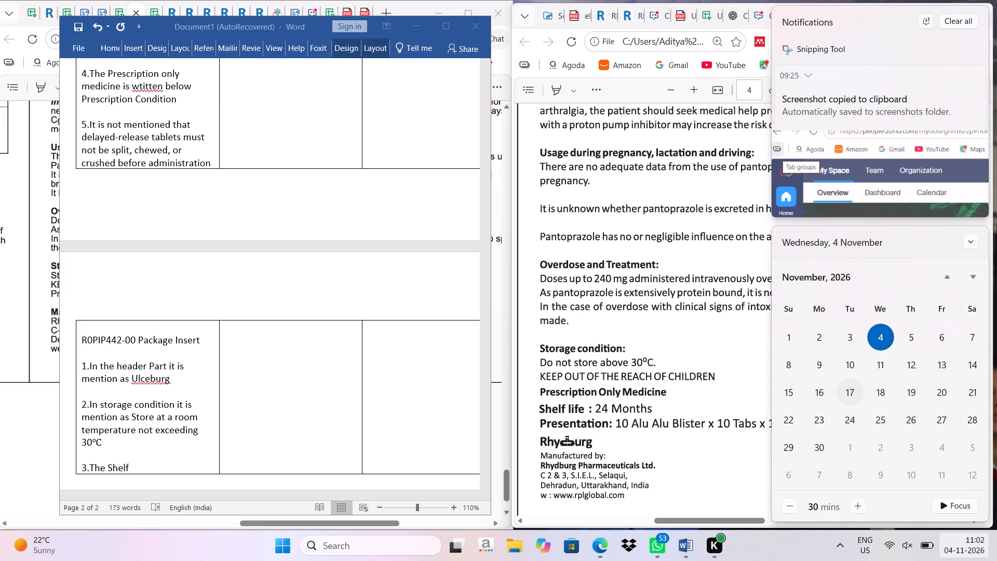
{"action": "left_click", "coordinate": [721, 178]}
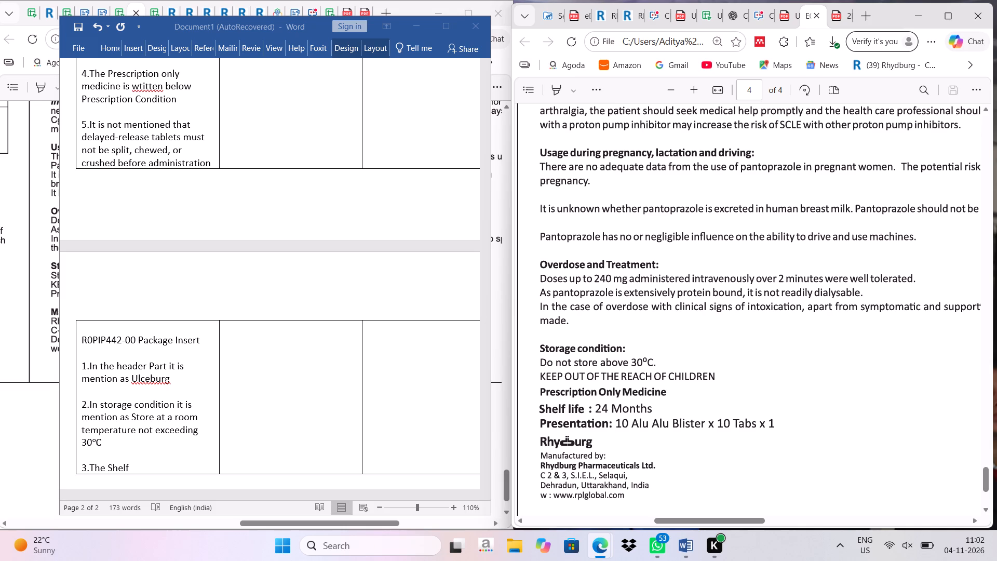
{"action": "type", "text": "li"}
Complete package insert point 3 as "The Shelf life and presentation is not mention" and leave a blank line below it.
{"action": "left_click", "coordinate": [162, 460]}
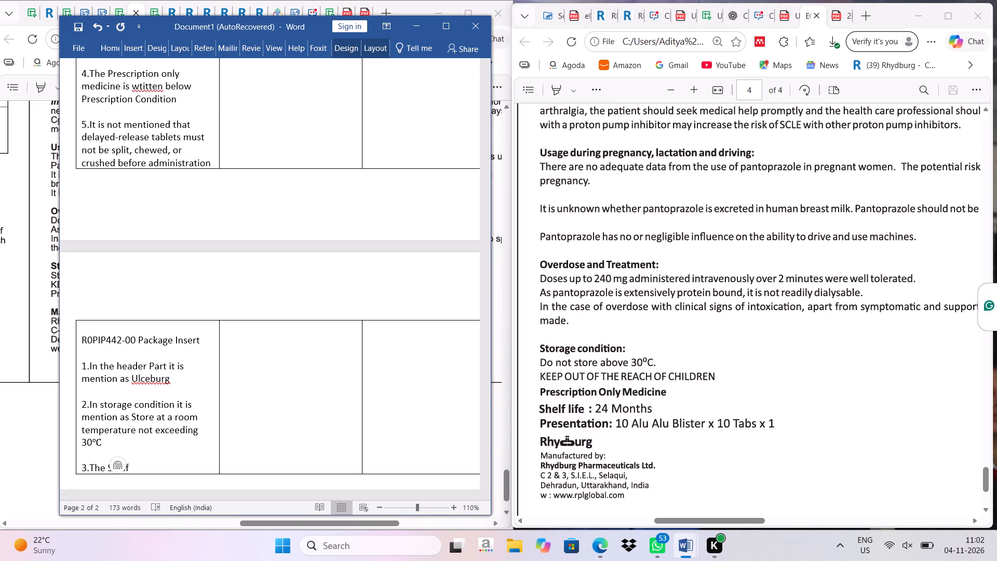
{"action": "key", "text": "space"}
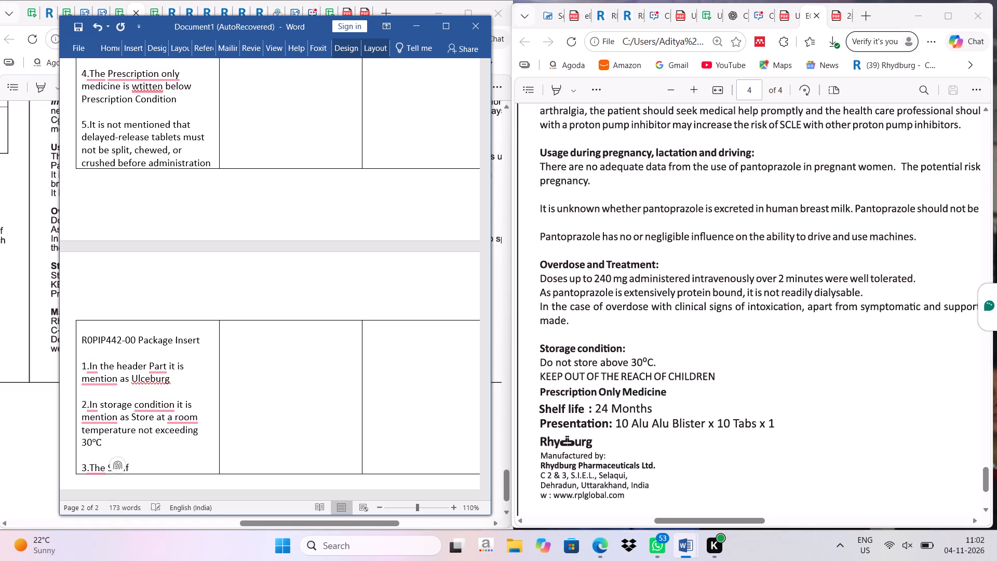
{"action": "scroll", "coordinate": [386, 358], "scroll_direction": "down", "scroll_amount": 1}
{"action": "type", "text": "lifr"}
{"action": "key", "text": "BackSpace"}
{"action": "key", "text": "e"}
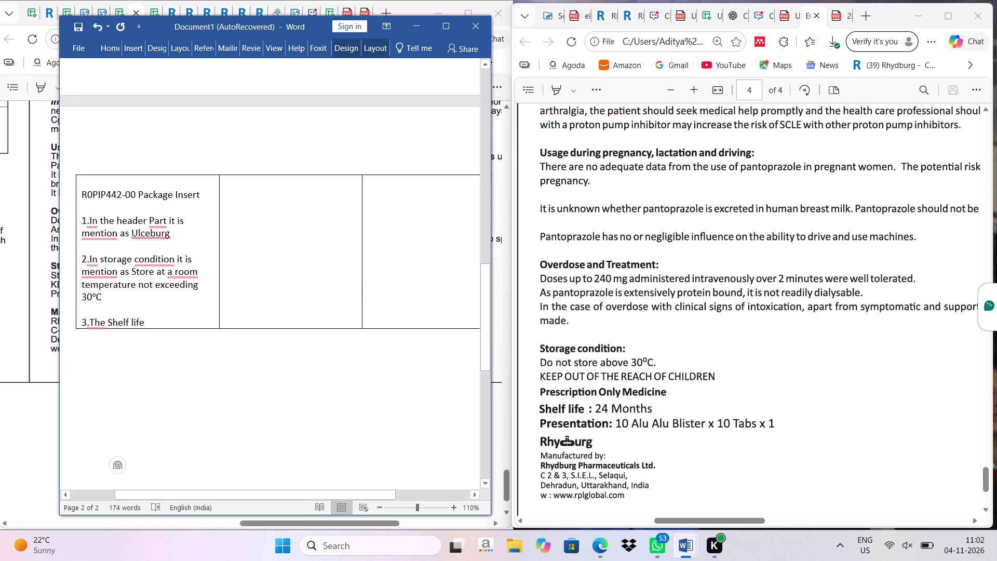
{"action": "key", "text": "space"}
{"action": "type", "text": "and presenta"}
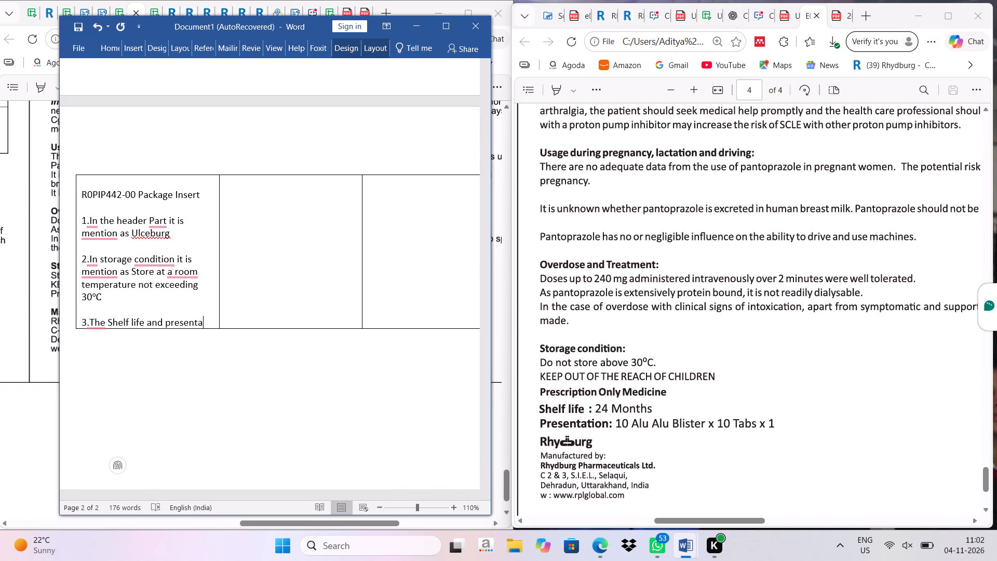
{"action": "type", "text": "tion i"}
{"action": "type", "text": "s bn"}
{"action": "key", "text": "BackSpace"}
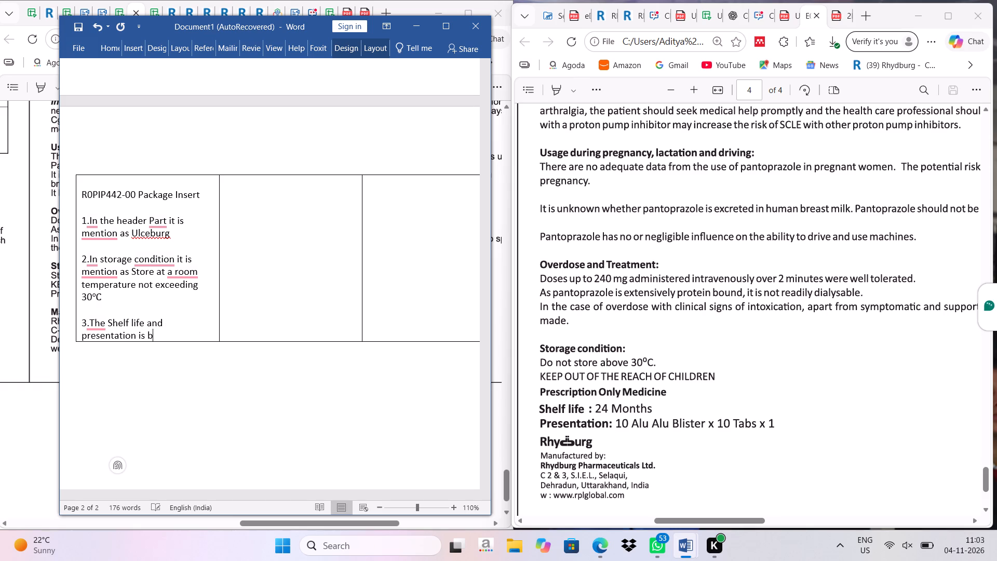
{"action": "key", "text": "BackSpace"}
{"action": "type", "text": "not mention"}
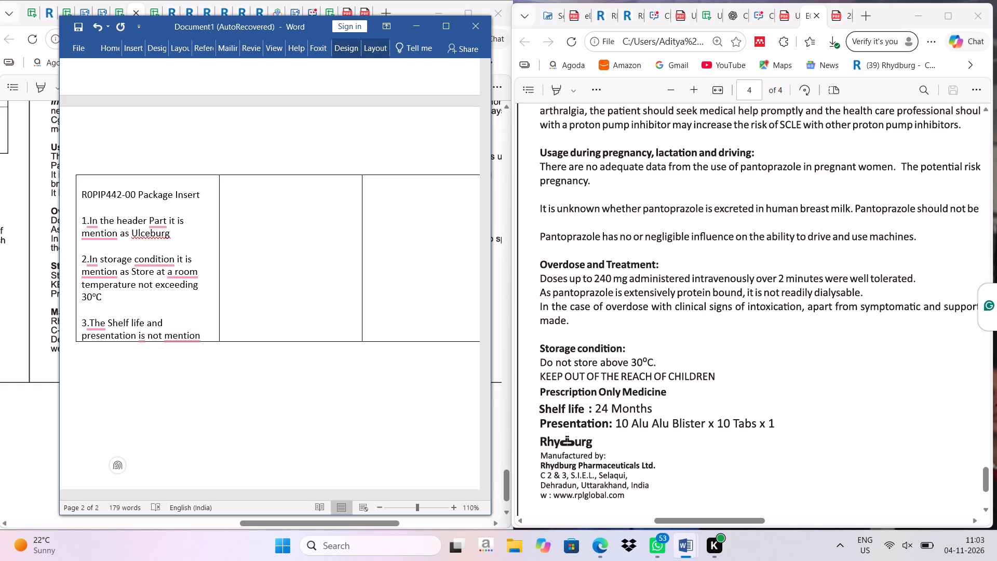
{"action": "key", "text": "Return"}
{"action": "key", "text": "Return"}
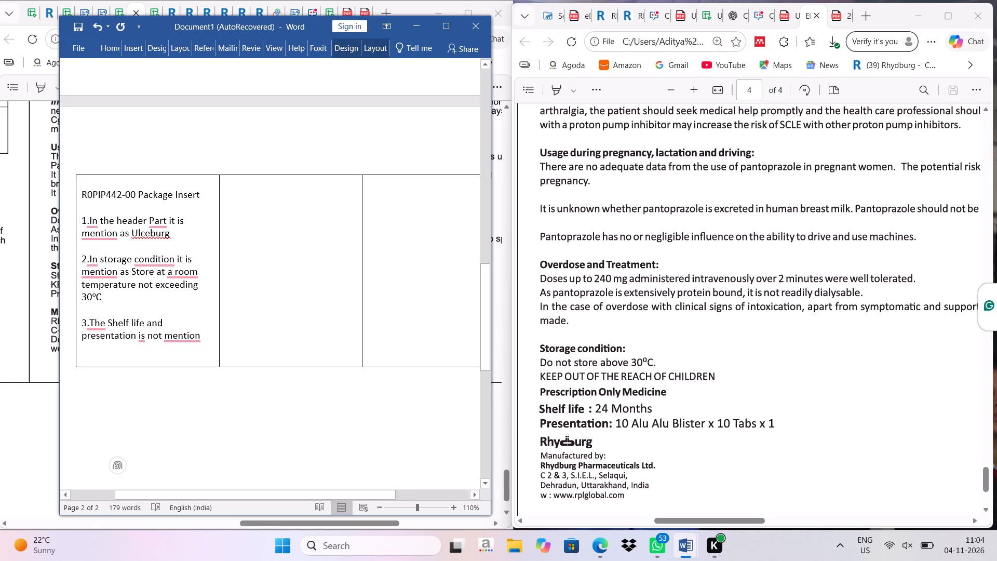
Uncover the current insert's prescription text beside the Word table and start package insert point 4 with "The prescription".
{"action": "left_click_drag", "start_coordinate": [161, 26], "coordinate": [457, 60]}
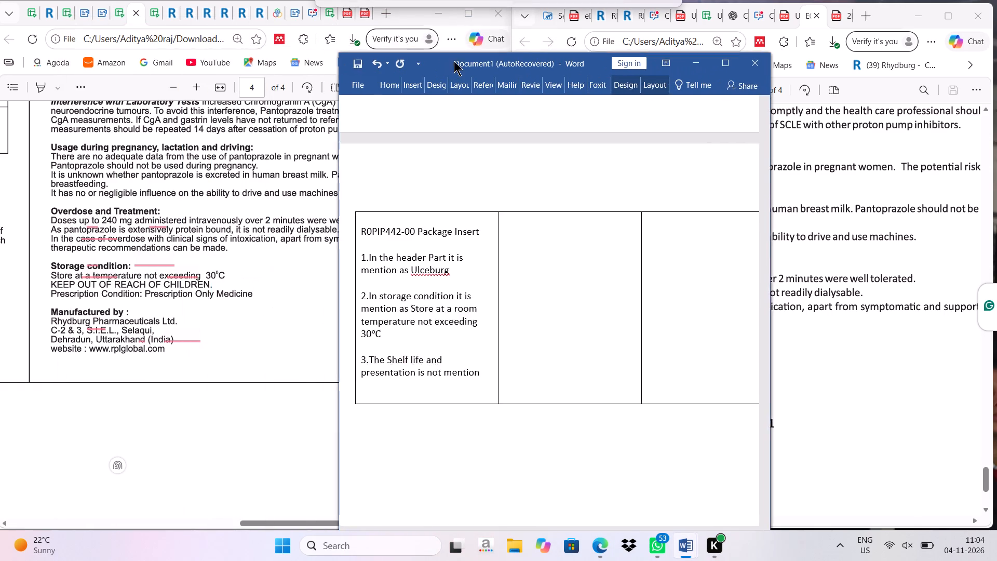
{"action": "left_click_drag", "start_coordinate": [457, 60], "coordinate": [521, 46]}
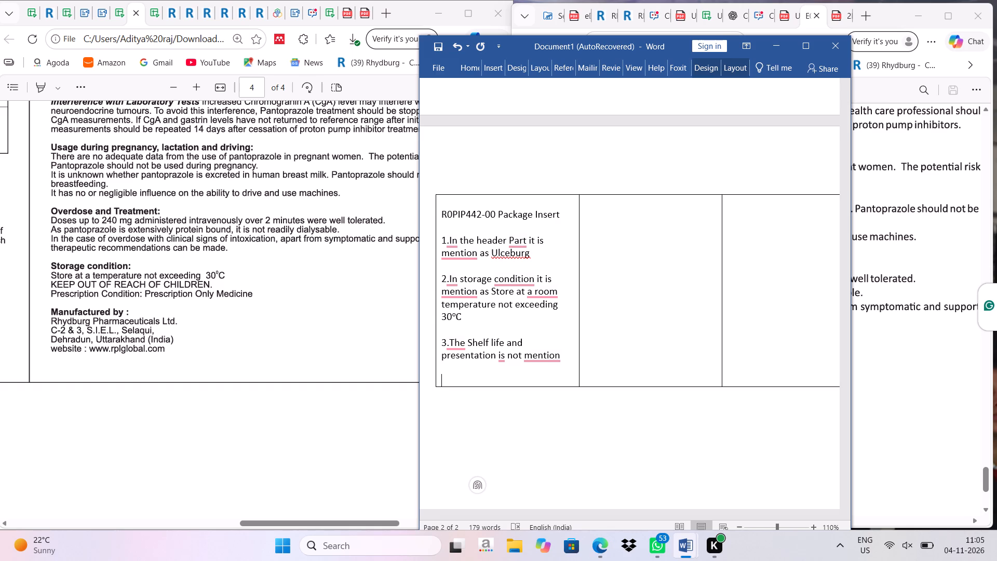
{"action": "type", "text": "4."}
{"action": "type", "text": "The pre"}
{"action": "key", "text": "c"}
{"action": "key", "text": "BackSpace"}
{"action": "type", "text": "scription"}
{"action": "key", "text": "space"}
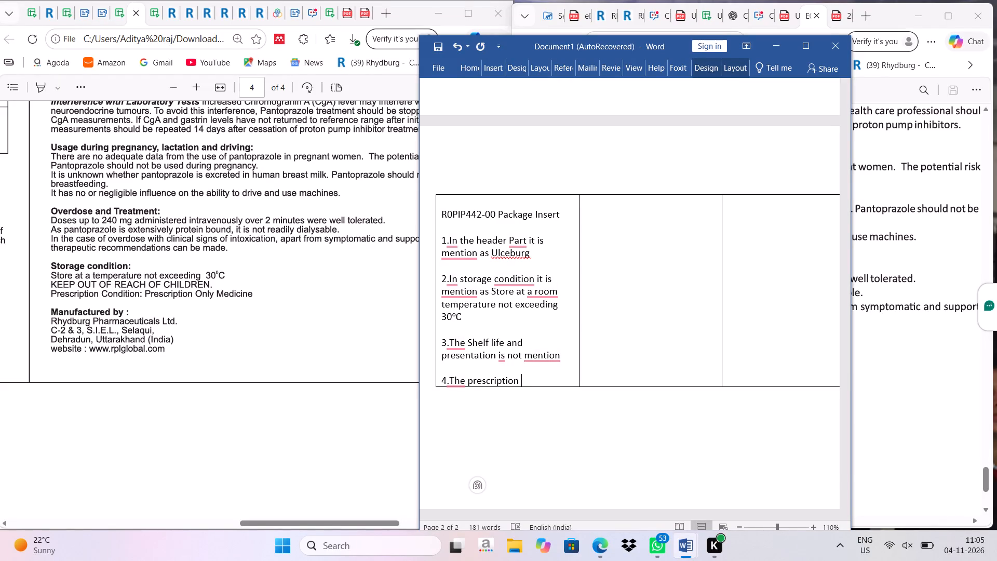
Capitalise the first letter of "prescription" in package insert point 4.
{"action": "key", "text": "Left"}
{"action": "key", "text": "Left"}
{"action": "key", "text": "Left"}
{"action": "key", "text": "Left"}
{"action": "key", "text": "Left"}
{"action": "key", "text": "Left"}
{"action": "key", "text": "Left"}
{"action": "key", "text": "Left"}
{"action": "key", "text": "Left"}
{"action": "key", "text": "Left"}
{"action": "key", "text": "Left"}
{"action": "key", "text": "Left"}
{"action": "key", "text": "BackSpace"}
{"action": "key", "text": "shift+p"}
{"action": "key", "text": "Right"}
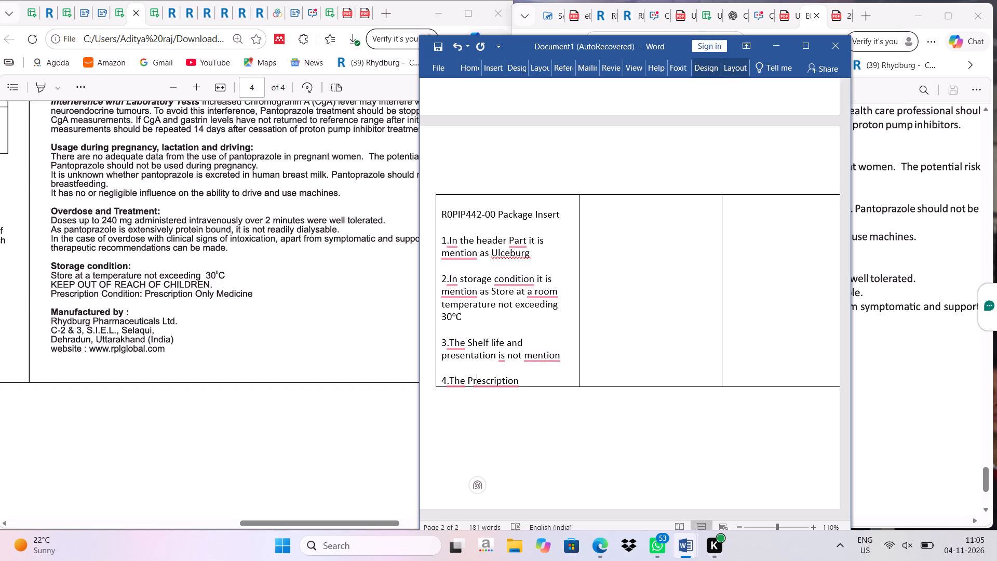
{"action": "key", "text": "Right"}
{"action": "key", "text": "Right"}
{"action": "key", "text": "Right"}
{"action": "key", "text": "Right"}
{"action": "key", "text": "Right"}
{"action": "key", "text": "Right"}
{"action": "key", "text": "Right"}
{"action": "key", "text": "Right"}
{"action": "key", "text": "Right"}
{"action": "key", "text": "Right"}
Continue package insert point 4 after "The Prescription" with "only medicine is mention as".
{"action": "key", "text": "space"}
{"action": "type", "text": "only medicine is"}
{"action": "key", "text": "space"}
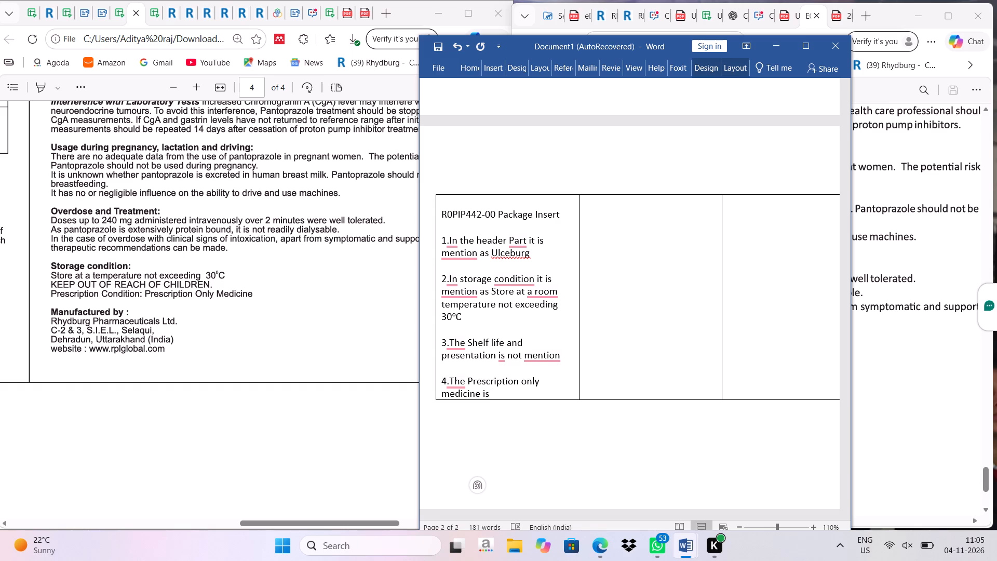
{"action": "type", "text": "writt"}
{"action": "key", "text": "BackSpace"}
{"action": "key", "text": "BackSpace"}
{"action": "key", "text": "BackSpace"}
{"action": "key", "text": "BackSpace"}
{"action": "key", "text": "BackSpace"}
{"action": "type", "text": "mention as"}
{"action": "key", "text": "space"}
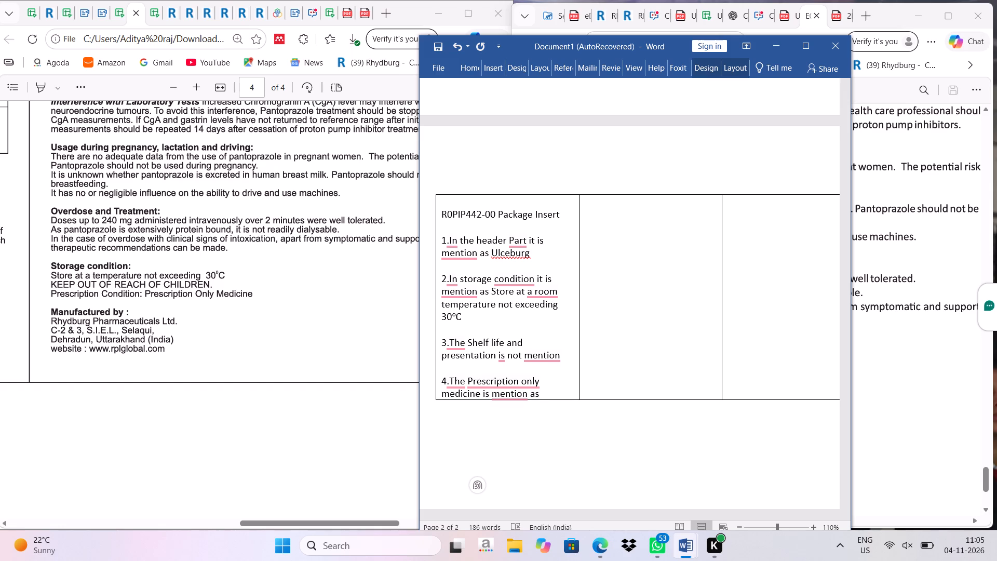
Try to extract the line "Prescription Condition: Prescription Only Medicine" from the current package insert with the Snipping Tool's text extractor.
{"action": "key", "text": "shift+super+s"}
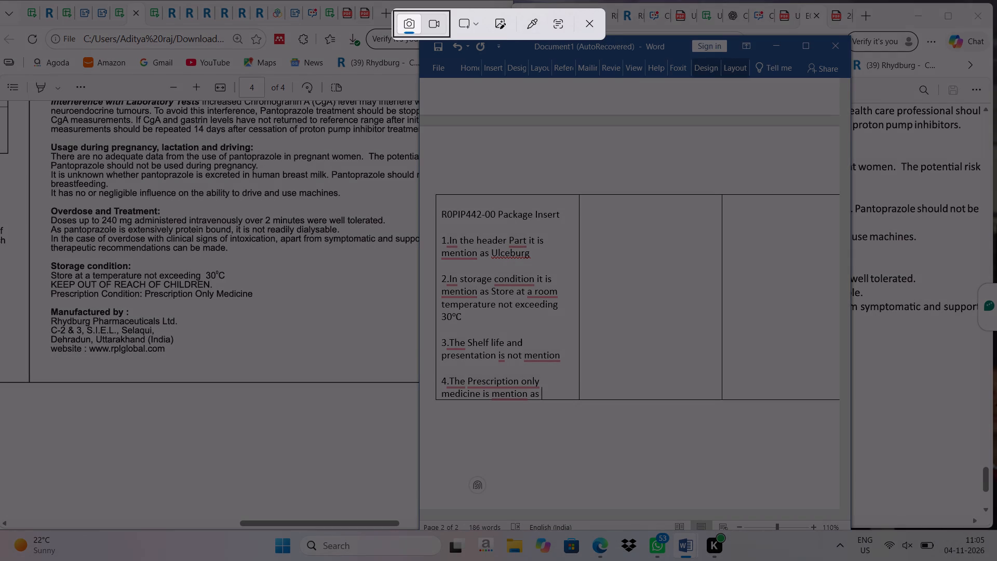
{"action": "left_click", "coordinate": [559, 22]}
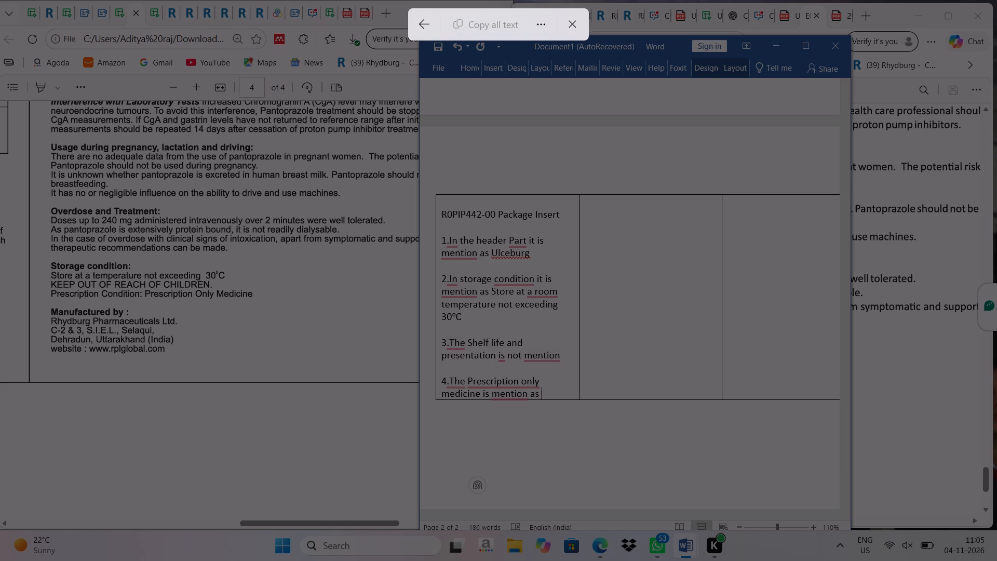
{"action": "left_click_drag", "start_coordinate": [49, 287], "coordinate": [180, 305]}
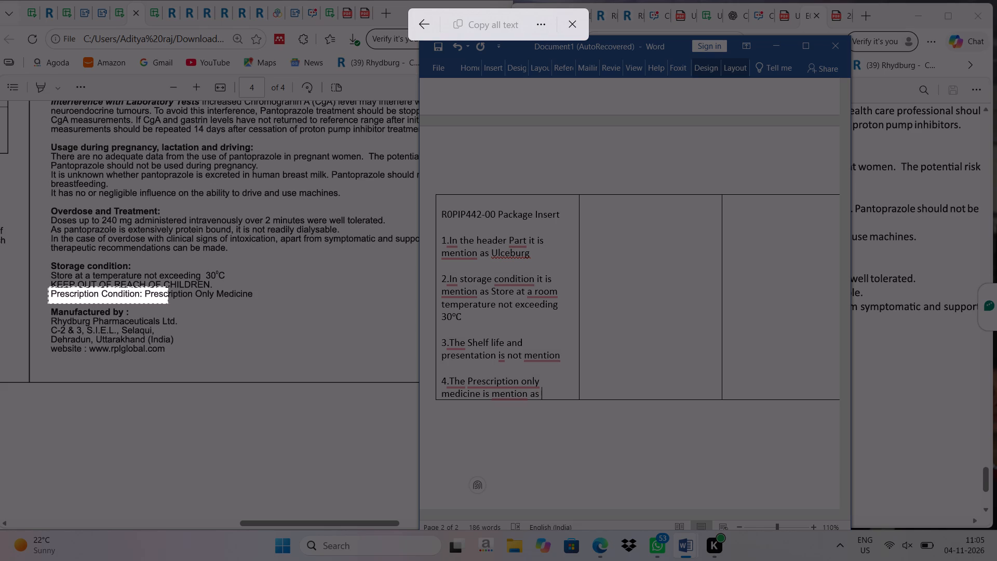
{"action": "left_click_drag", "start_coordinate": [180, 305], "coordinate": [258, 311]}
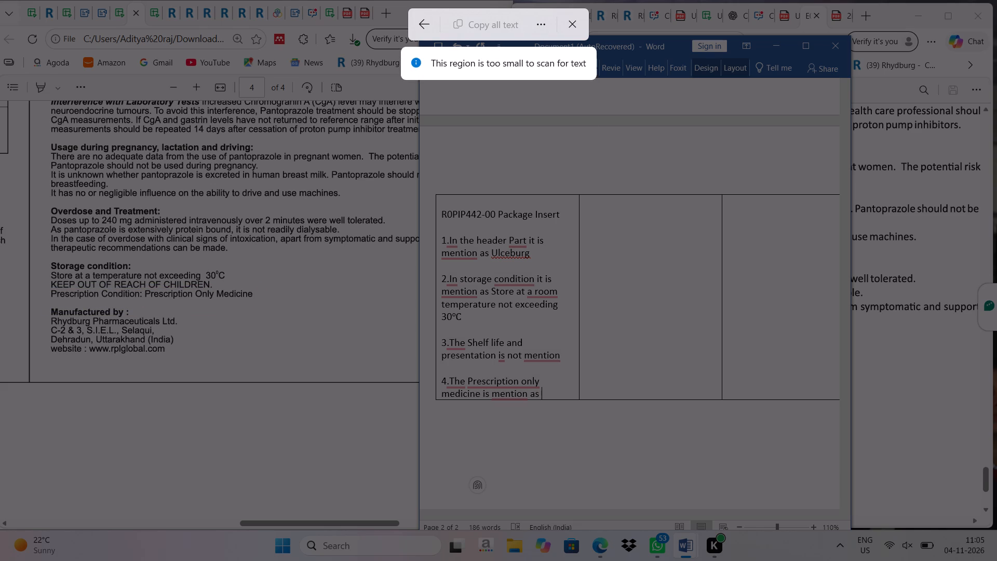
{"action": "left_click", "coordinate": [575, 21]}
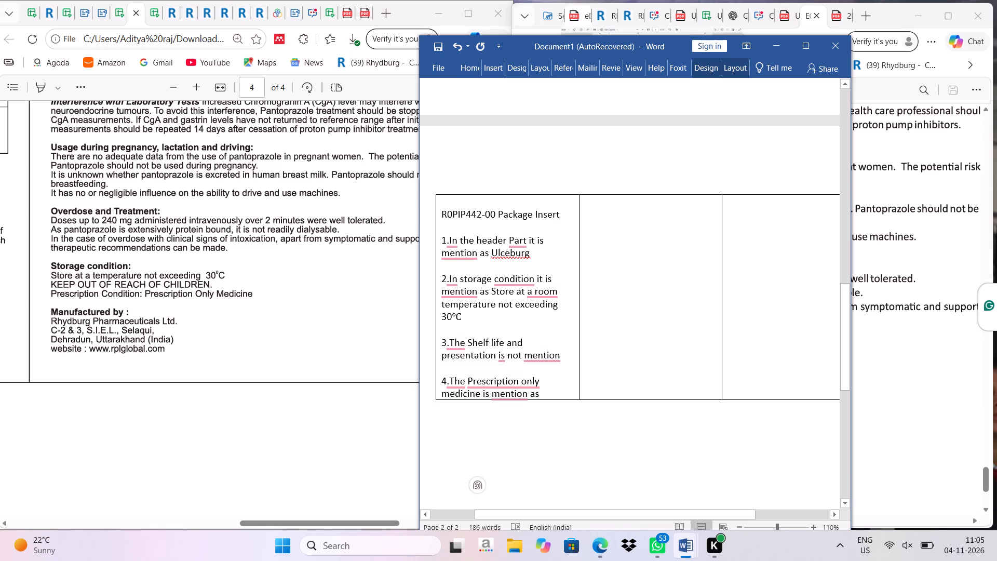
Complete package insert point 4 with "Prescription Condition : Prescription only medicine".
{"action": "key", "text": "shift+p"}
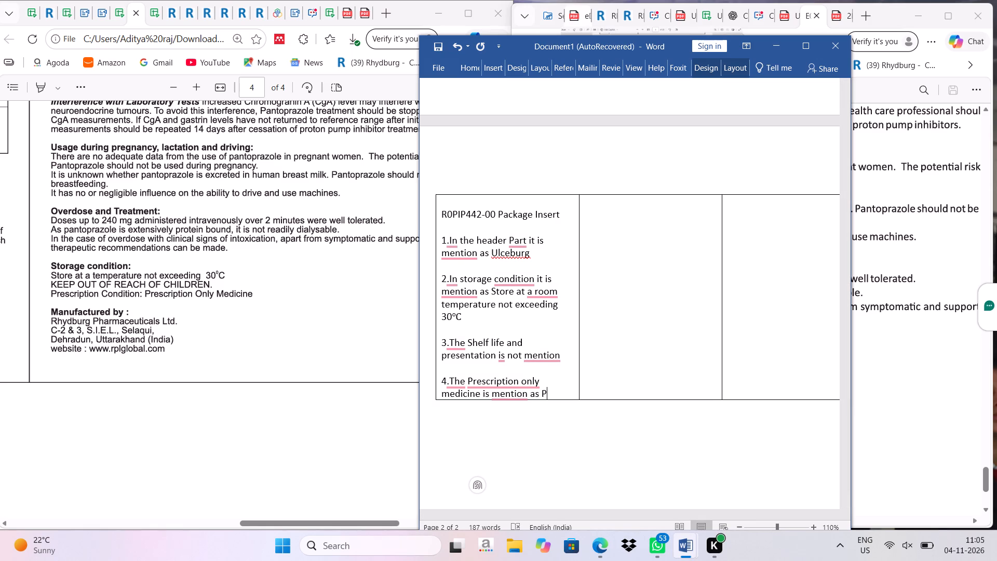
{"action": "type", "text": "re"}
{"action": "type", "text": "scriptio"}
{"action": "type", "text": "n"}
{"action": "key", "text": "space"}
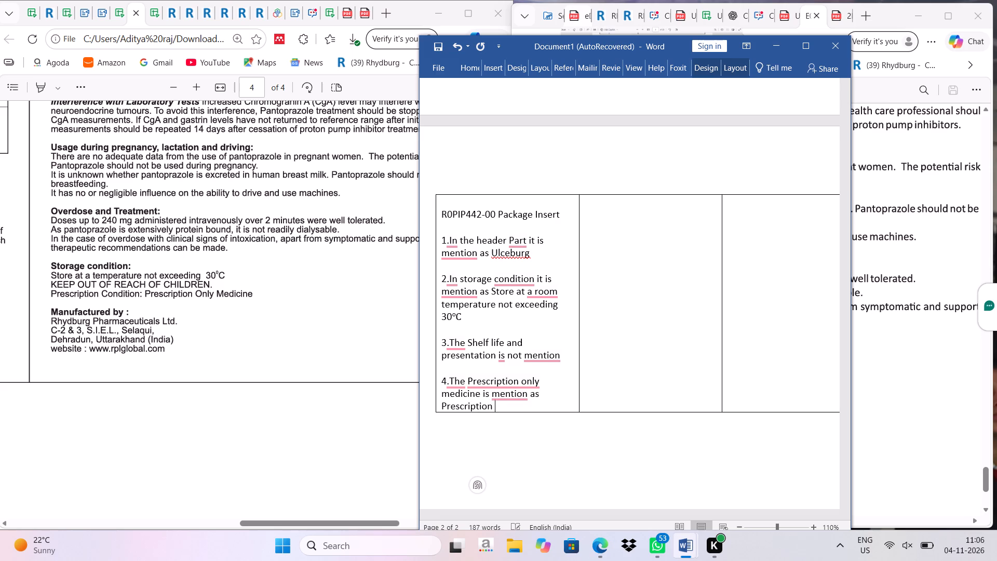
{"action": "type", "text": "Condition"}
{"action": "key", "text": "space"}
{"action": "key", "text": "shift+colon"}
{"action": "key", "text": "space"}
{"action": "type", "text": "Pre"}
{"action": "type", "text": "scription"}
{"action": "key", "text": "space"}
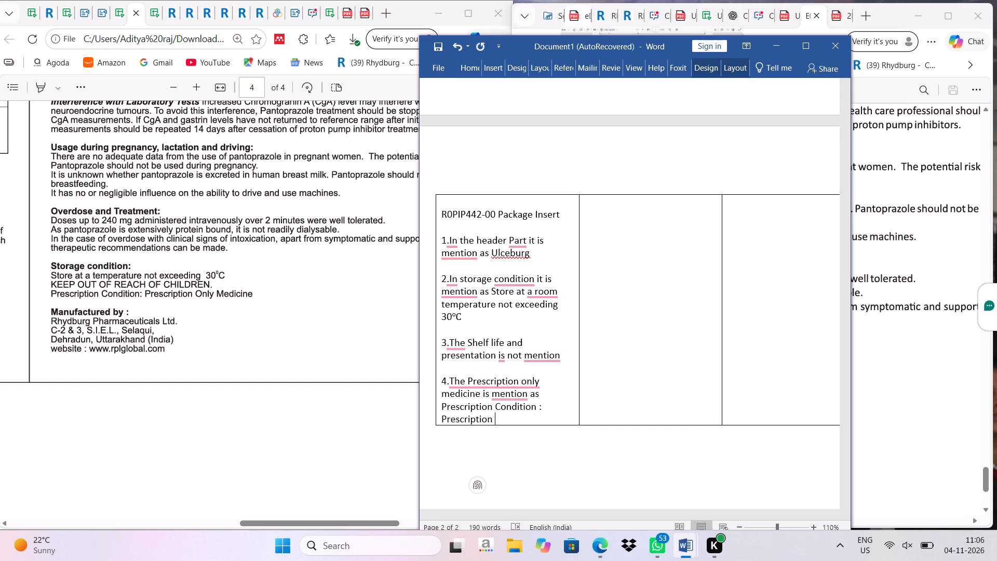
{"action": "type", "text": "only"}
{"action": "key", "text": "space"}
{"action": "type", "text": "me"}
{"action": "type", "text": "dicine"}
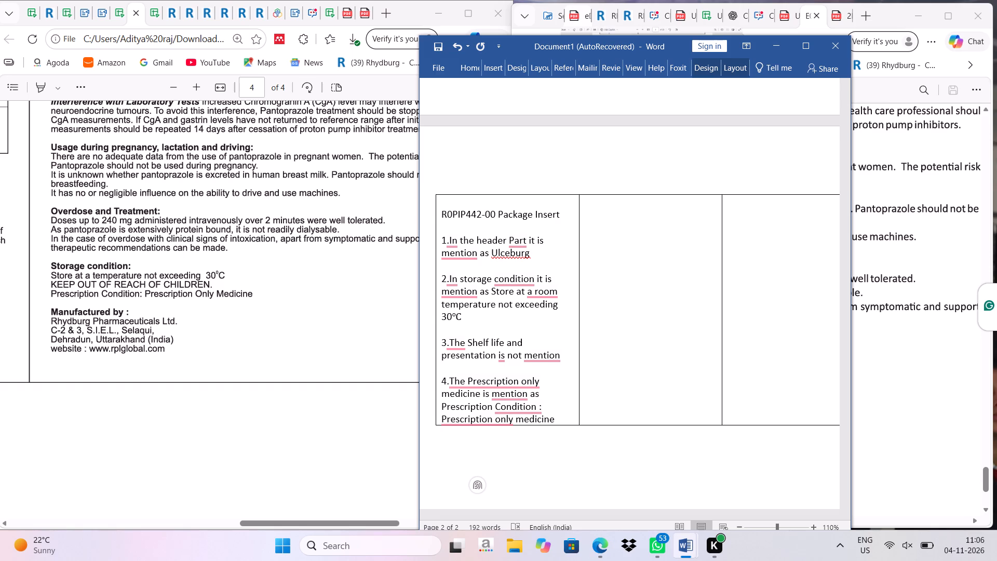
Add a "SPECS" heading below package insert point 4 in the table's current-artwork column.
{"action": "scroll", "coordinate": [163, 265], "scroll_direction": "up", "scroll_amount": 6}
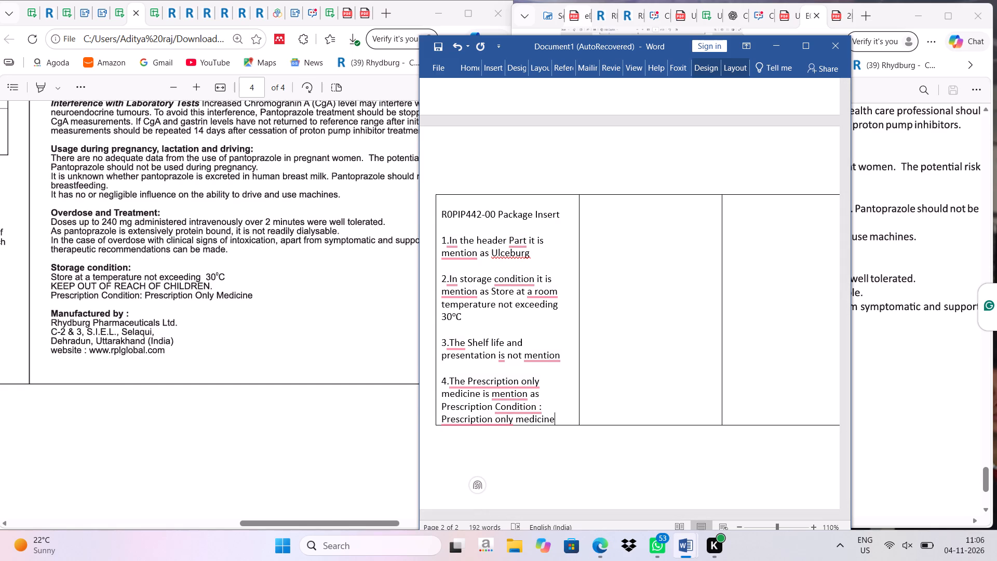
{"action": "scroll", "coordinate": [163, 265], "scroll_direction": "up", "scroll_amount": 7}
{"action": "scroll", "coordinate": [163, 265], "scroll_direction": "right", "scroll_amount": 3}
{"action": "scroll", "coordinate": [163, 265], "scroll_direction": "up", "scroll_amount": 11}
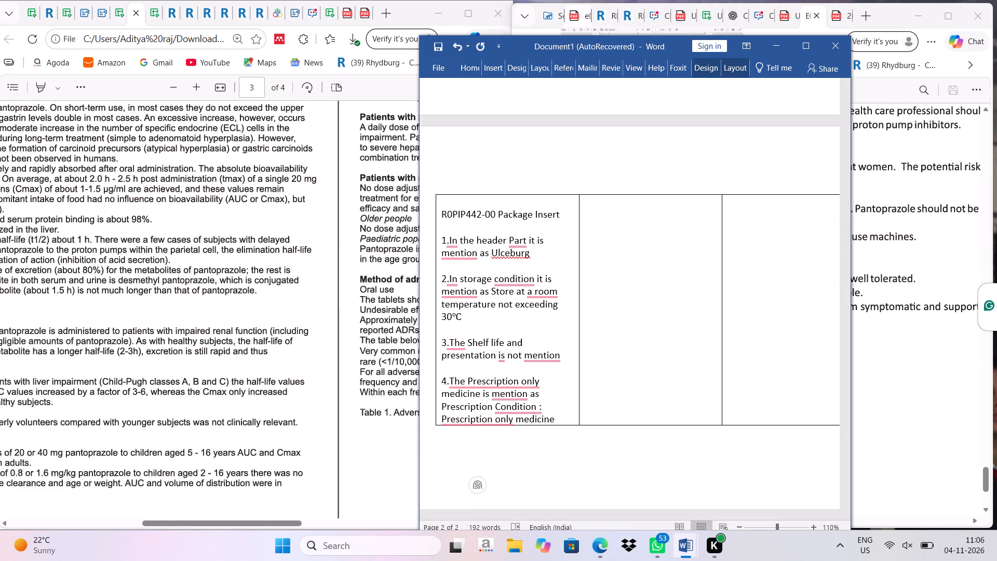
{"action": "scroll", "coordinate": [163, 265], "scroll_direction": "up", "scroll_amount": 5}
{"action": "scroll", "coordinate": [163, 265], "scroll_direction": "right", "scroll_amount": 2}
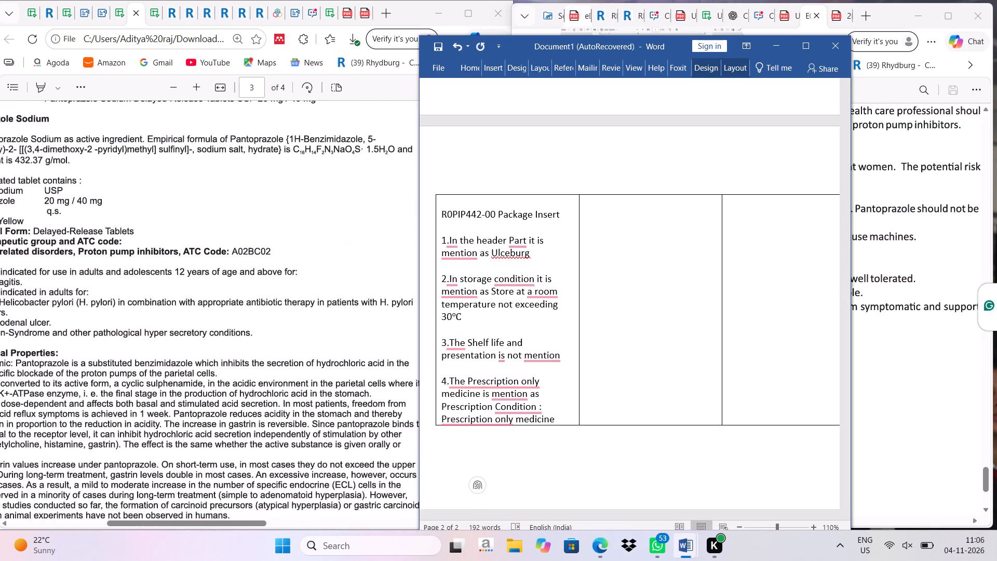
{"action": "scroll", "coordinate": [163, 265], "scroll_direction": "up", "scroll_amount": 6}
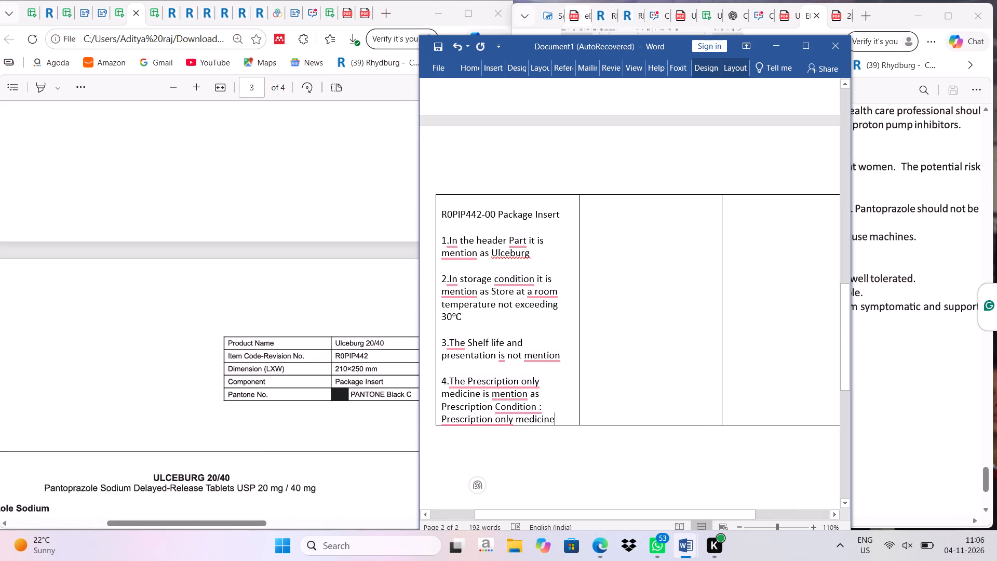
{"action": "key", "text": "Return"}
{"action": "key", "text": "Return"}
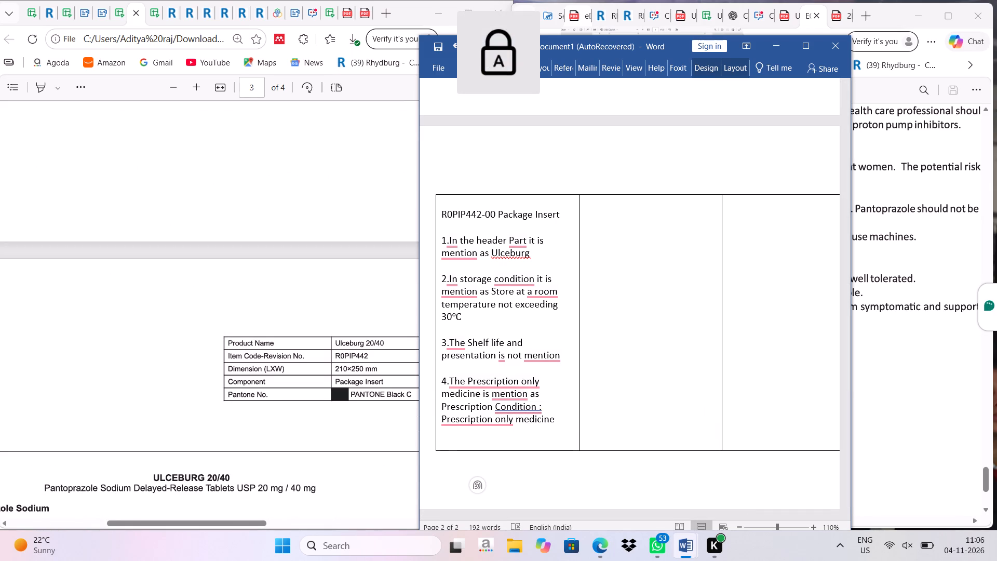
{"action": "type", "text": "SPECS"}
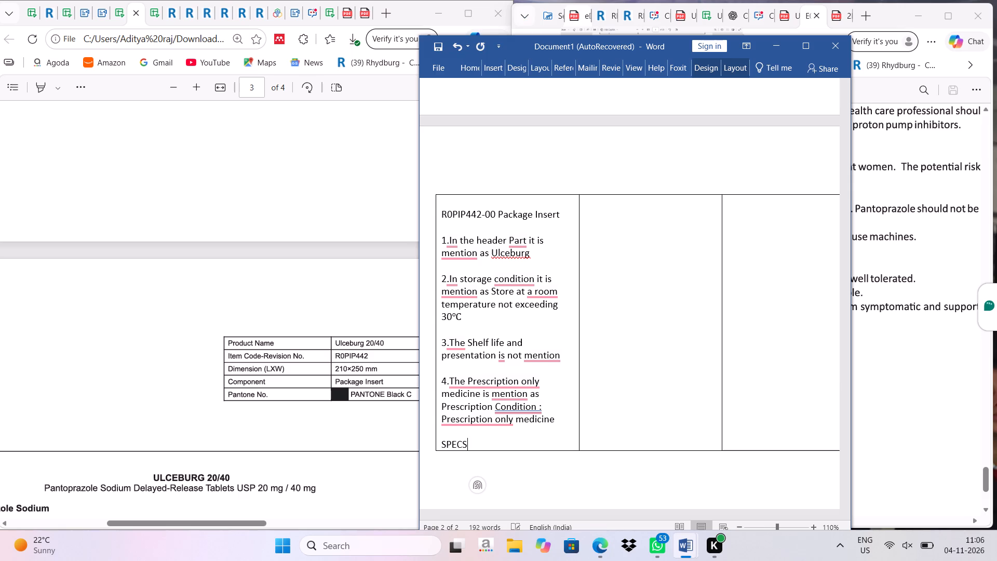
{"action": "key", "text": "Return"}
{"action": "key", "text": "Return"}
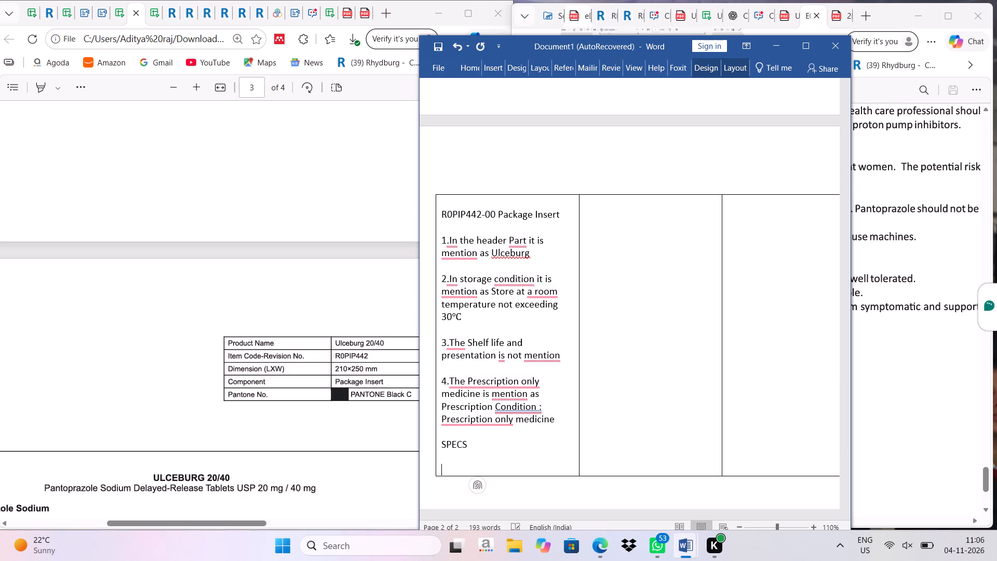
{"action": "key", "text": "BackSpace"}
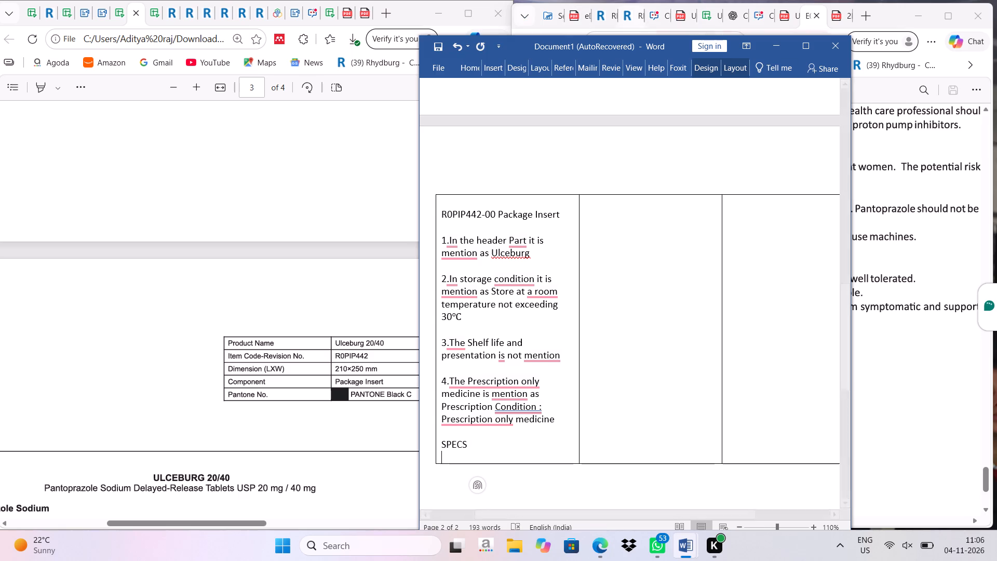
Uncover the current artwork beside Word, find the mono carton's item code, and enter "R0PSP1283/SP-00" under the SPECS heading.
{"action": "left_click_drag", "start_coordinate": [521, 48], "coordinate": [656, 48]}
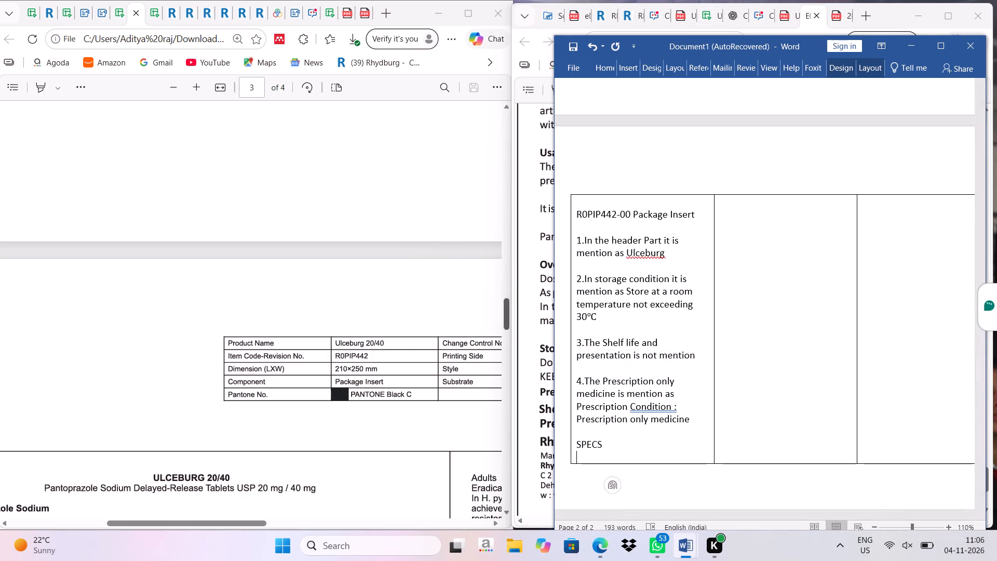
{"action": "left_click_drag", "start_coordinate": [506, 308], "coordinate": [534, 117]}
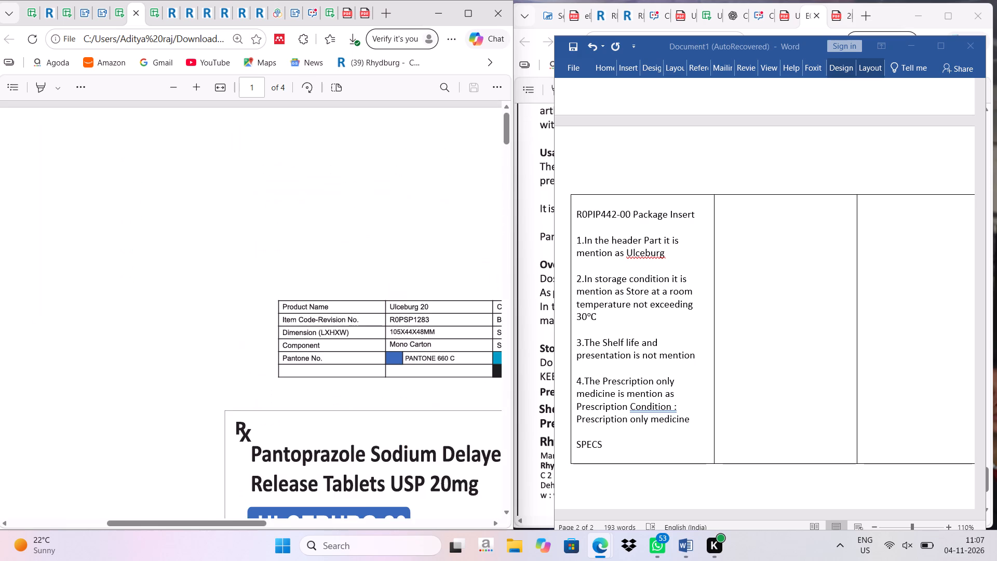
{"action": "scroll", "coordinate": [408, 343], "scroll_direction": "left", "scroll_amount": 2}
{"action": "left_click", "coordinate": [611, 455]}
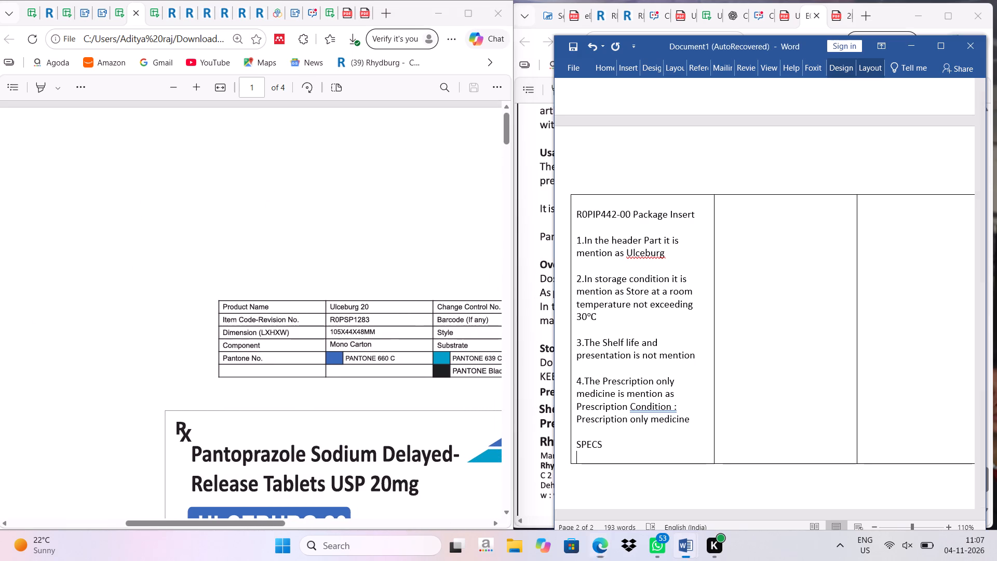
{"action": "key", "text": "Return"}
{"action": "type", "text": "R0"}
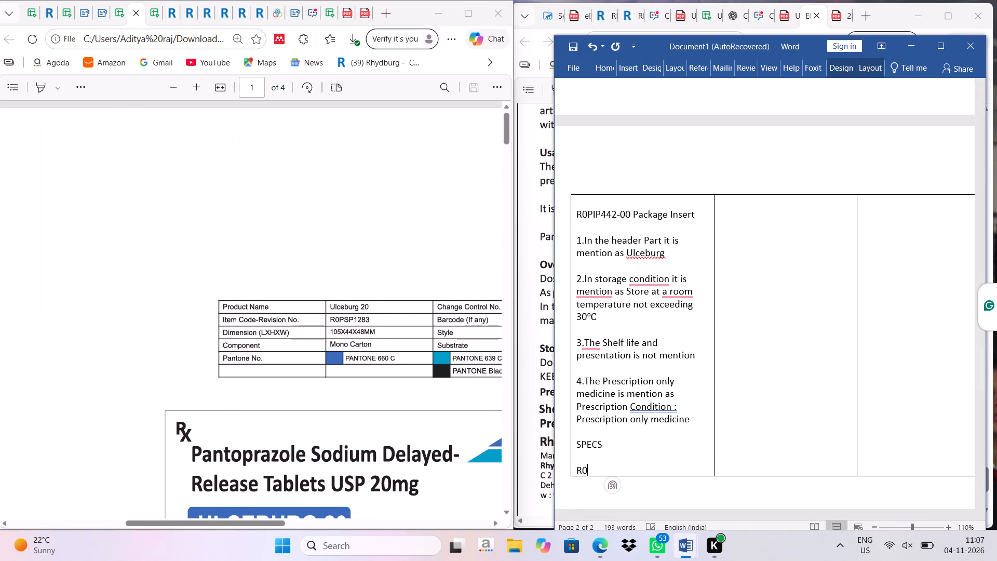
{"action": "type", "text": "PSP"}
{"action": "type", "text": "1283/"}
{"action": "type", "text": "SP-"}
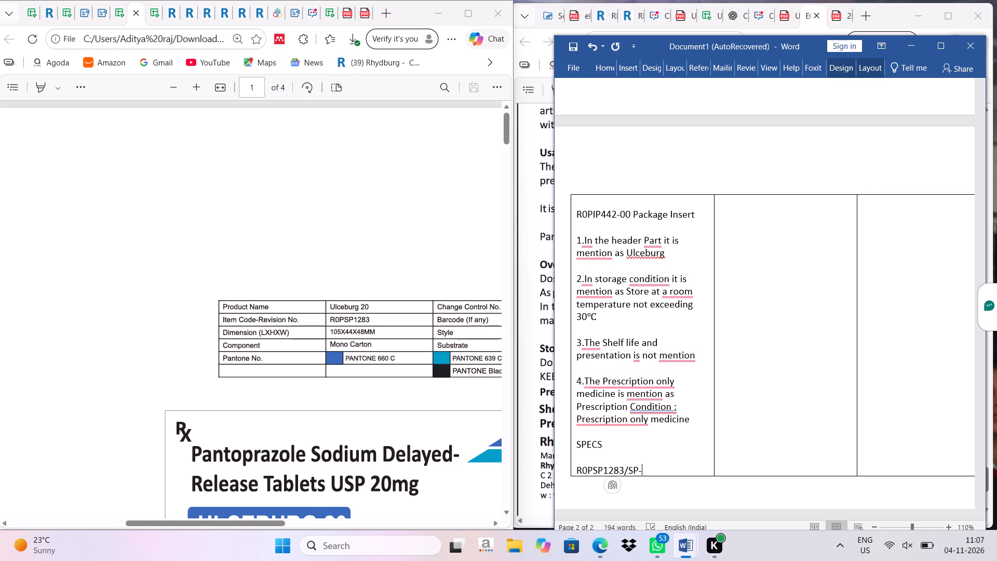
{"action": "type", "text": "00"}
{"action": "key", "text": "Return"}
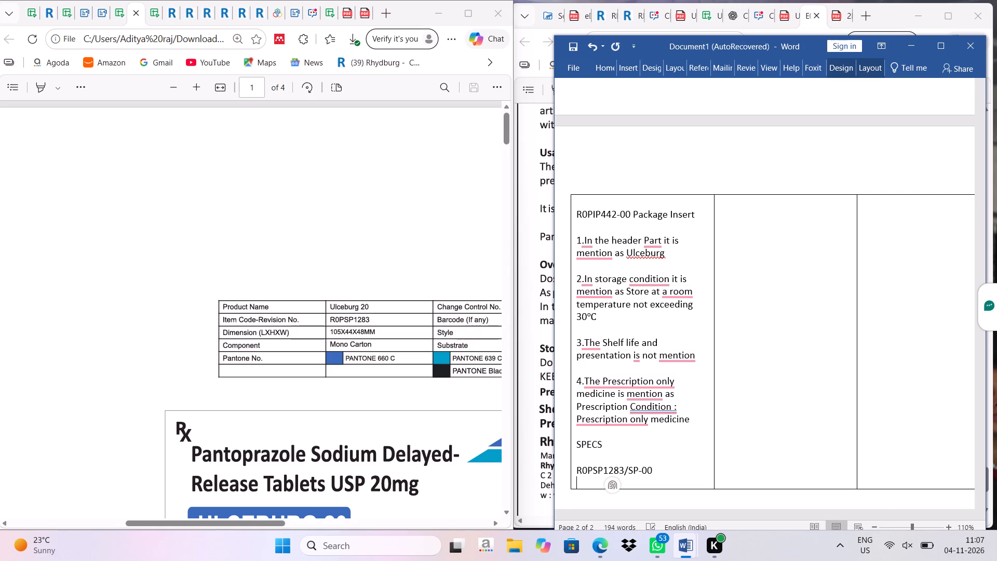
Find the ALBL foil's item code in the current artwork and enter "R0PRP800/SP-00" below the carton's spec number.
{"action": "scroll", "coordinate": [399, 349], "scroll_direction": "down", "scroll_amount": 11}
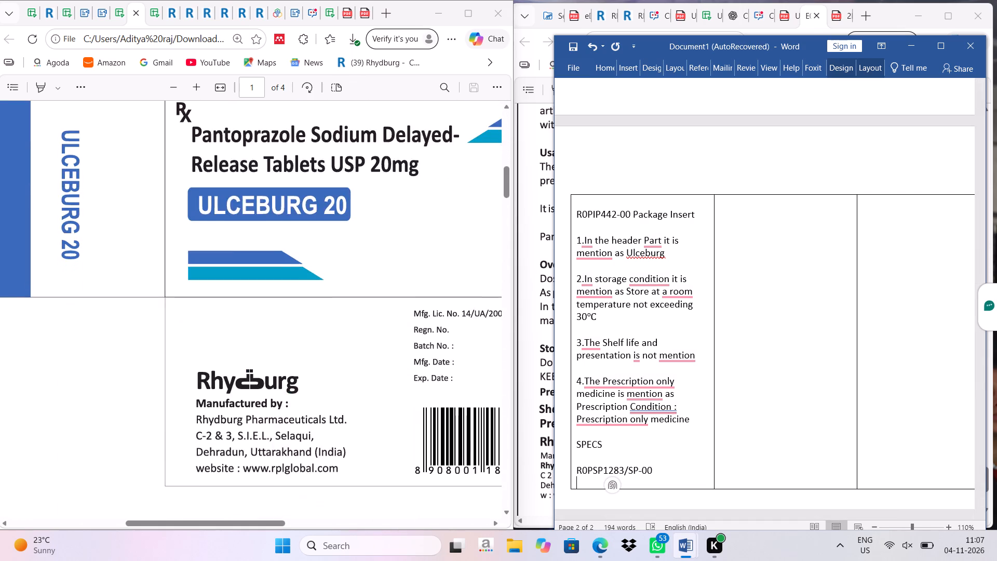
{"action": "scroll", "coordinate": [401, 354], "scroll_direction": "down", "scroll_amount": 11}
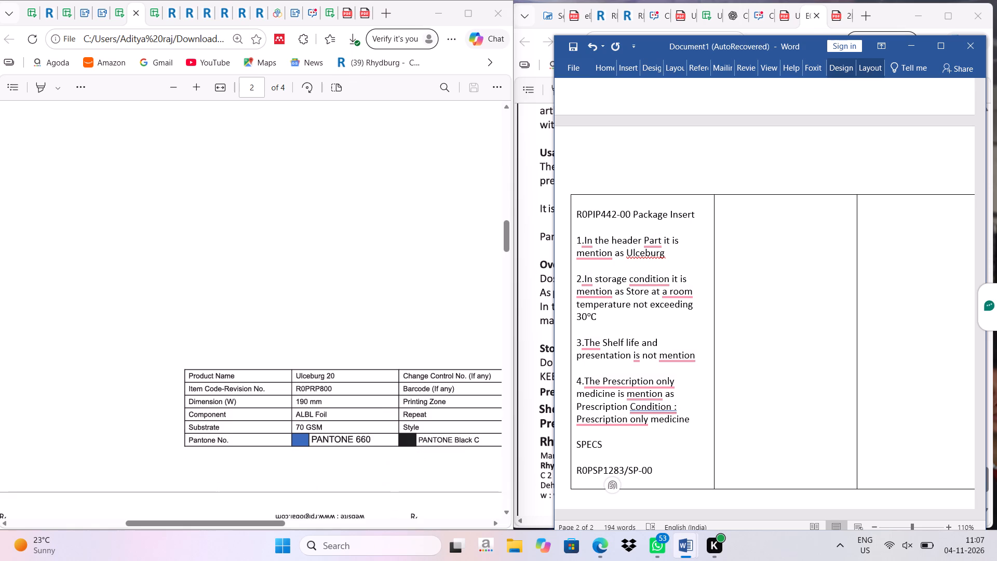
{"action": "scroll", "coordinate": [399, 354], "scroll_direction": "down", "scroll_amount": 1}
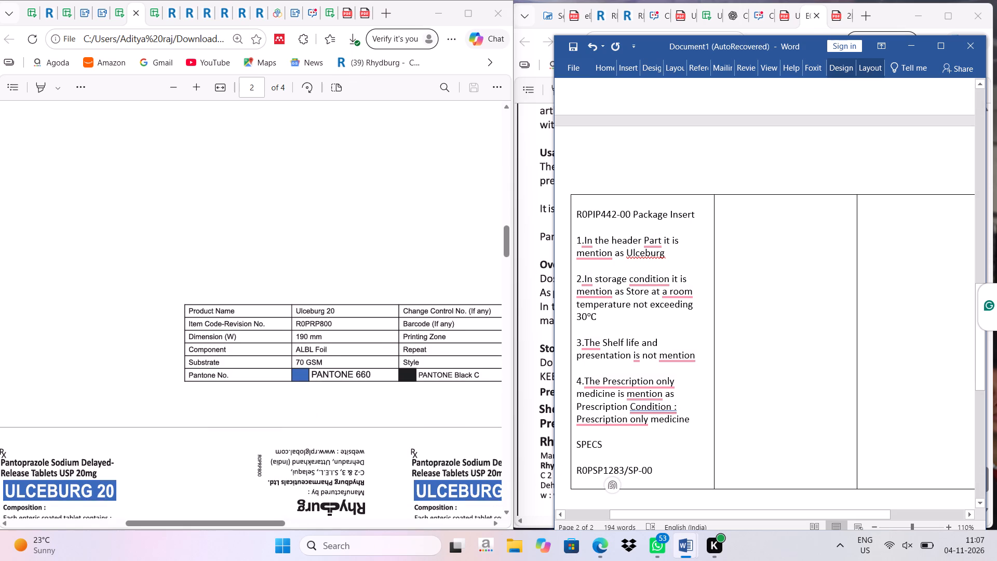
{"action": "type", "text": "R0PRP"}
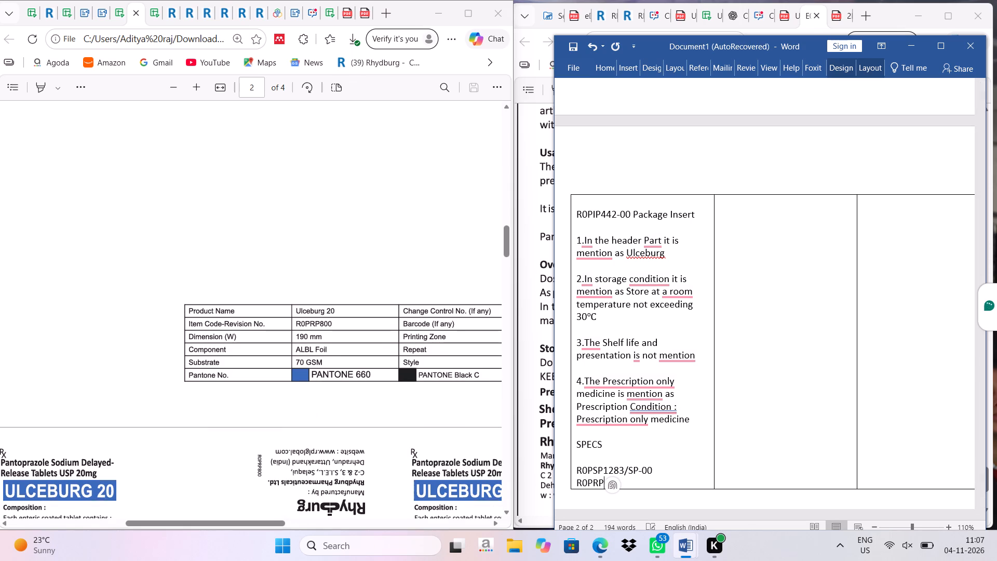
{"action": "type", "text": "800"}
{"action": "key", "text": "slash"}
{"action": "type", "text": "SP-"}
{"action": "type", "text": "00"}
{"action": "scroll", "coordinate": [743, 414], "scroll_direction": "down", "scroll_amount": 2}
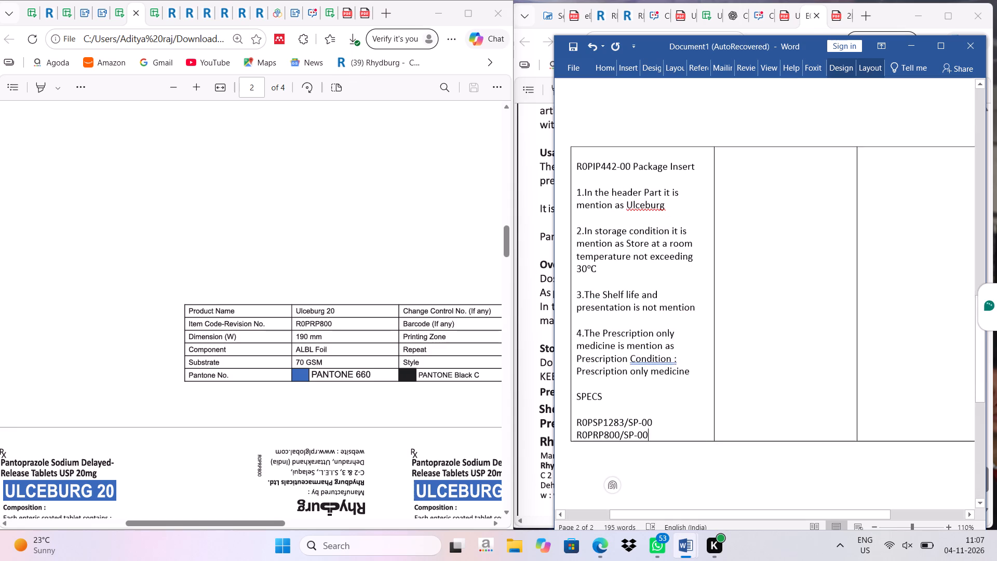
{"action": "key", "text": "Return"}
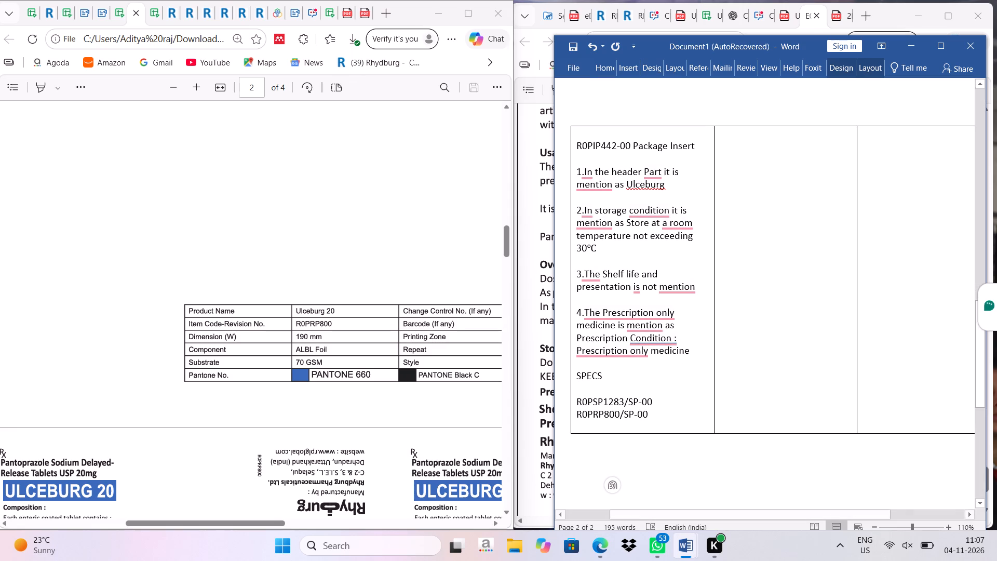
Find the package insert's item code in the current artwork and enter "R0PIP442/SP-00" below the foil's spec number.
{"action": "scroll", "coordinate": [324, 367], "scroll_direction": "down", "scroll_amount": 11}
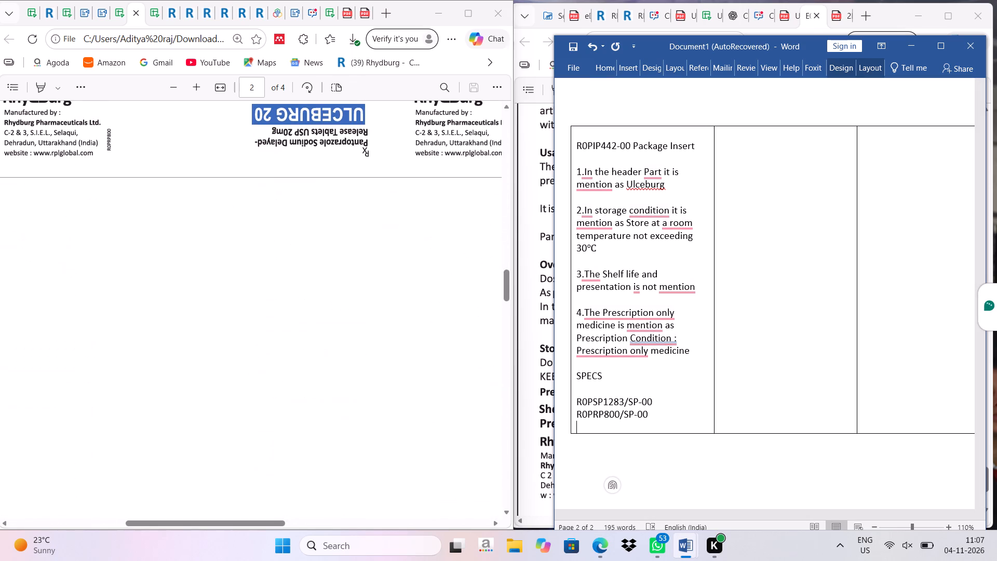
{"action": "scroll", "coordinate": [345, 388], "scroll_direction": "down", "scroll_amount": 4}
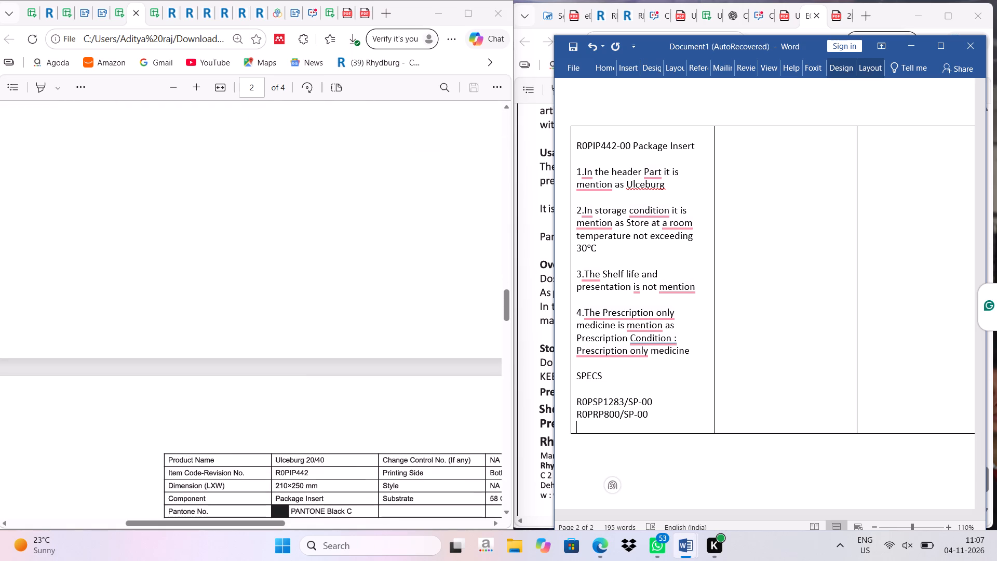
{"action": "type", "text": "R0"}
{"action": "type", "text": "PIP"}
{"action": "type", "text": "442"}
{"action": "key", "text": "slash"}
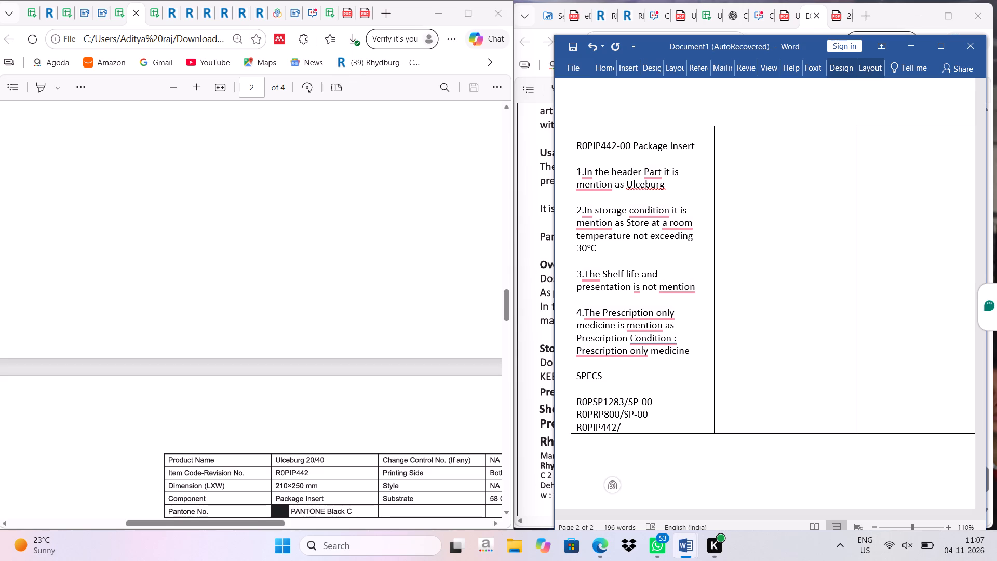
{"action": "type", "text": "SP-00"}
Place the Word window over the current artwork, widened to show all three table columns, beside the new artwork's carton details.
{"action": "scroll", "coordinate": [814, 383], "scroll_direction": "up", "scroll_amount": 6}
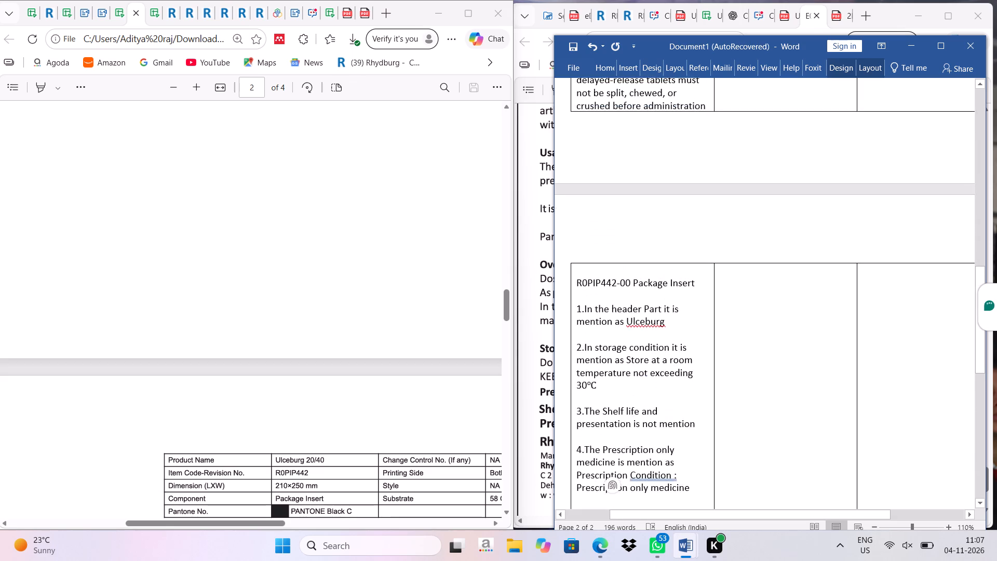
{"action": "scroll", "coordinate": [814, 383], "scroll_direction": "up", "scroll_amount": 20}
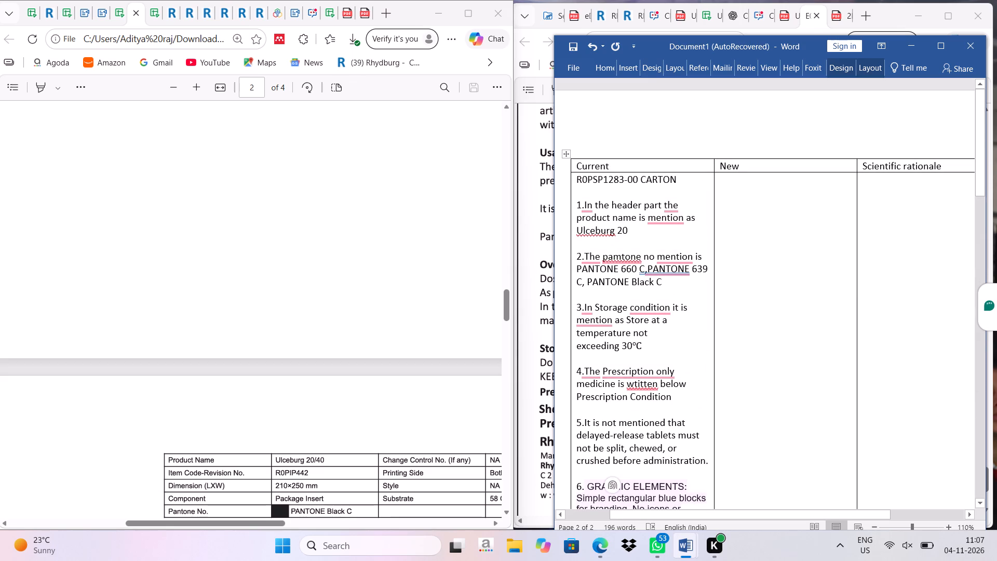
{"action": "left_click_drag", "start_coordinate": [816, 47], "coordinate": [526, 22]}
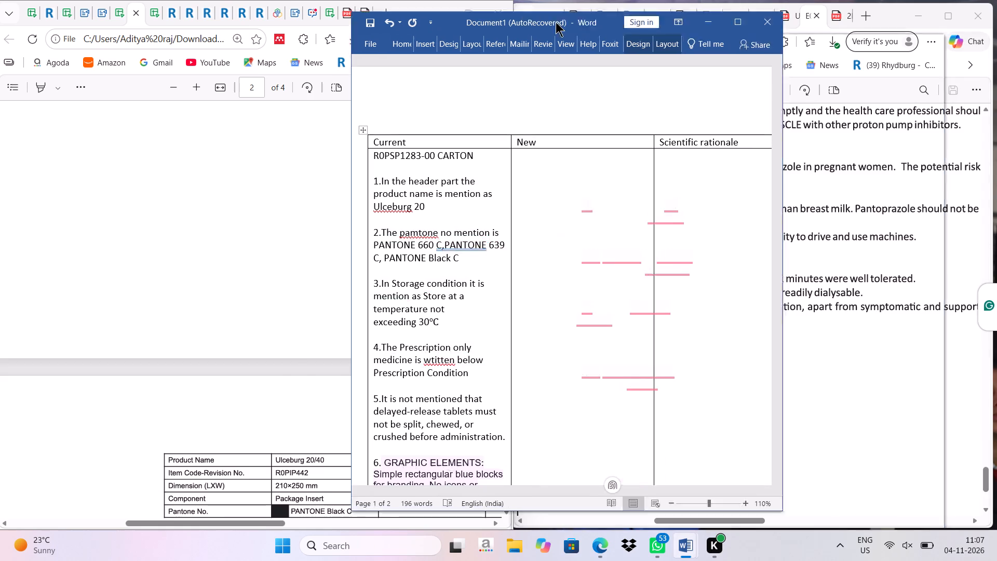
{"action": "left_click_drag", "start_coordinate": [526, 22], "coordinate": [281, 25]}
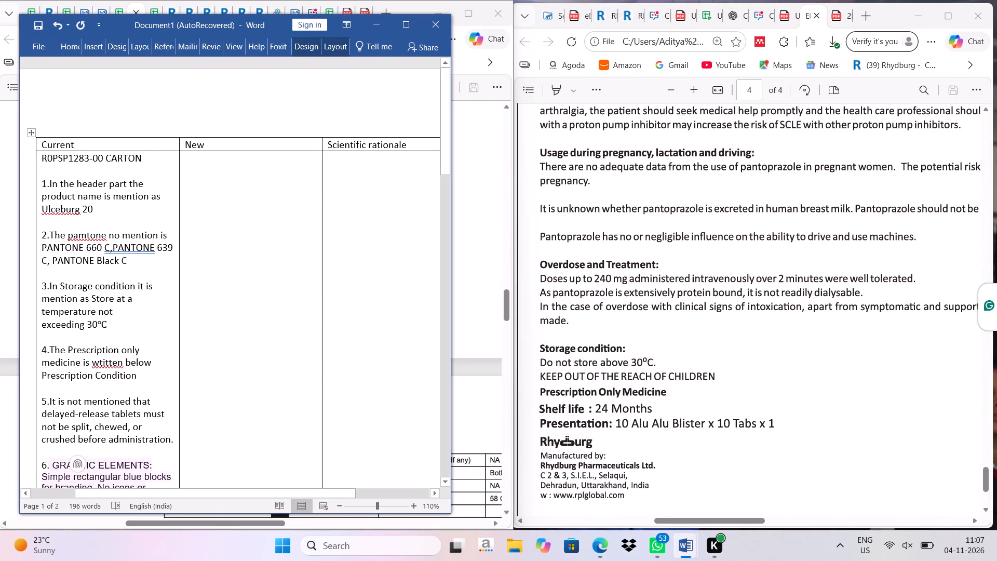
{"action": "left_click_drag", "start_coordinate": [453, 252], "coordinate": [496, 261]}
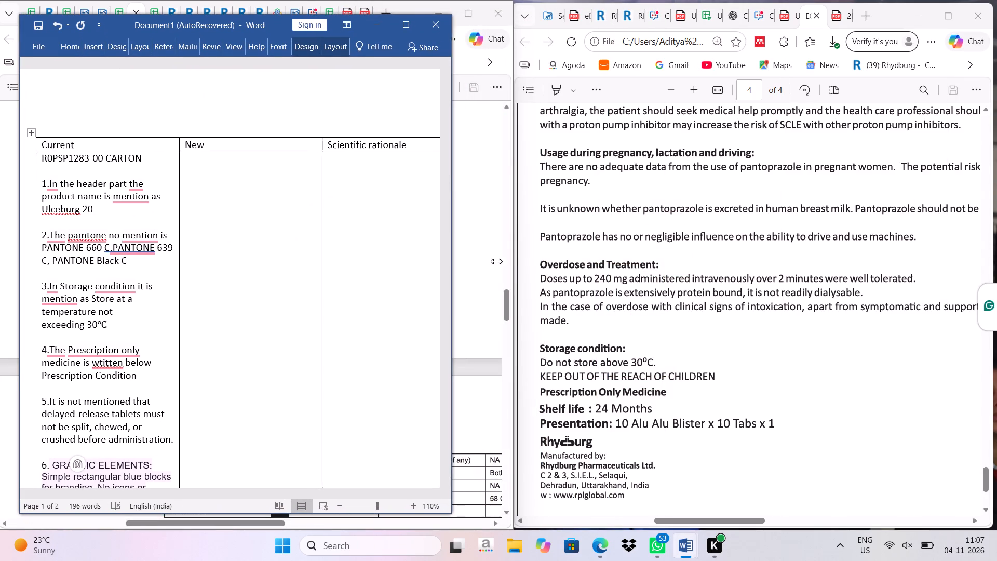
{"action": "left_click_drag", "start_coordinate": [496, 261], "coordinate": [514, 264]}
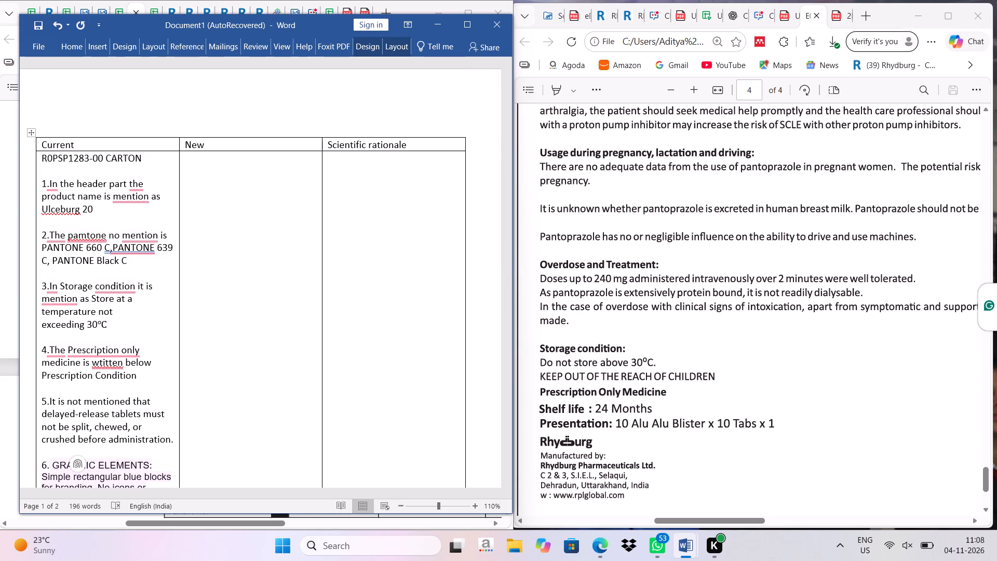
{"action": "left_click_drag", "start_coordinate": [987, 480], "coordinate": [996, 293]}
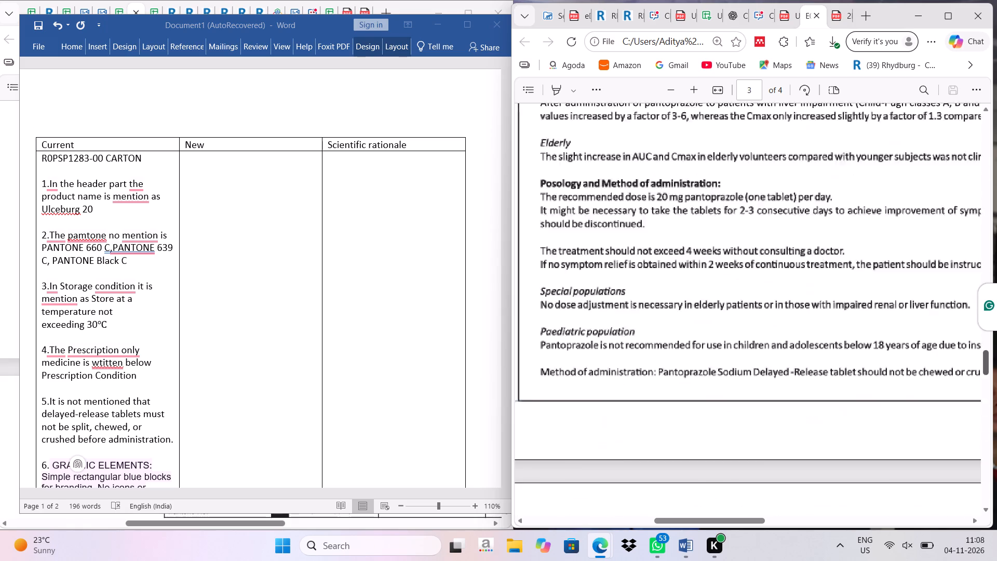
{"action": "left_click_drag", "start_coordinate": [996, 293], "coordinate": [986, 123]}
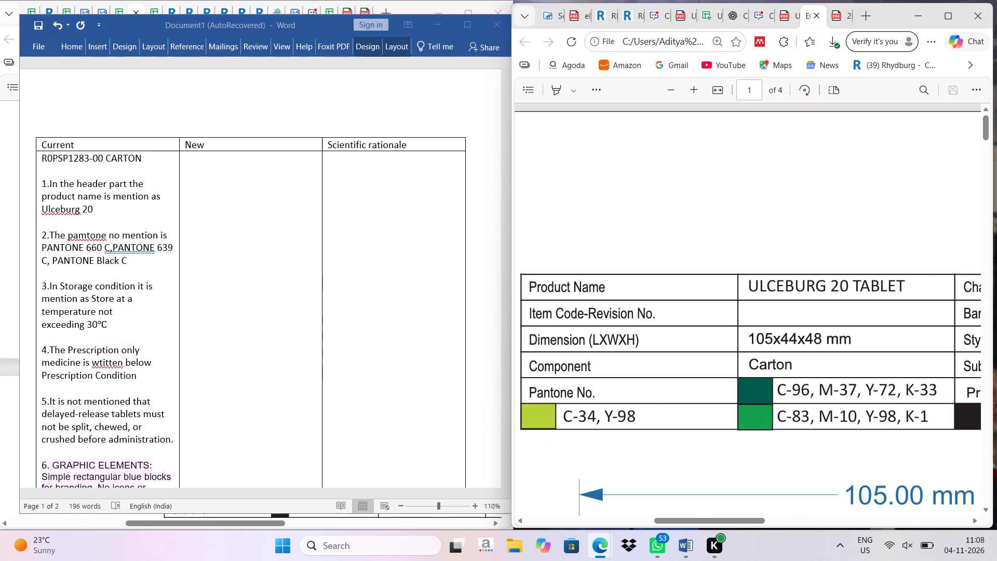
{"action": "scroll", "coordinate": [886, 298], "scroll_direction": "left", "scroll_amount": 1}
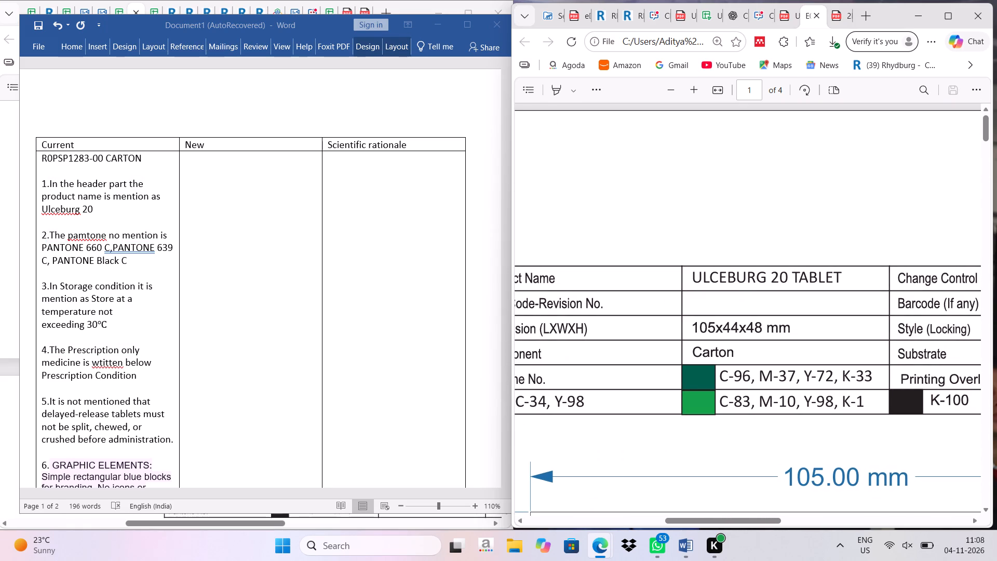
Copy the carton heading from the Current column into the New column and change it to "R0PSP1283-01 CARTON".
{"action": "left_click", "coordinate": [41, 155]}
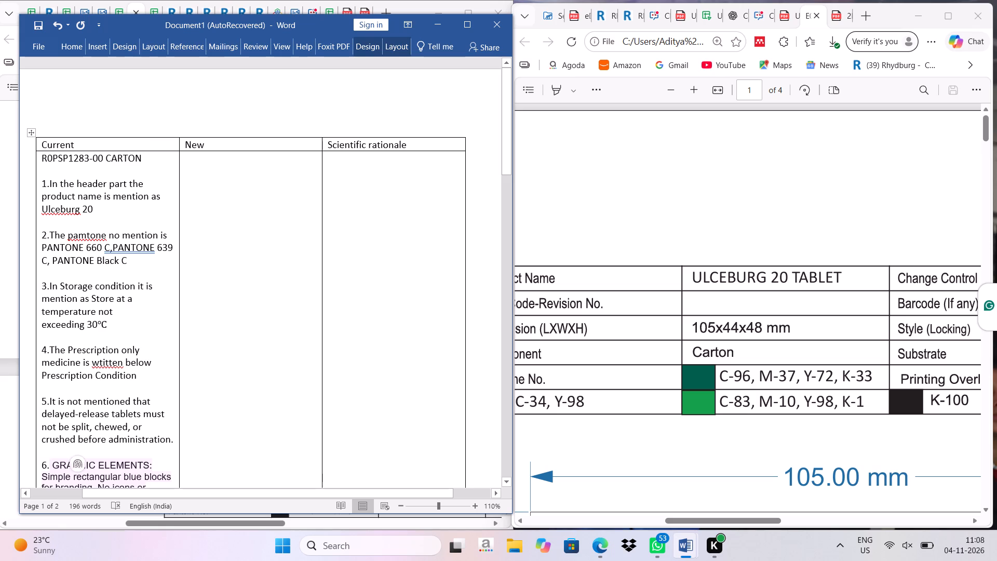
{"action": "left_click_drag", "start_coordinate": [44, 160], "coordinate": [101, 162]}
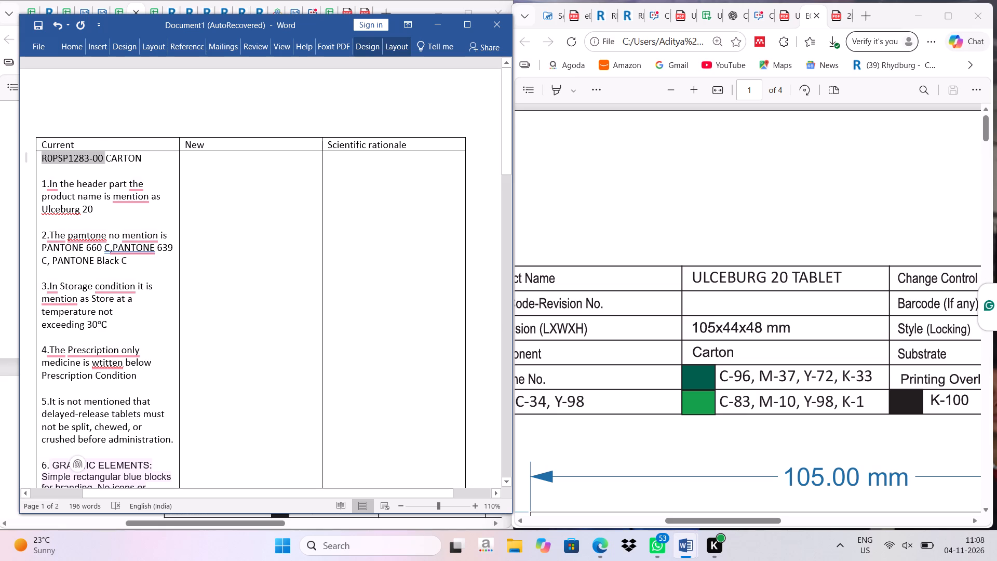
{"action": "left_click_drag", "start_coordinate": [101, 162], "coordinate": [131, 163]}
{"action": "key", "text": "ctrl+c"}
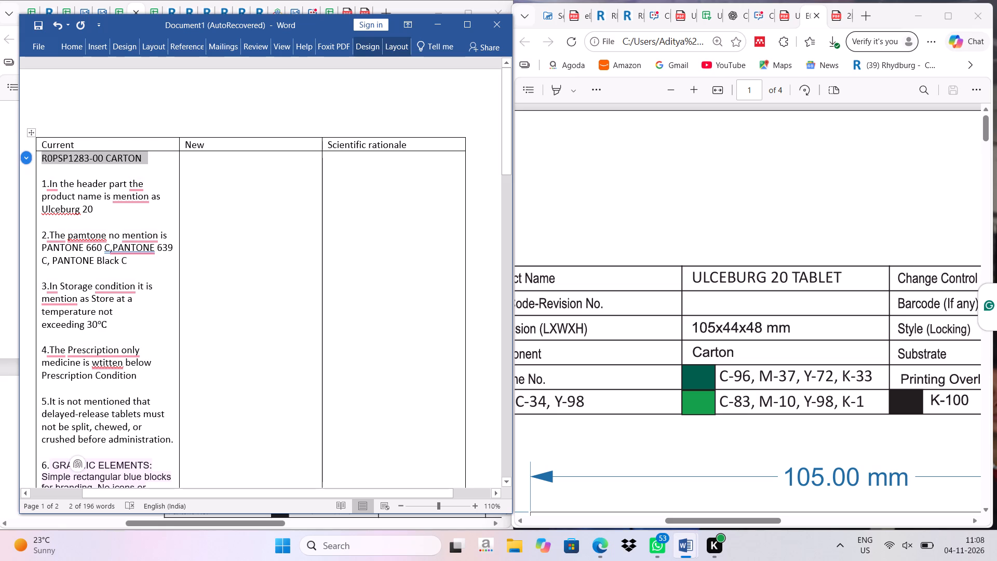
{"action": "left_click", "coordinate": [198, 163]}
{"action": "key", "text": "ctrl+v"}
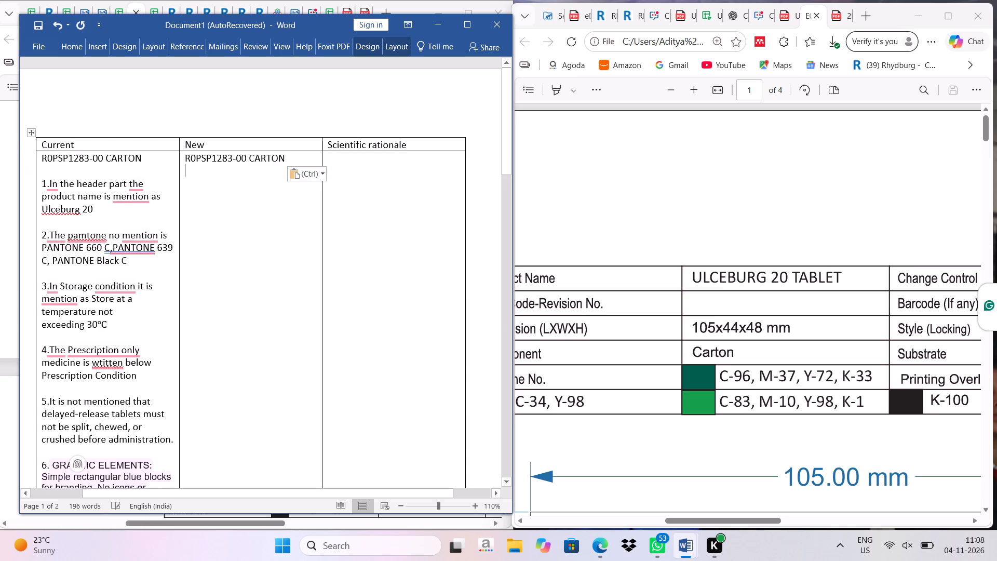
{"action": "left_click", "coordinate": [245, 154]}
{"action": "key", "text": "BackSpace"}
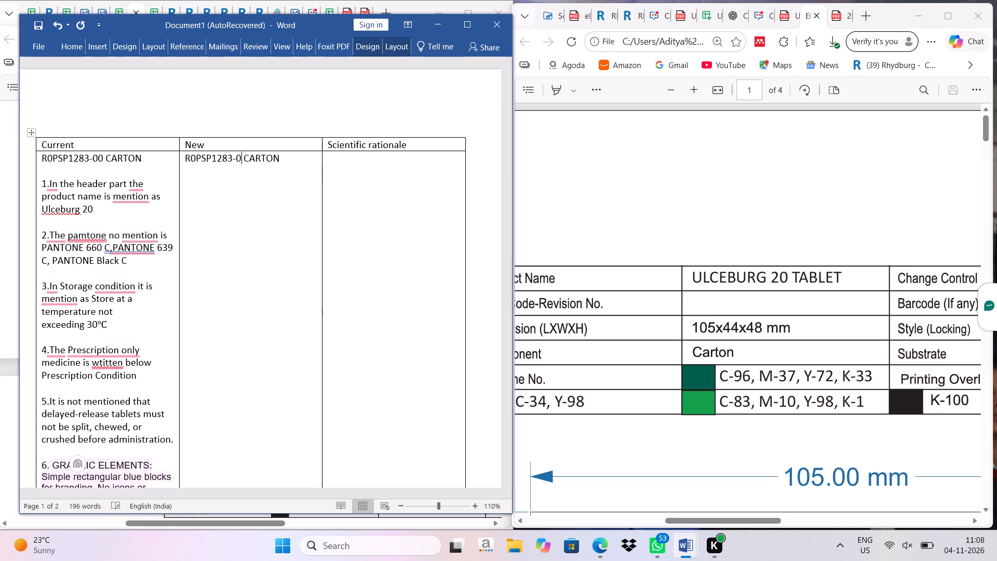
{"action": "key", "text": "1"}
Add carton point 1 in the New column: "1.In the header part it will be mentioned as ULCEBURG 20 TABLET".
{"action": "left_click", "coordinate": [289, 164]}
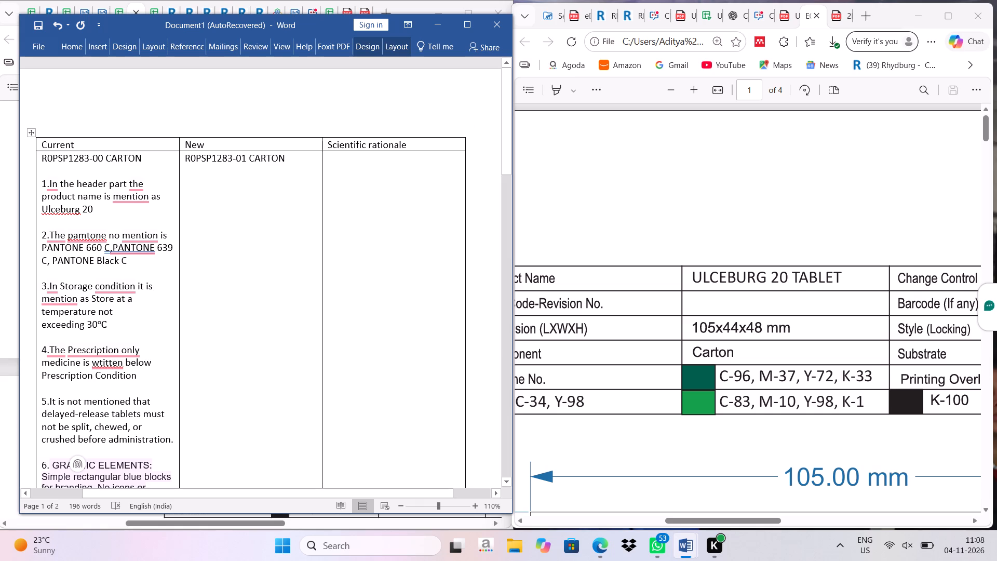
{"action": "key", "text": "Return"}
{"action": "type", "text": "1."}
{"action": "key", "text": "shift+i"}
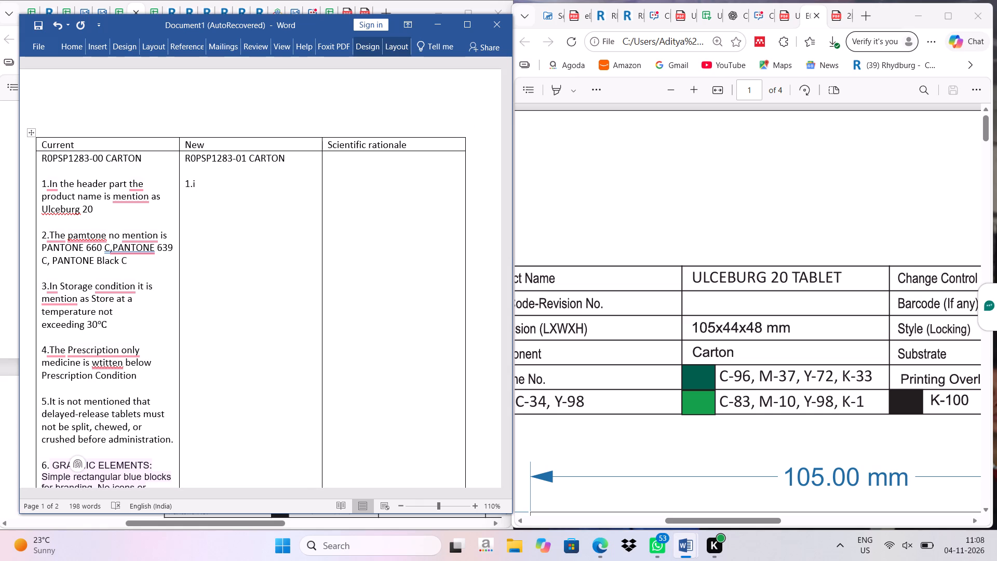
{"action": "key", "text": "BackSpace"}
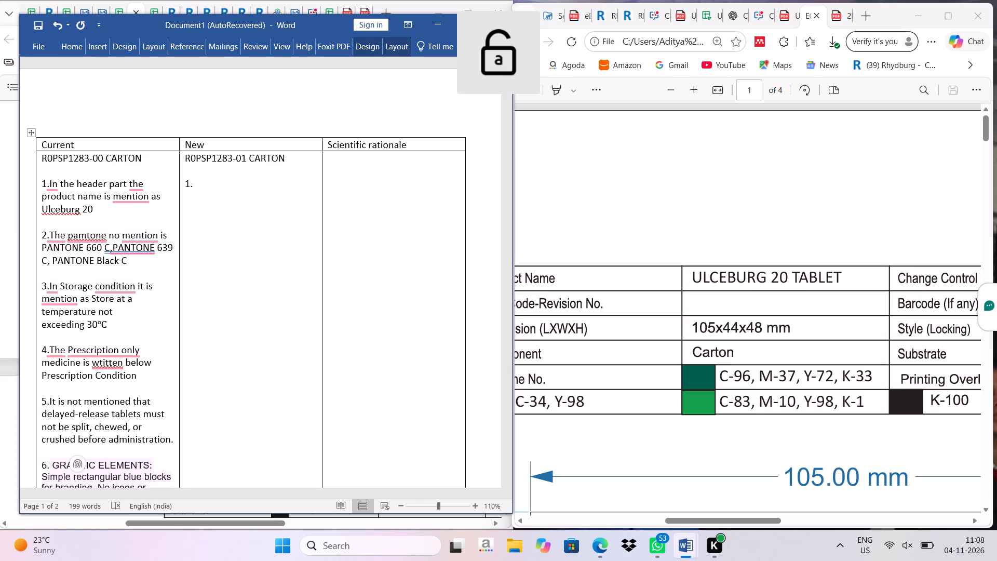
{"action": "key", "text": "shift+i"}
{"action": "type", "text": "n the head"}
{"action": "type", "text": "er"}
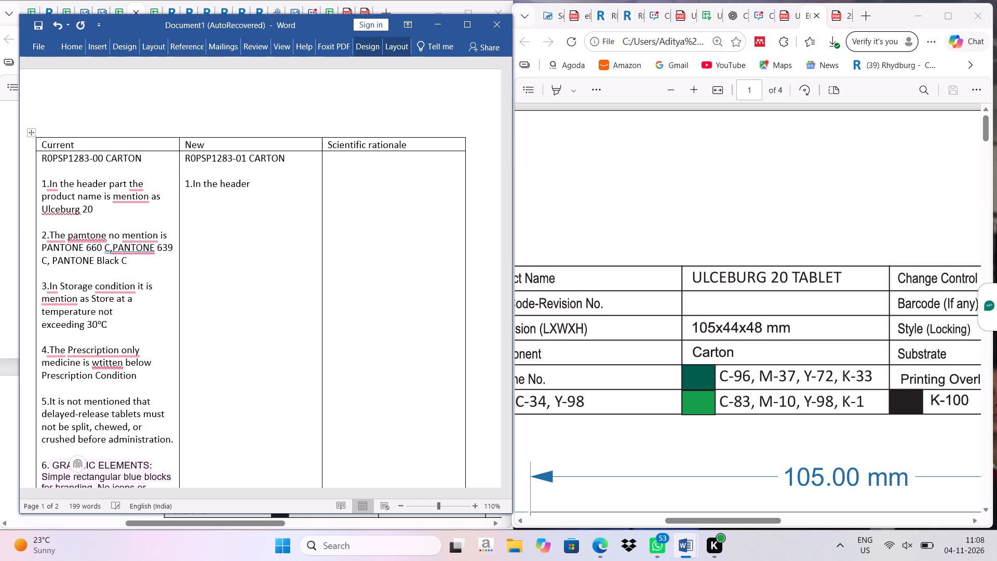
{"action": "key", "text": "space"}
{"action": "type", "text": "part"}
{"action": "key", "text": "space"}
{"action": "type", "text": "it"}
{"action": "key", "text": "space"}
{"action": "key", "text": "BackSpace"}
{"action": "key", "text": "BackSpace"}
{"action": "key", "text": "BackSpace"}
{"action": "type", "text": "it will be mentioned as"}
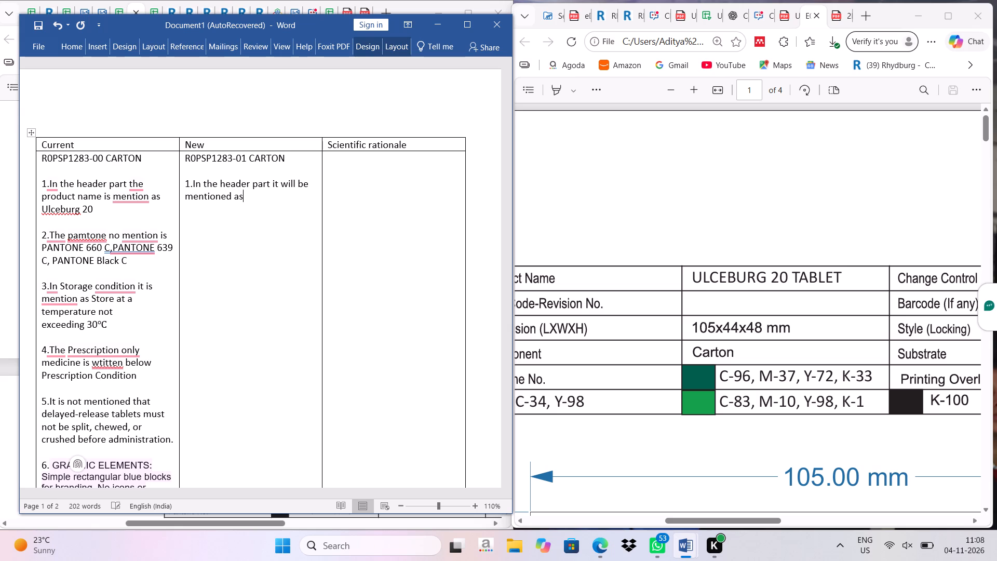
{"action": "key", "text": "space"}
{"action": "type", "text": "ULCE"}
{"action": "type", "text": "BURG"}
{"action": "key", "text": "space"}
{"action": "type", "text": "20 TABLET"}
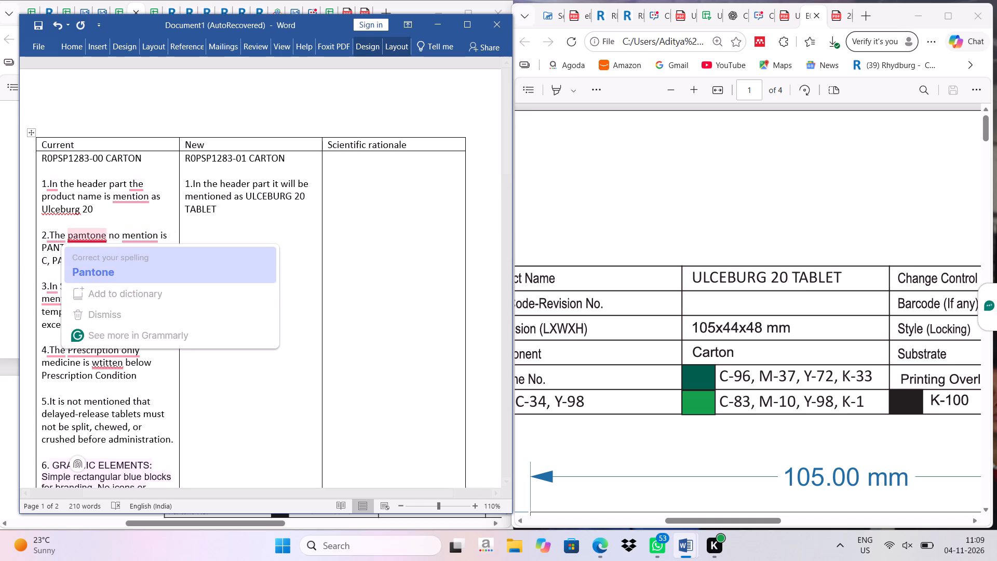
Correct the misspelled "pamtone" to "Pantone" in carton point 2 of the Current column.
{"action": "left_click", "coordinate": [95, 272]}
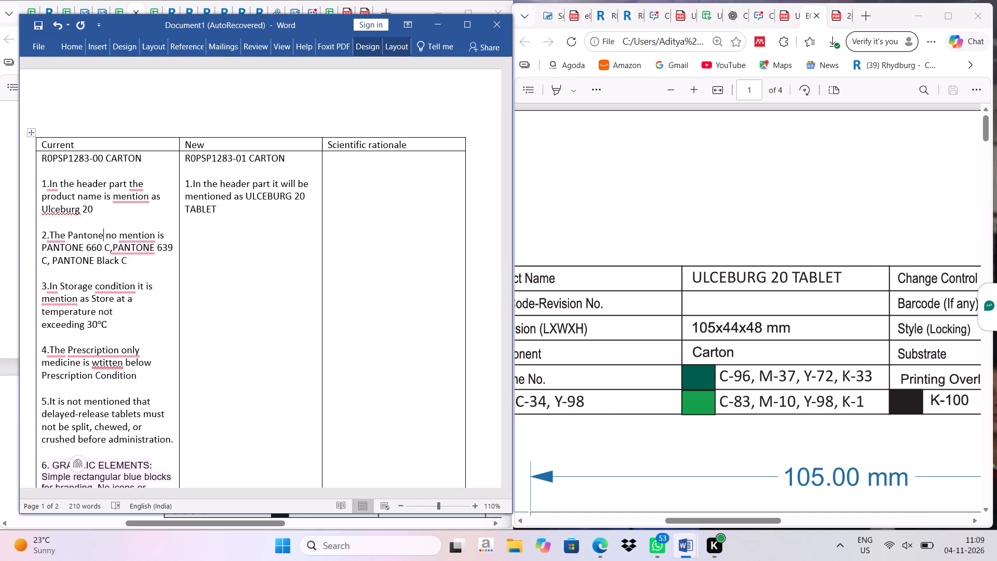
Start carton point 2 in the New column with "2.The Pantone no will be mentioned as".
{"action": "scroll", "coordinate": [657, 389], "scroll_direction": "right", "scroll_amount": 2}
{"action": "left_click", "coordinate": [225, 213]}
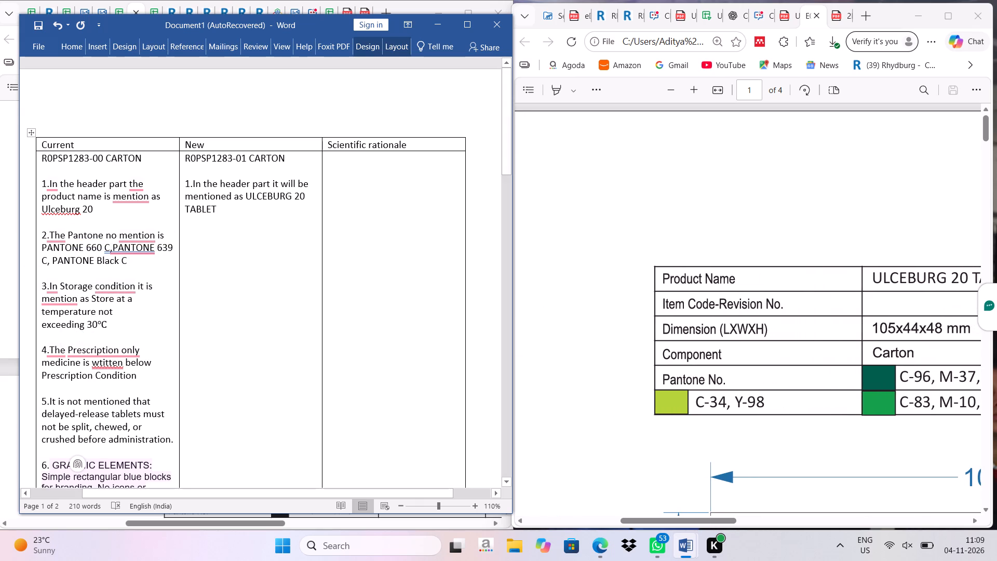
{"action": "key", "text": "Return"}
{"action": "key", "text": "Return"}
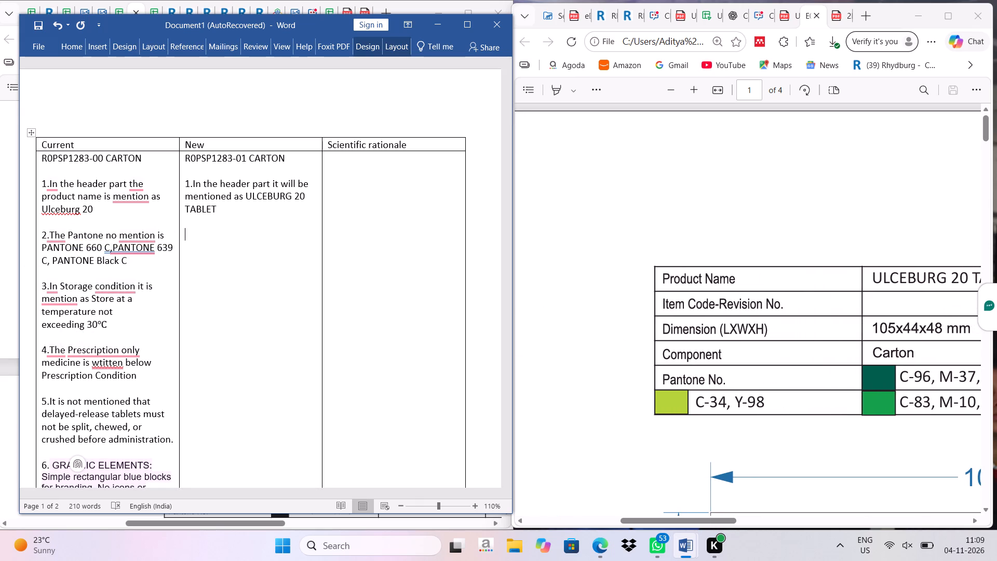
{"action": "type", "text": "2."}
{"action": "type", "text": "The Pantone no will be men"}
{"action": "type", "text": "tioned as"}
{"action": "key", "text": "space"}
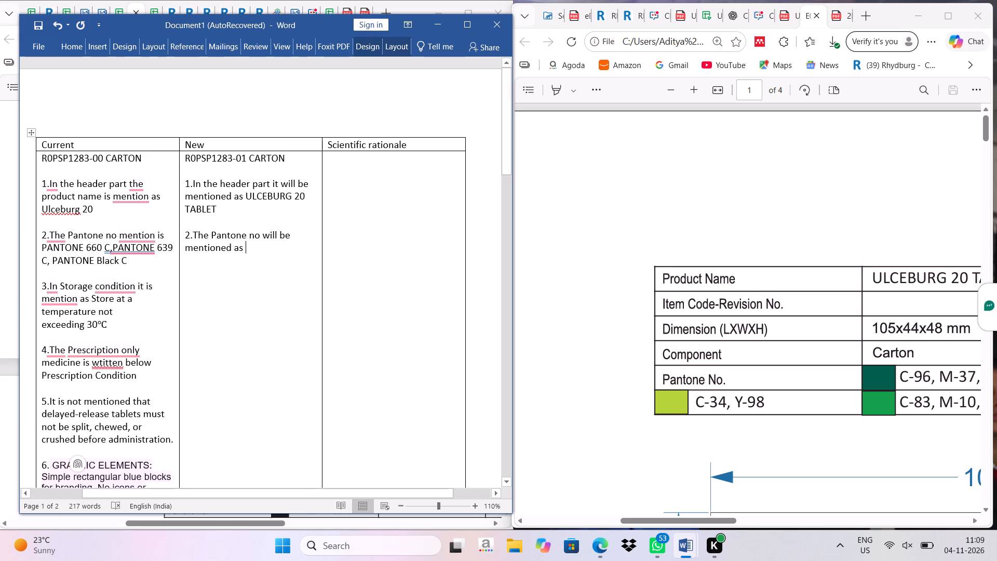
Copy the colour value "C-34, Y-98" from the new carton artwork to the end of New column point 2.
{"action": "left_click_drag", "start_coordinate": [695, 401], "coordinate": [716, 401]}
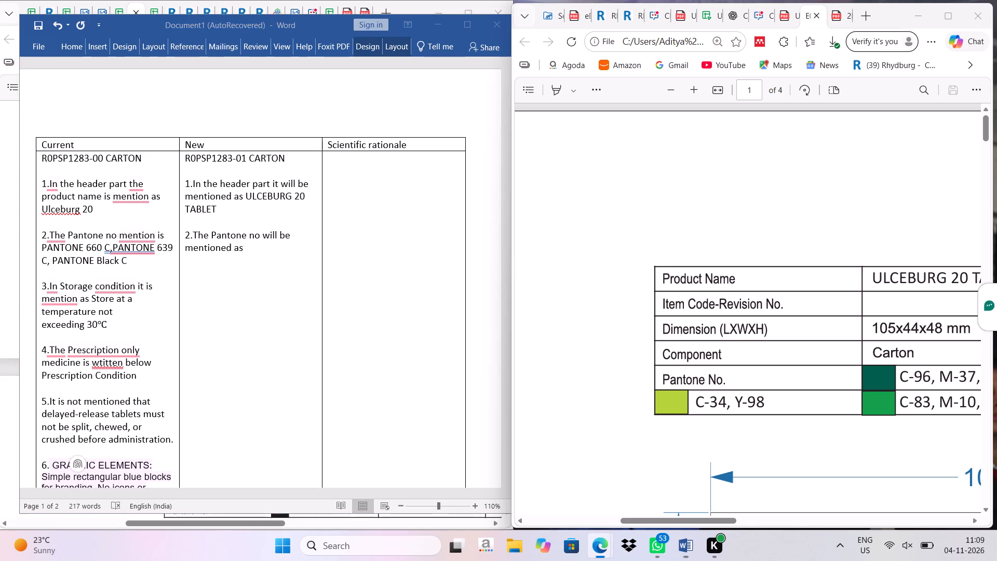
{"action": "left_click_drag", "start_coordinate": [716, 401], "coordinate": [761, 401]}
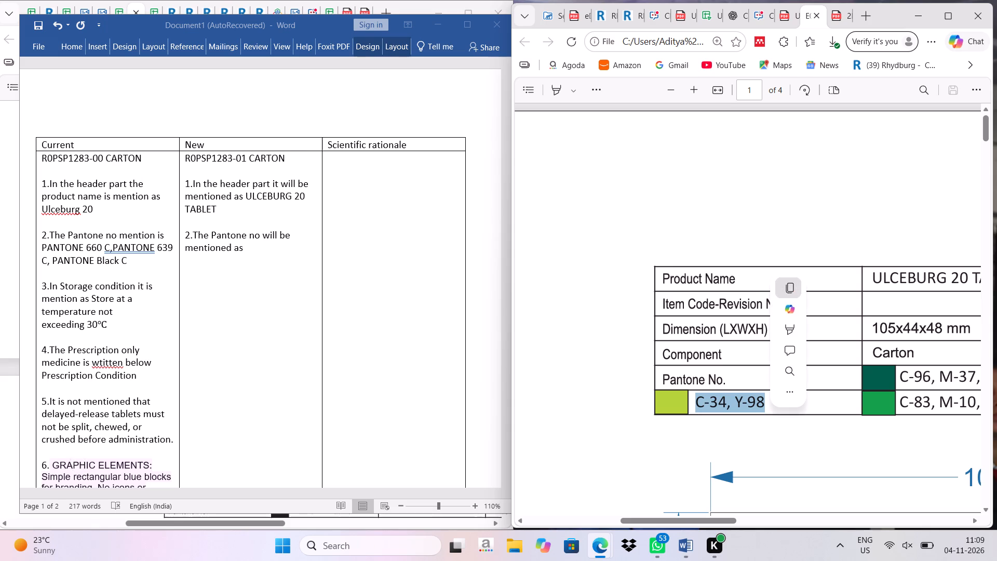
{"action": "left_click", "coordinate": [788, 290]}
{"action": "left_click", "coordinate": [258, 248]}
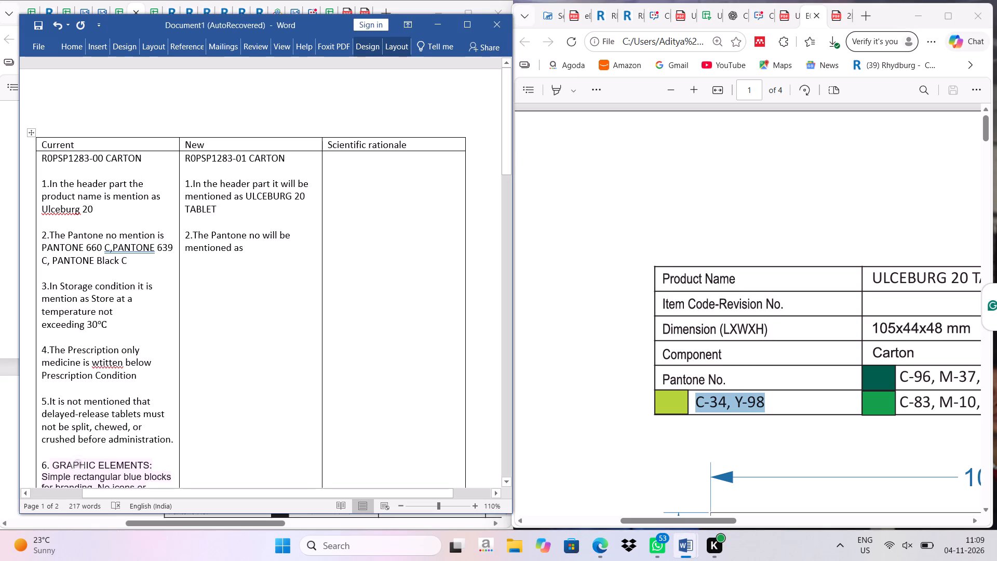
{"action": "key", "text": "ctrl+v"}
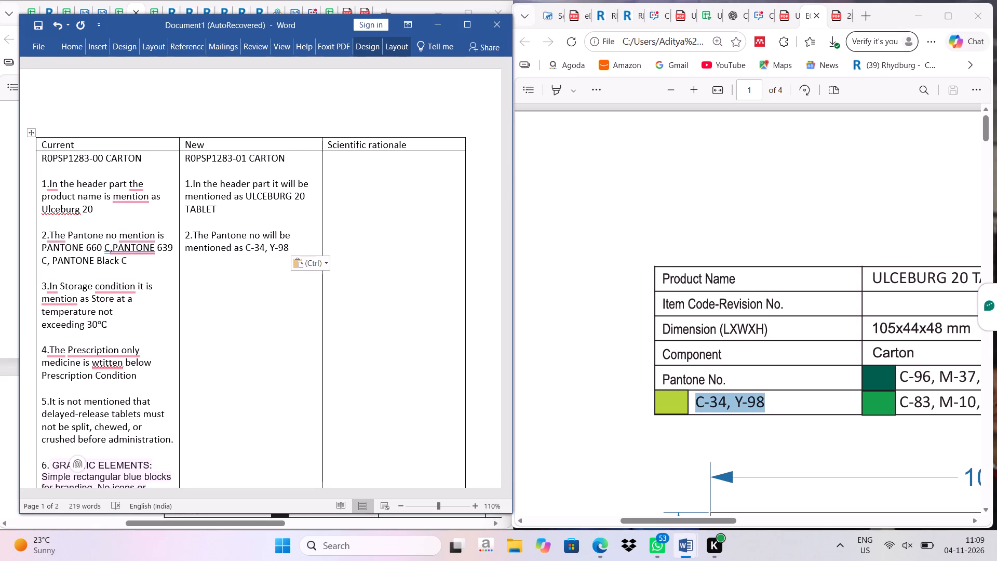
Enclose "C-34, Y-98" in square brackets in New column point 2 and add a comma after it.
{"action": "key", "text": "shift+braceright"}
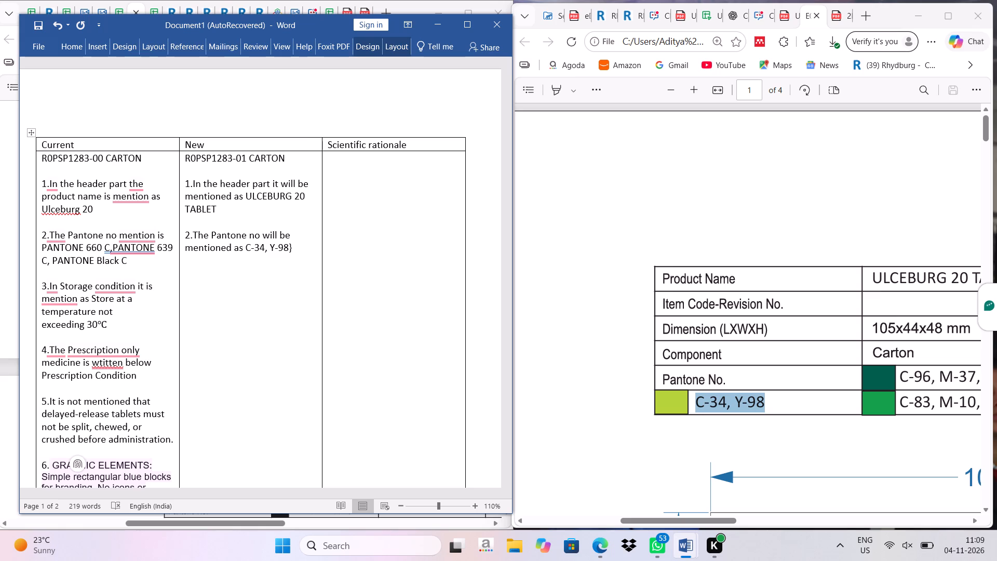
{"action": "key", "text": "BackSpace"}
{"action": "key", "text": "bracketright"}
{"action": "key", "text": "Left"}
{"action": "key", "text": "Left"}
{"action": "key", "text": "Left"}
{"action": "key", "text": "Left"}
{"action": "key", "text": "Left"}
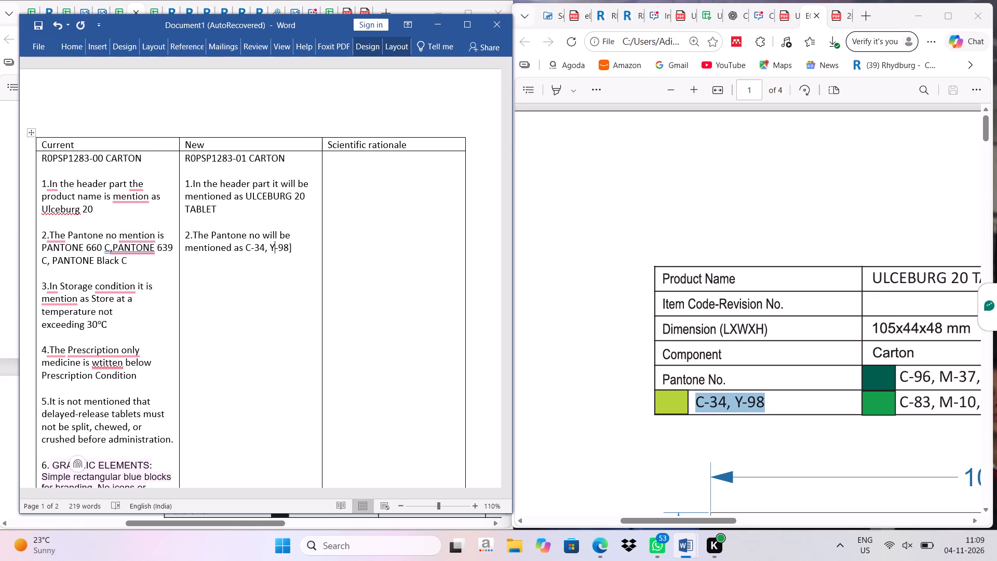
{"action": "key", "text": "Left"}
{"action": "key", "text": "Left"}
{"action": "key", "text": "Left"}
{"action": "key", "text": "Left"}
{"action": "key", "text": "Left"}
{"action": "key", "text": "Left"}
{"action": "key", "text": "bracketleft"}
{"action": "key", "text": "Right"}
{"action": "key", "text": "Right"}
{"action": "key", "text": "Right"}
{"action": "key", "text": "Right"}
{"action": "key", "text": "Right"}
{"action": "key", "text": "Right"}
{"action": "key", "text": "Right"}
{"action": "key", "text": "Right"}
{"action": "key", "text": "Right"}
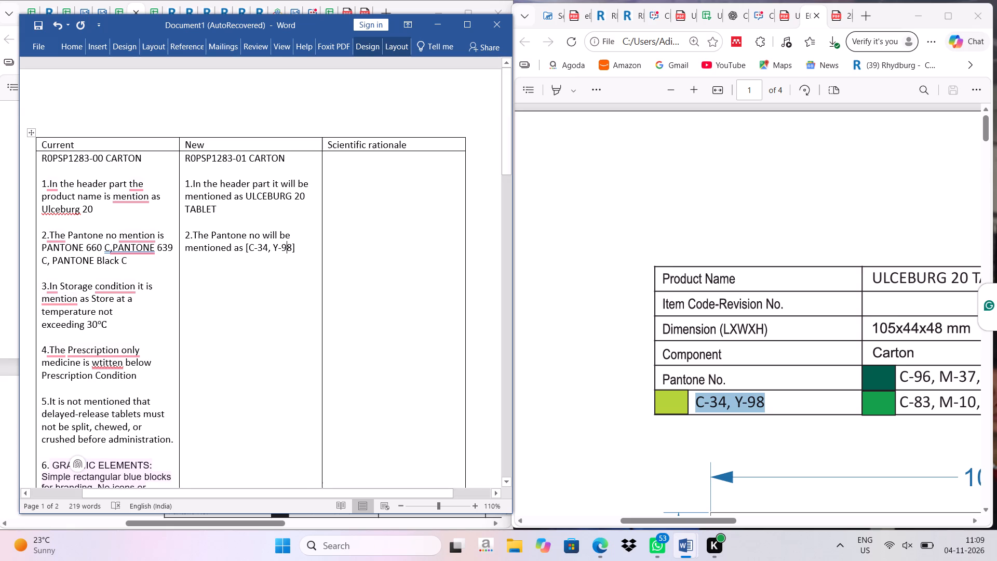
{"action": "left_click", "coordinate": [295, 248]}
{"action": "key", "text": "comma"}
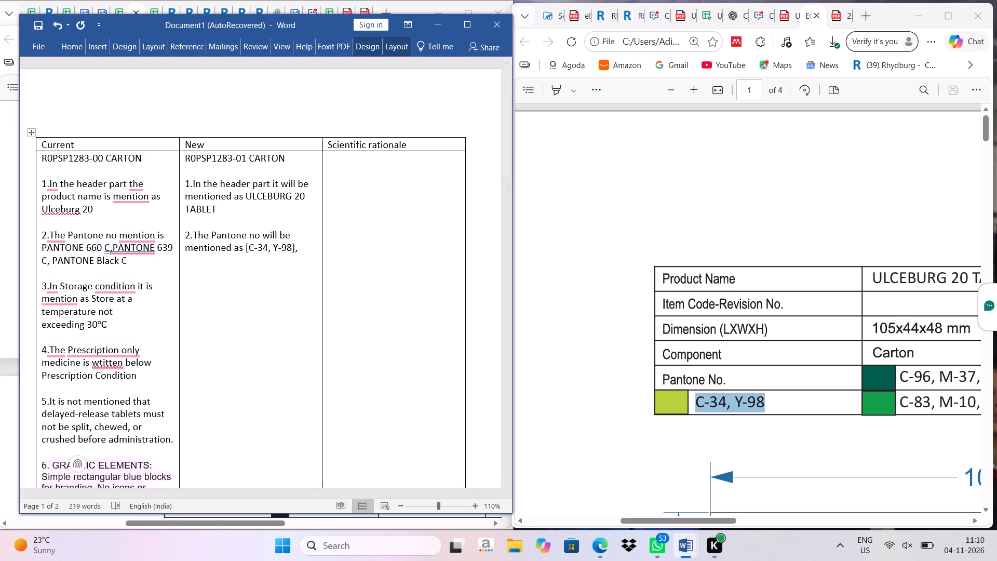
Copy the dark green colour value from the new artwork into New column point 2 as "[ C-96, M-37, Y-72, K-33],".
{"action": "scroll", "coordinate": [780, 342], "scroll_direction": "left", "scroll_amount": 3}
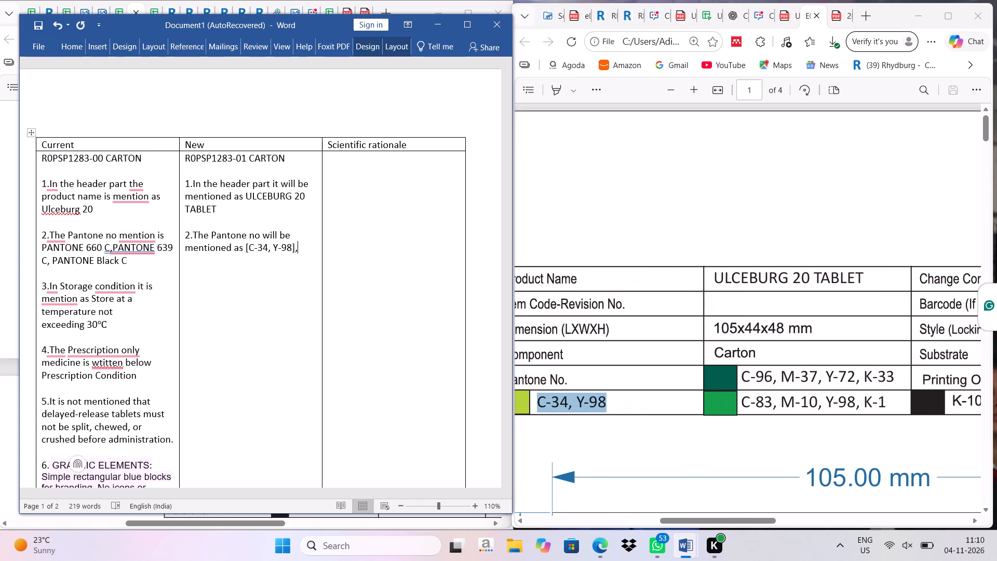
{"action": "left_click_drag", "start_coordinate": [740, 378], "coordinate": [897, 382]}
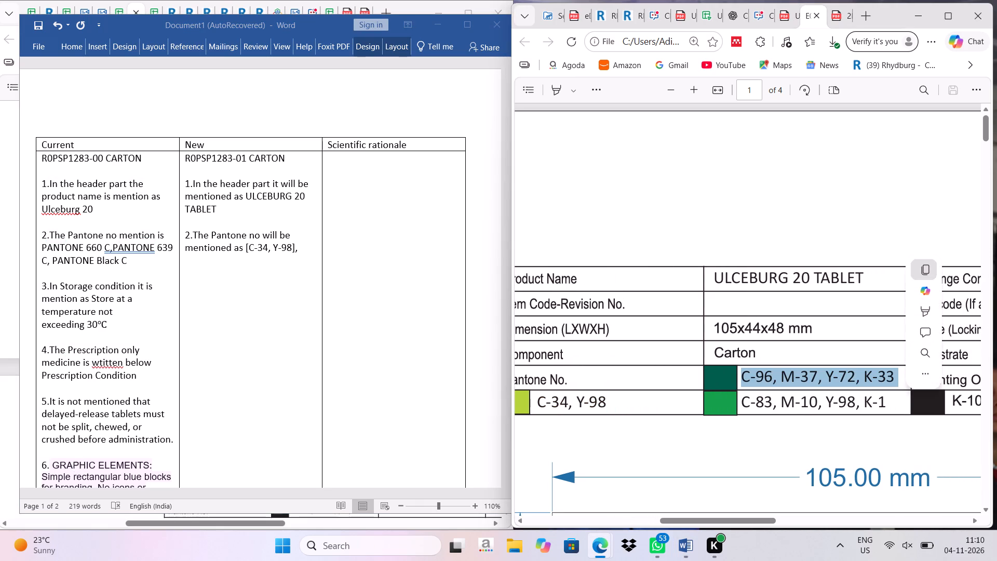
{"action": "left_click", "coordinate": [926, 266]}
{"action": "left_click", "coordinate": [308, 244]}
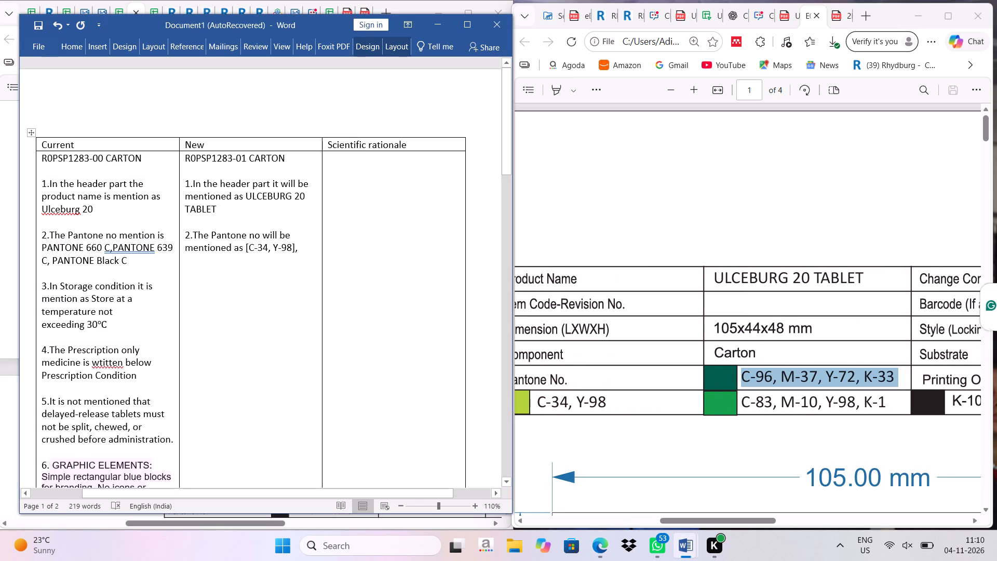
{"action": "key", "text": "bracketleft"}
{"action": "key", "text": "ctrl+v"}
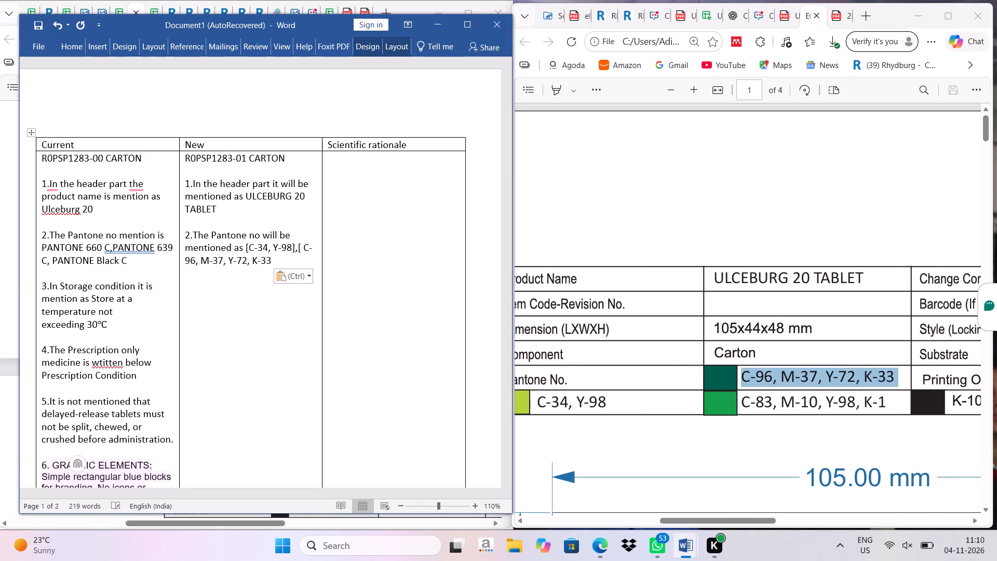
{"action": "key", "text": "bracketright"}
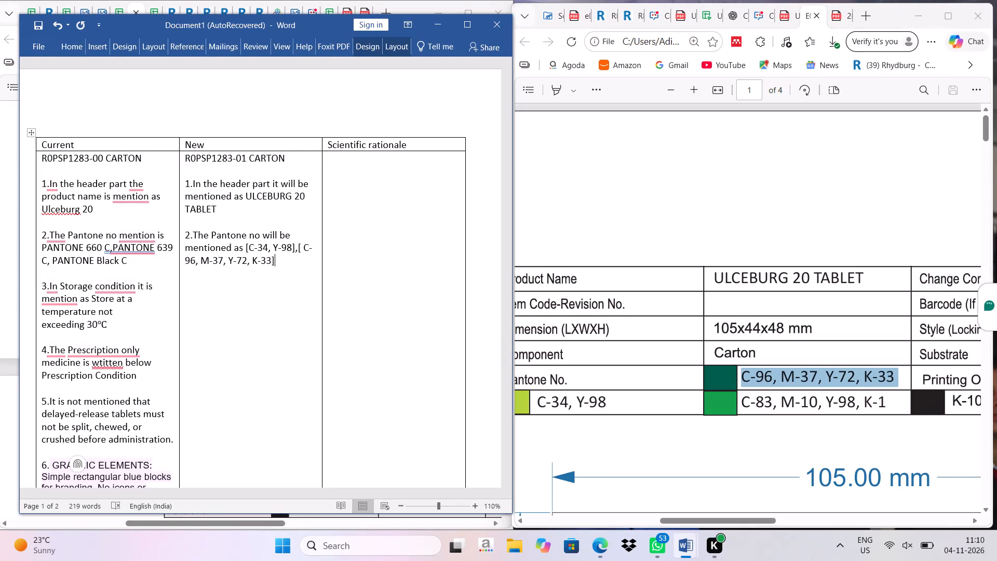
{"action": "key", "text": "comma"}
Copy the lighter green colour value from the new artwork into New column point 2 as "[ C-83, M-10, Y-98, K-1]".
{"action": "left_click_drag", "start_coordinate": [742, 402], "coordinate": [883, 402]}
{"action": "left_click_drag", "start_coordinate": [912, 287], "coordinate": [903, 291]}
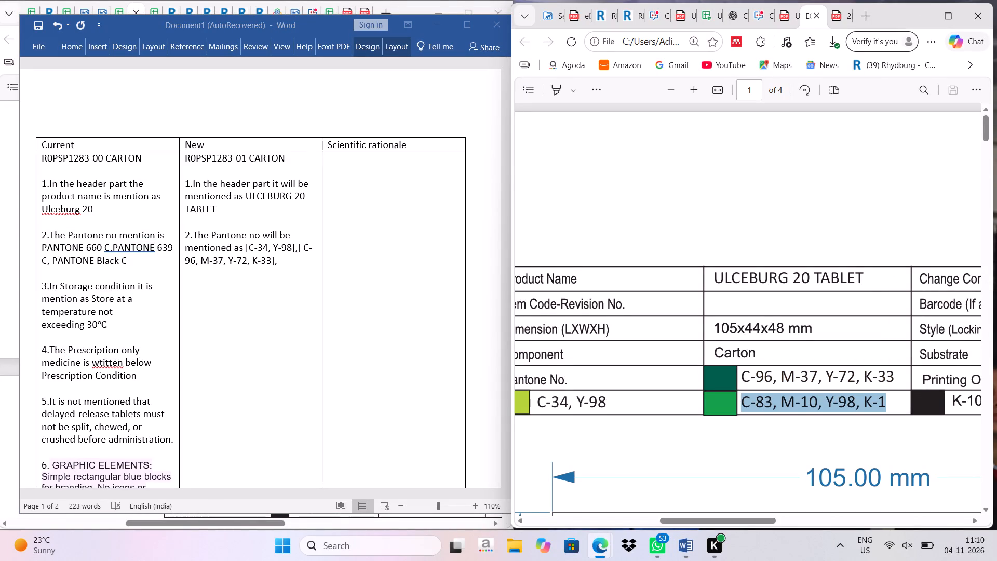
{"action": "left_click", "coordinate": [278, 256]}
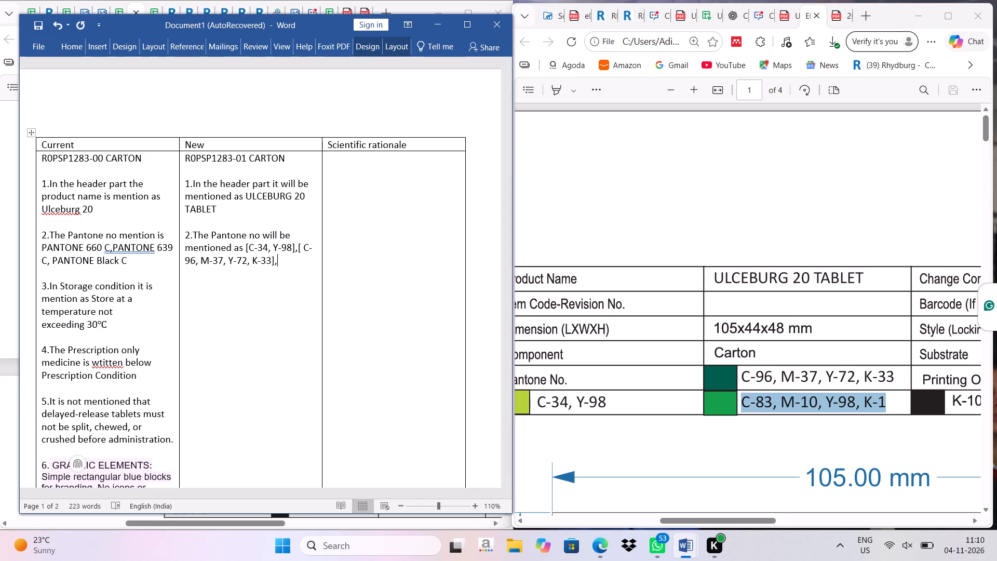
{"action": "key", "text": "bracketleft"}
{"action": "key", "text": "ctrl+v"}
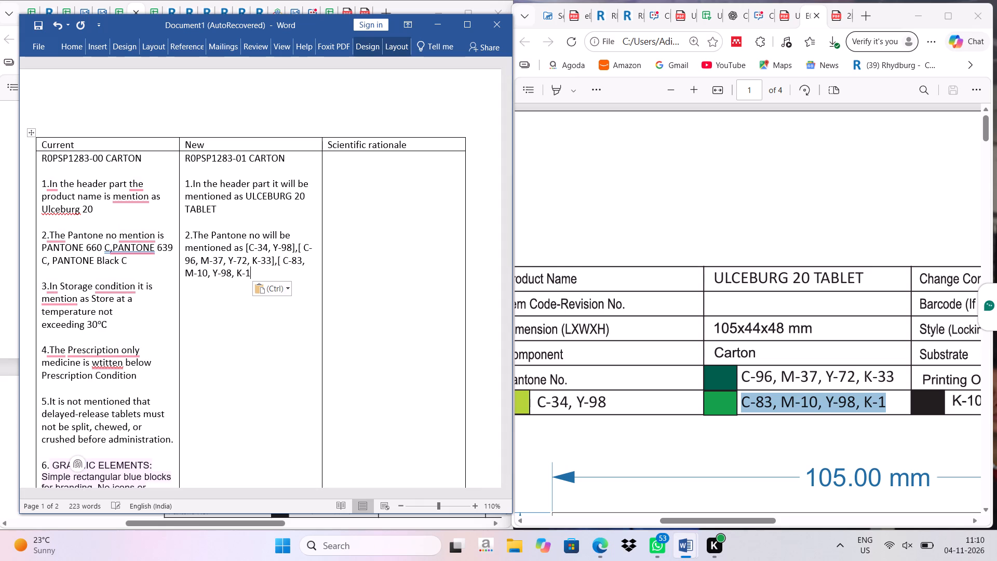
{"action": "key", "text": "bracketright"}
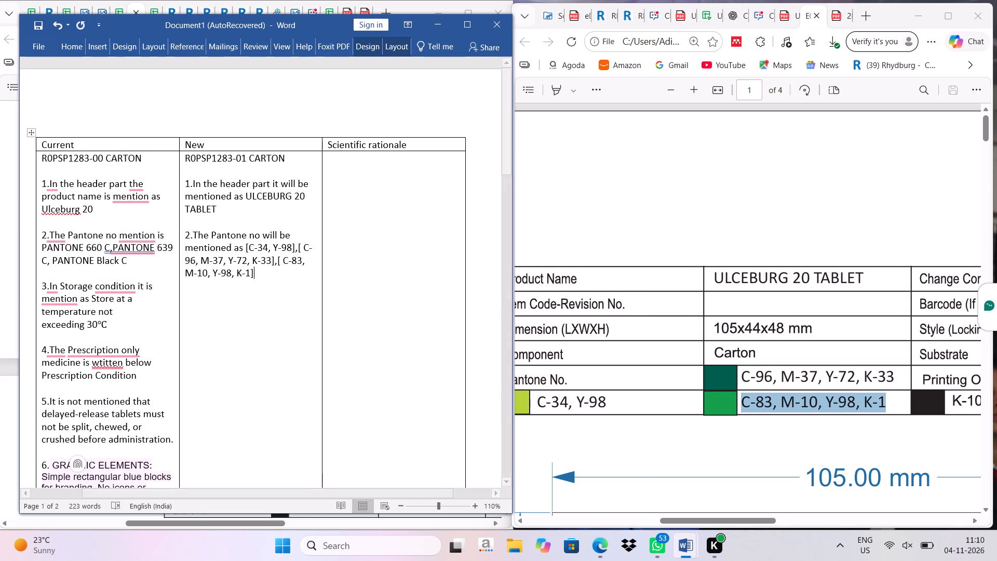
Add the black colour value to the end of New column point 2 as ",[K-100]".
{"action": "scroll", "coordinate": [784, 457], "scroll_direction": "left", "scroll_amount": 3}
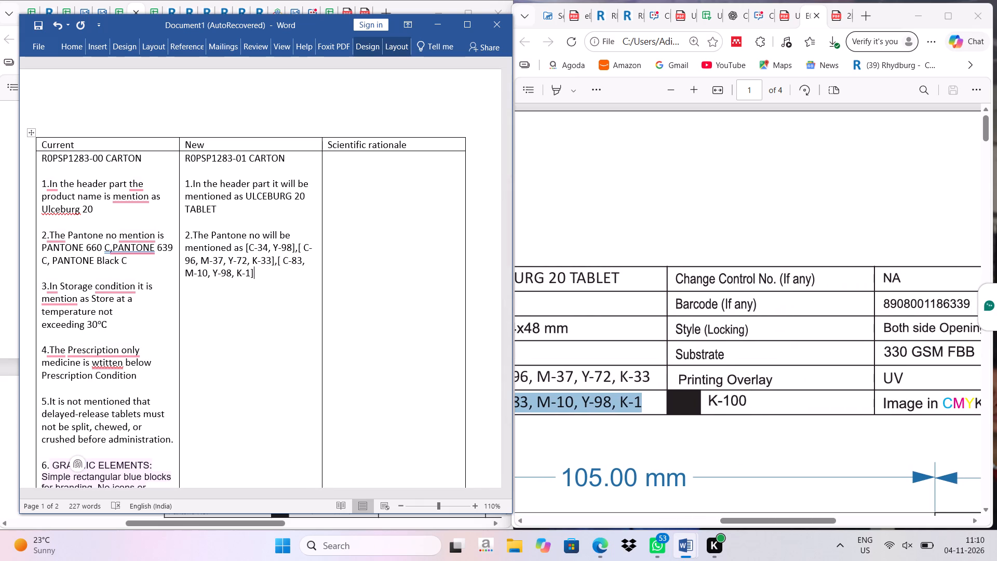
{"action": "left_click", "coordinate": [708, 400]}
{"action": "left_click_drag", "start_coordinate": [708, 396], "coordinate": [728, 401]}
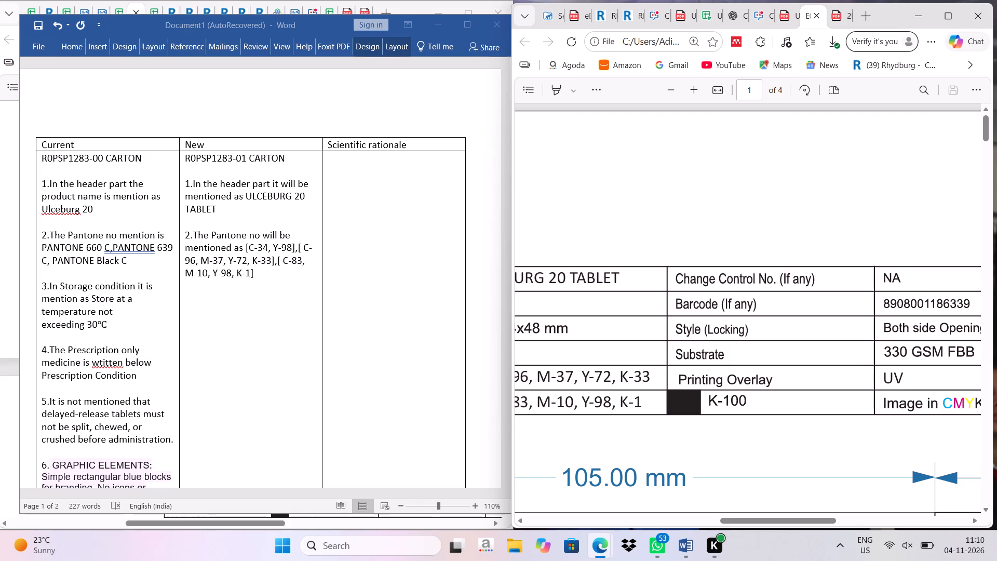
{"action": "left_click", "coordinate": [266, 270]}
{"action": "key", "text": "comma"}
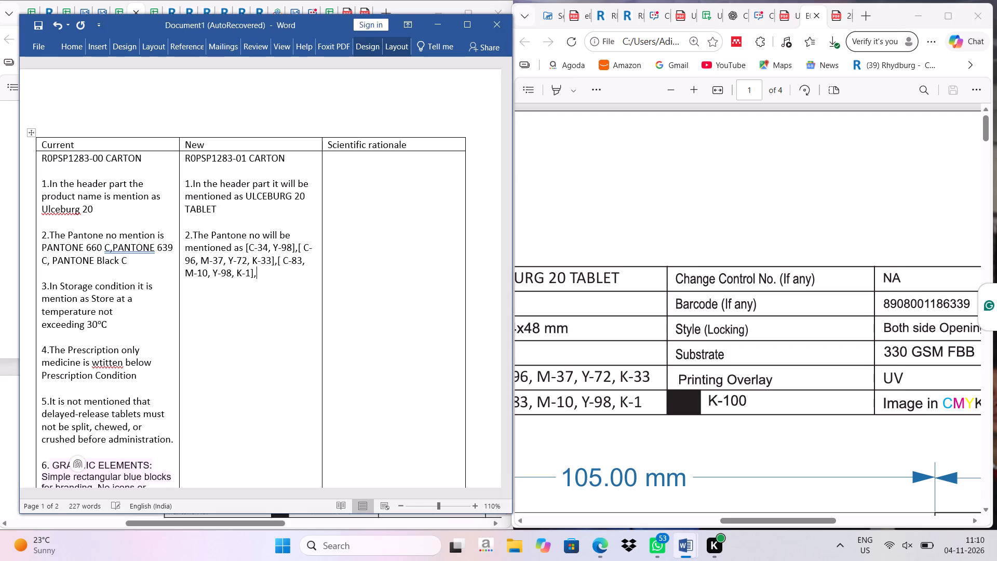
{"action": "type", "text": "[K-"}
{"action": "type", "text": "100"}
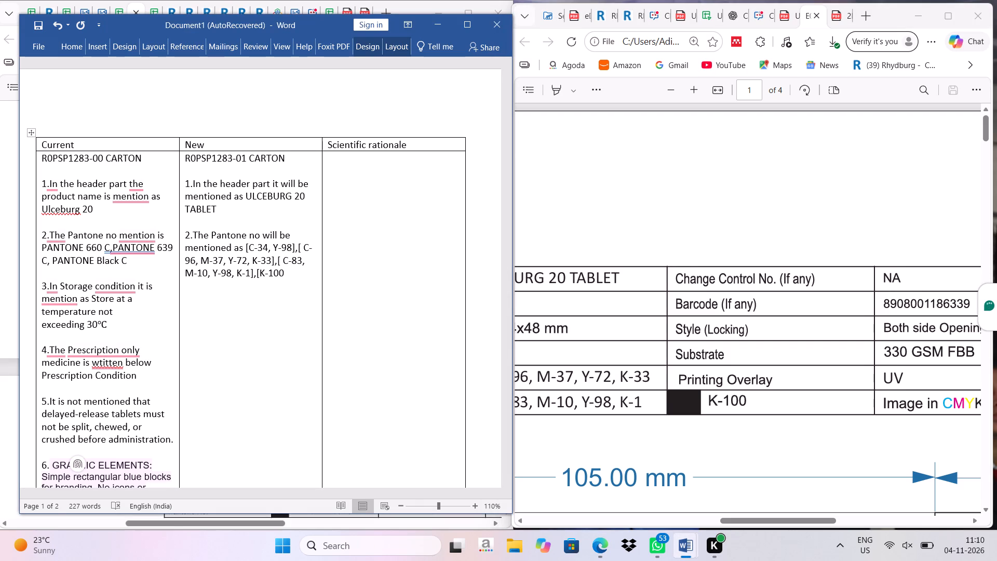
{"action": "key", "text": "bracketright"}
Start New column point 3 with "3.In storage condition it will be mentioned as Do not store above".
{"action": "scroll", "coordinate": [946, 377], "scroll_direction": "down", "scroll_amount": 5}
{"action": "scroll", "coordinate": [834, 325], "scroll_direction": "down", "scroll_amount": 4}
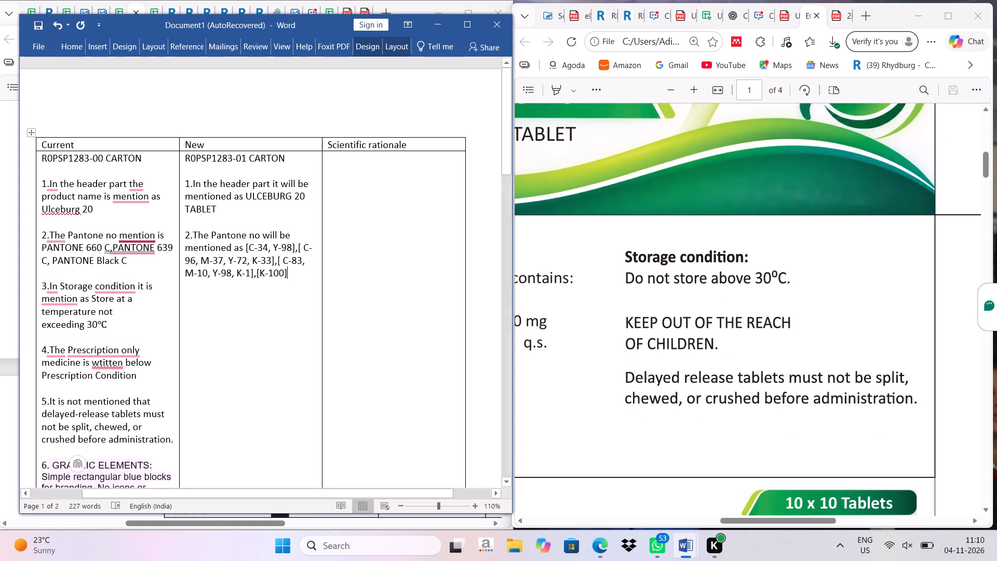
{"action": "key", "text": "Return"}
{"action": "key", "text": "Return"}
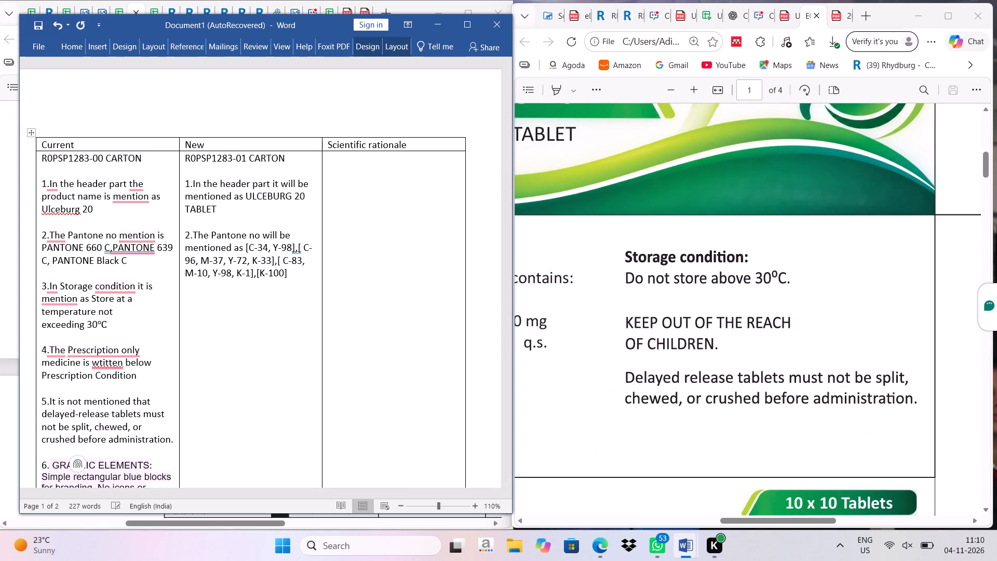
{"action": "type", "text": "3."}
{"action": "type", "text": "In"}
{"action": "key", "text": "space"}
{"action": "type", "text": "storage"}
{"action": "key", "text": "space"}
{"action": "type", "text": "condition"}
{"action": "key", "text": "space"}
{"action": "type", "text": "it will be mentioned as"}
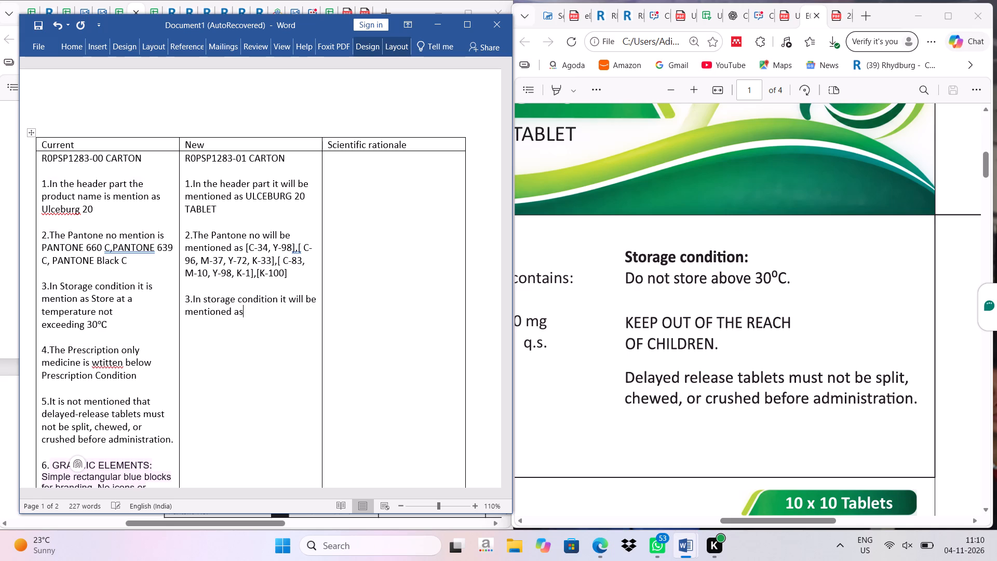
{"action": "key", "text": "space"}
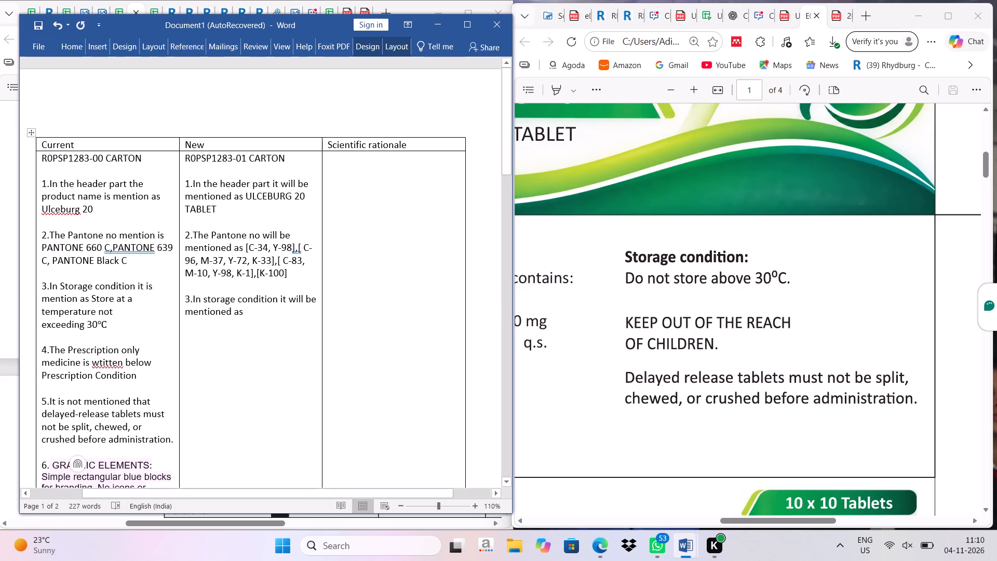
{"action": "type", "text": "Do not store ab"}
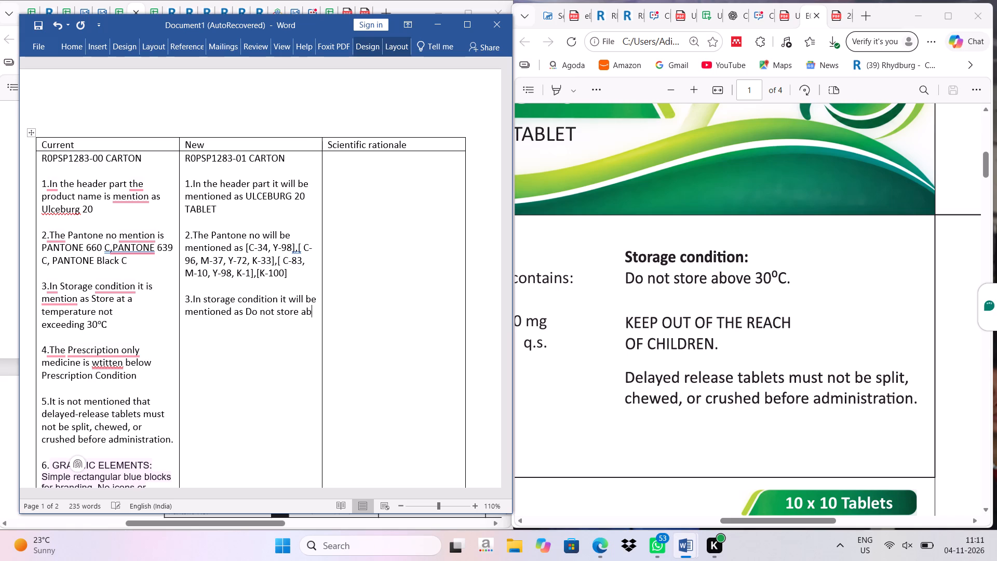
{"action": "type", "text": "ove"}
{"action": "key", "text": "space"}
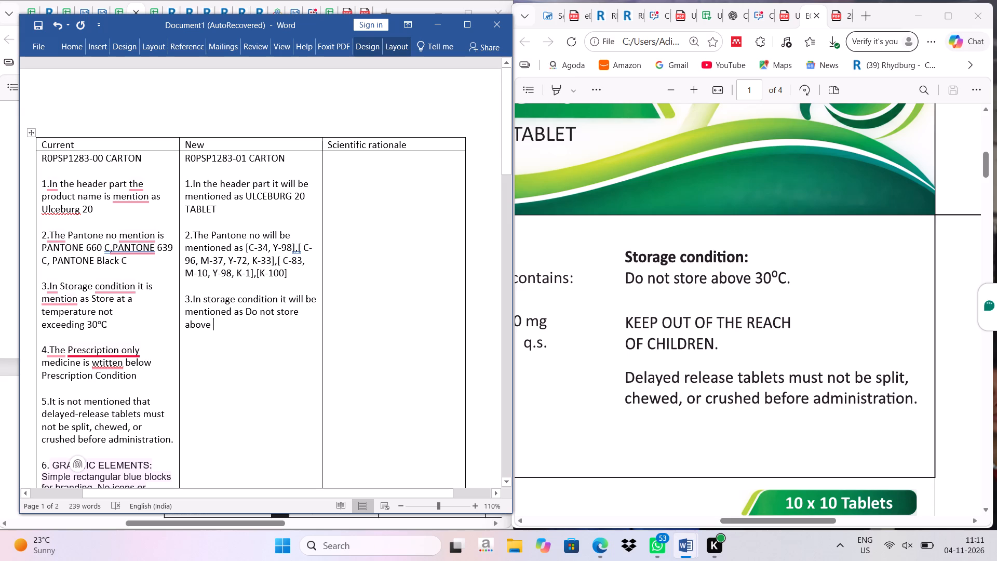
Copy "30°C" from Current column point 3 to the end of New column point 3.
{"action": "left_click_drag", "start_coordinate": [88, 326], "coordinate": [110, 326]}
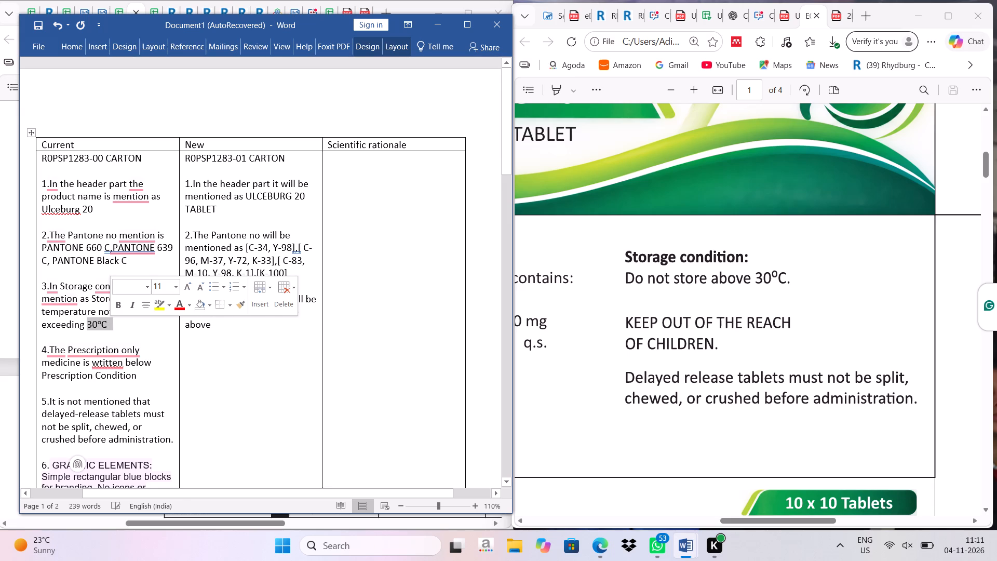
{"action": "key", "text": "ctrl+c"}
{"action": "left_click_drag", "start_coordinate": [211, 329], "coordinate": [212, 336]}
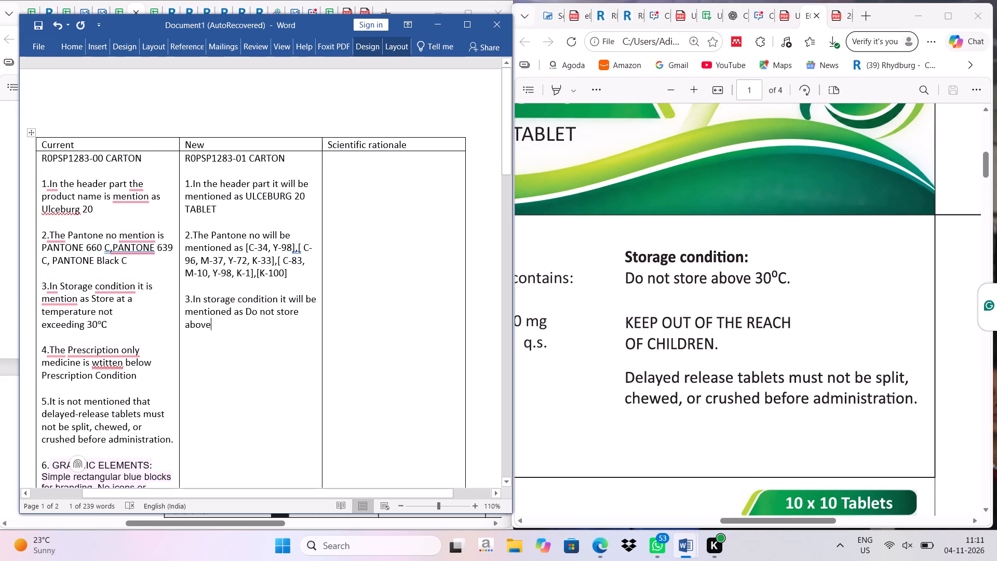
{"action": "key", "text": "space"}
{"action": "key", "text": "ctrl+v"}
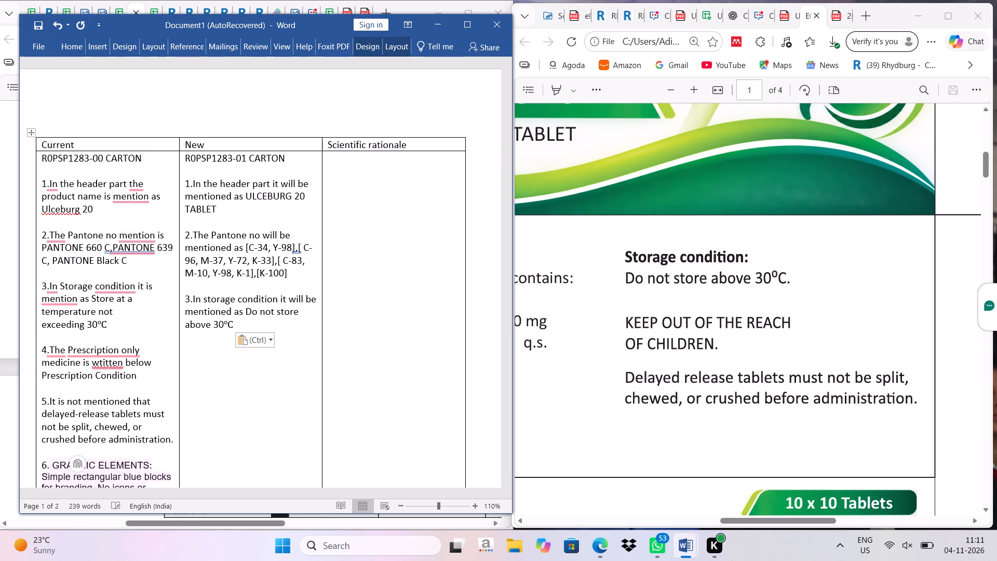
Add New column point 4 reading "4.The Prescription only medicine will be mentioned in below of Dosage".
{"action": "scroll", "coordinate": [724, 337], "scroll_direction": "right", "scroll_amount": 4}
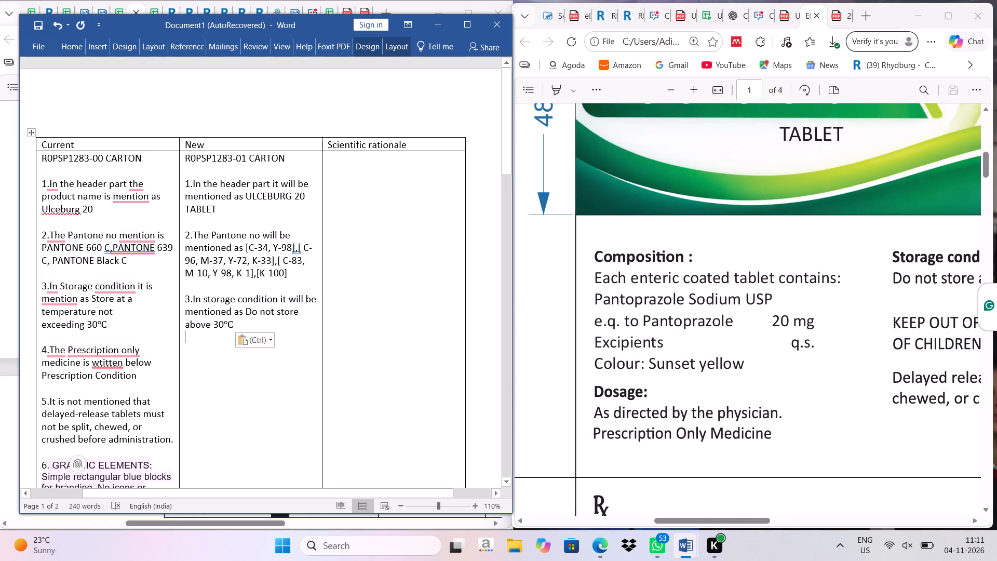
{"action": "key", "text": "Return"}
{"action": "type", "text": "4.The Pre"}
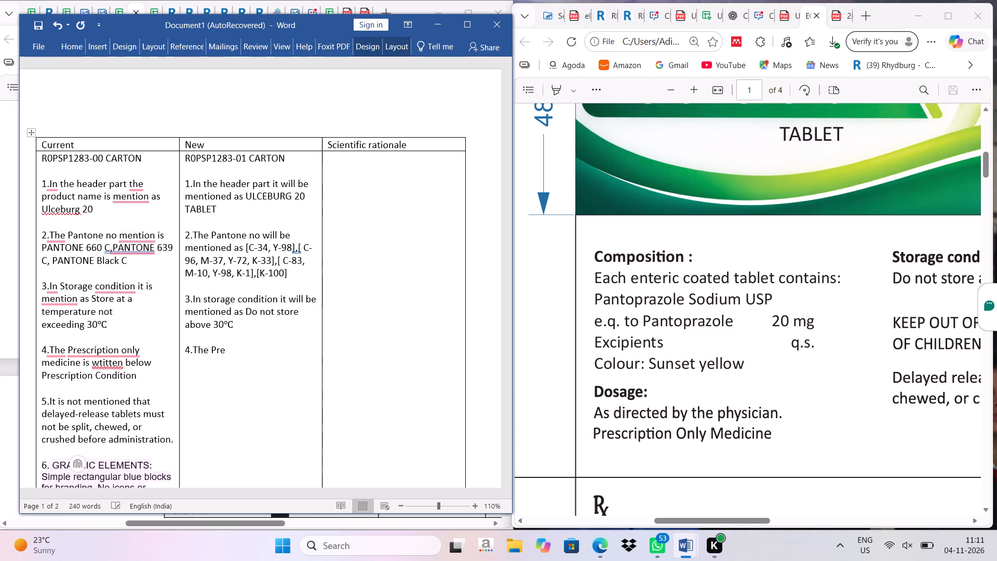
{"action": "type", "text": "scription only medicine will be"}
{"action": "key", "text": "space"}
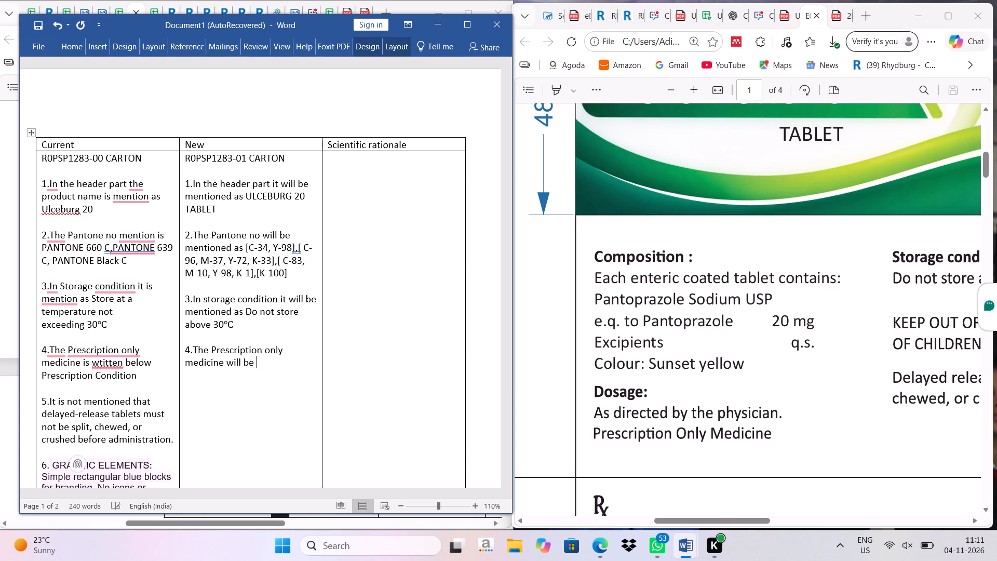
{"action": "type", "text": "mentioned in"}
{"action": "key", "text": "space"}
{"action": "type", "text": "below of"}
{"action": "key", "text": "space"}
{"action": "type", "text": "Dosage"}
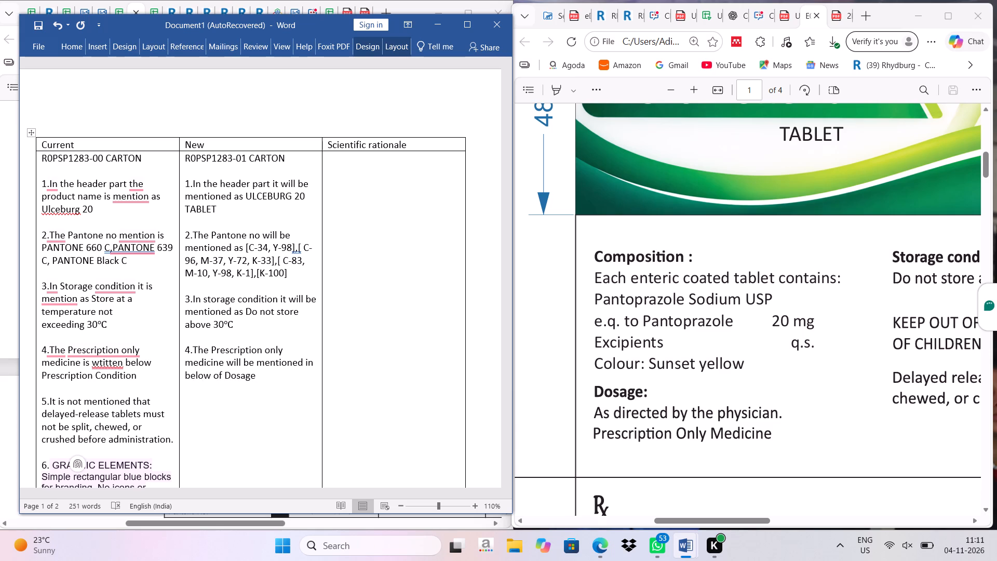
Start New column point 5 with "5." and the copied Current point 5 wording "delayed-release tablets must not be split, chewed, or crushed before administration".
{"action": "scroll", "coordinate": [811, 355], "scroll_direction": "left", "scroll_amount": 2}
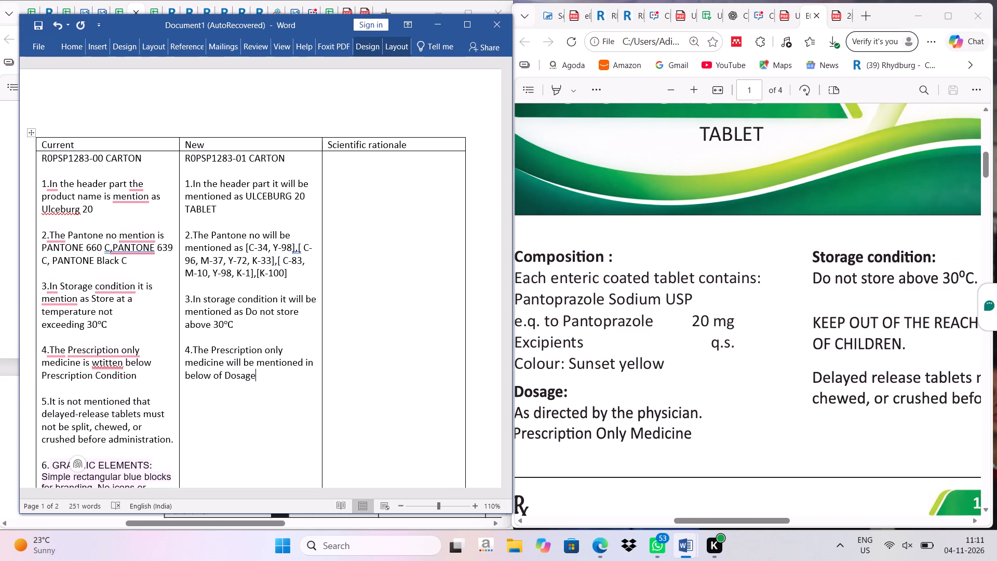
{"action": "scroll", "coordinate": [811, 355], "scroll_direction": "left", "scroll_amount": 2}
{"action": "scroll", "coordinate": [751, 391], "scroll_direction": "left", "scroll_amount": 1}
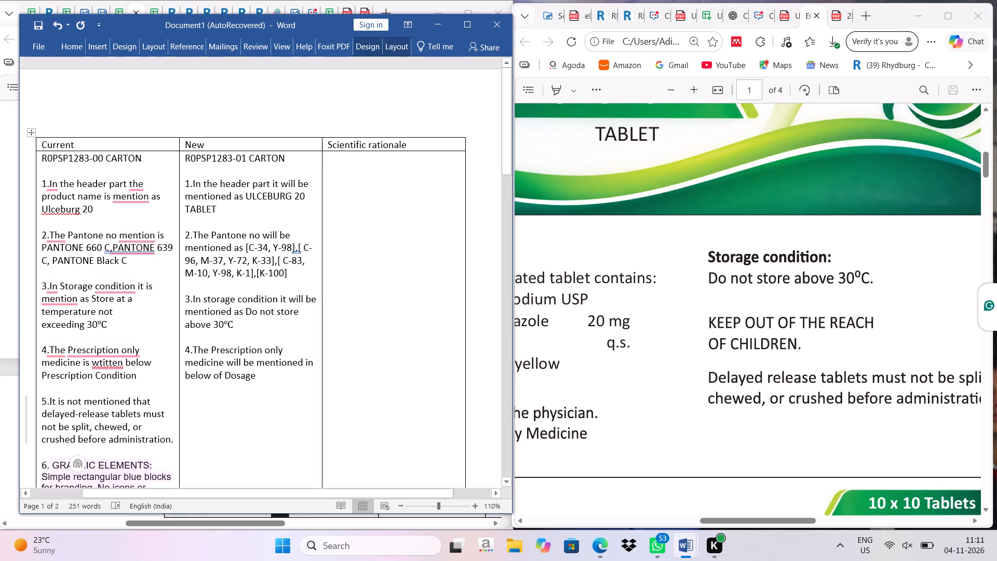
{"action": "left_click_drag", "start_coordinate": [45, 416], "coordinate": [115, 435]}
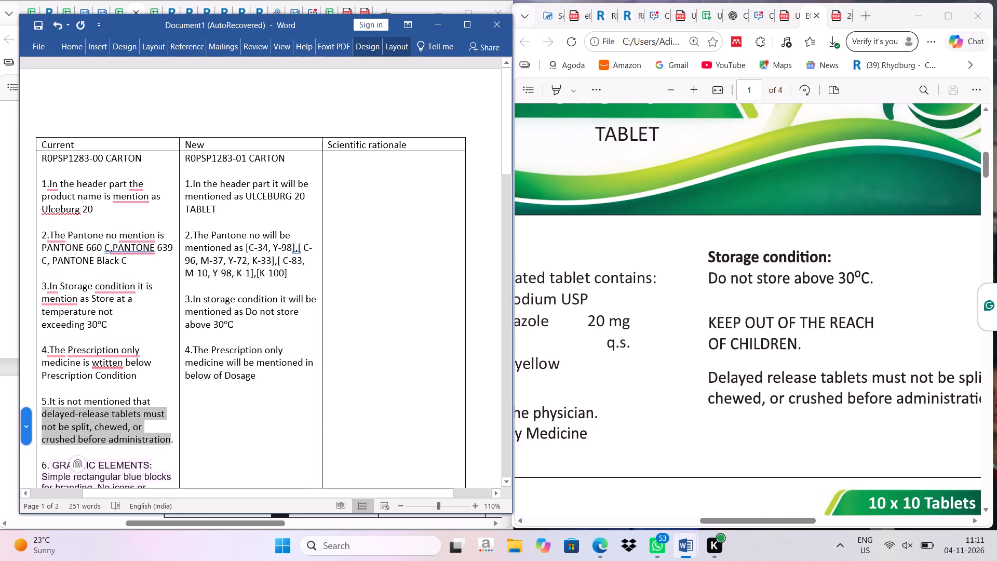
{"action": "left_click_drag", "start_coordinate": [115, 435], "coordinate": [123, 437]}
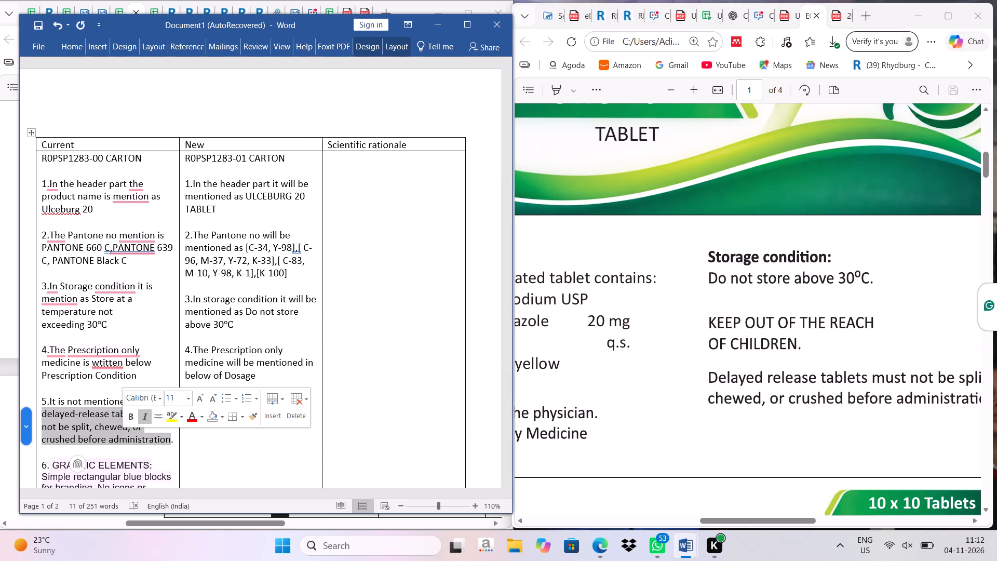
{"action": "right_click", "coordinate": [92, 431]}
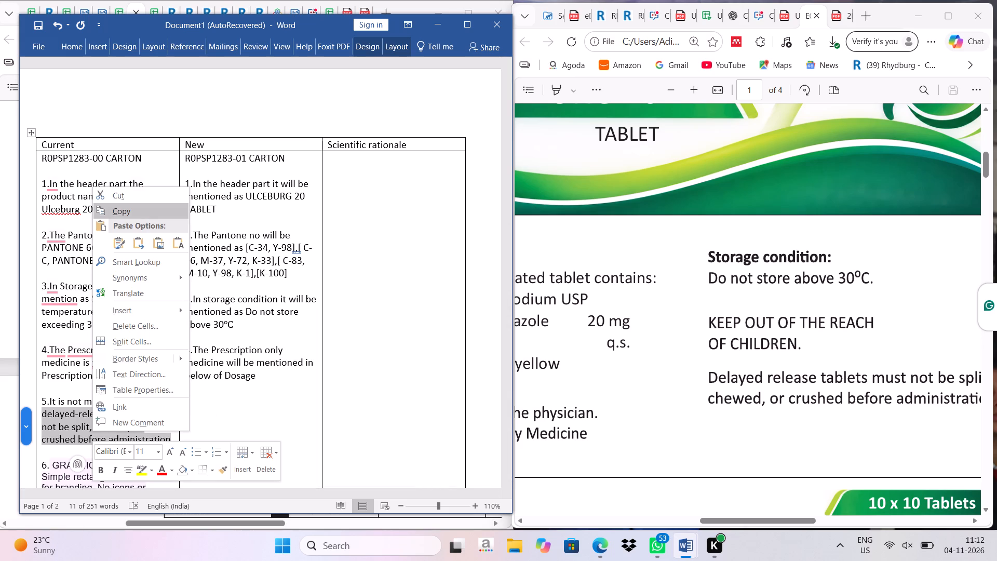
{"action": "left_click_drag", "start_coordinate": [127, 214], "coordinate": [127, 225]}
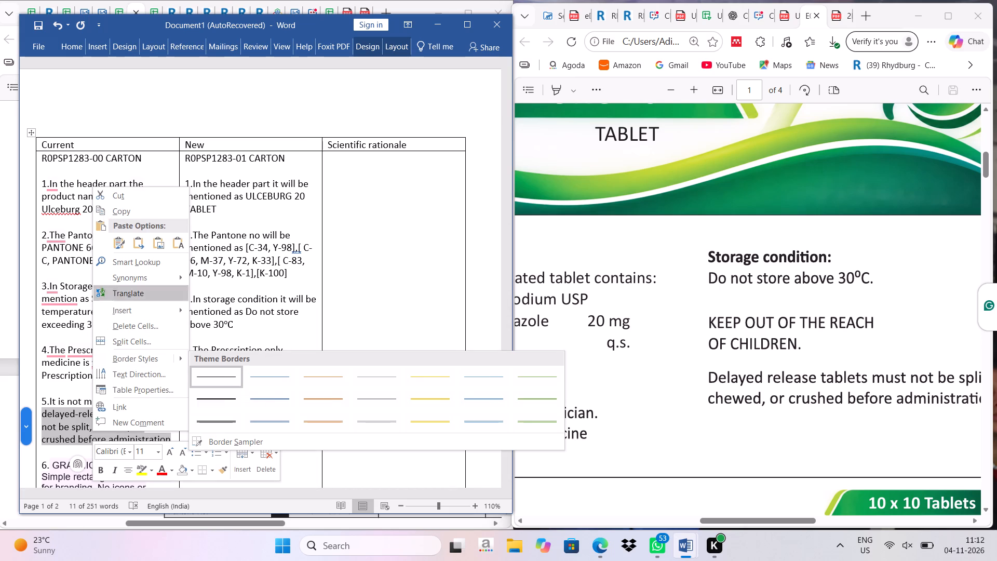
{"action": "left_click", "coordinate": [122, 211]}
{"action": "left_click", "coordinate": [285, 394]}
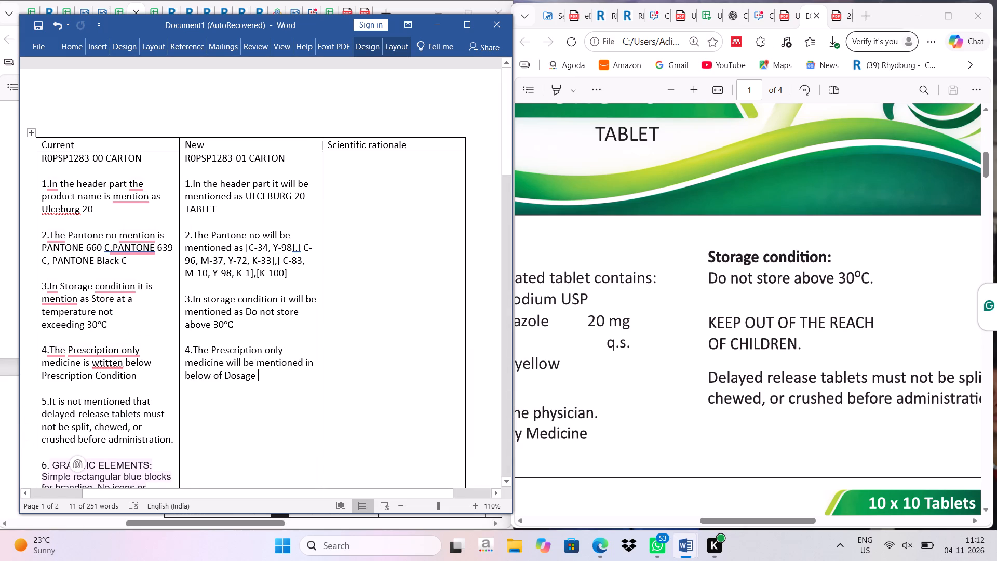
{"action": "key", "text": "Return"}
{"action": "key", "text": "Return"}
{"action": "key", "text": "5"}
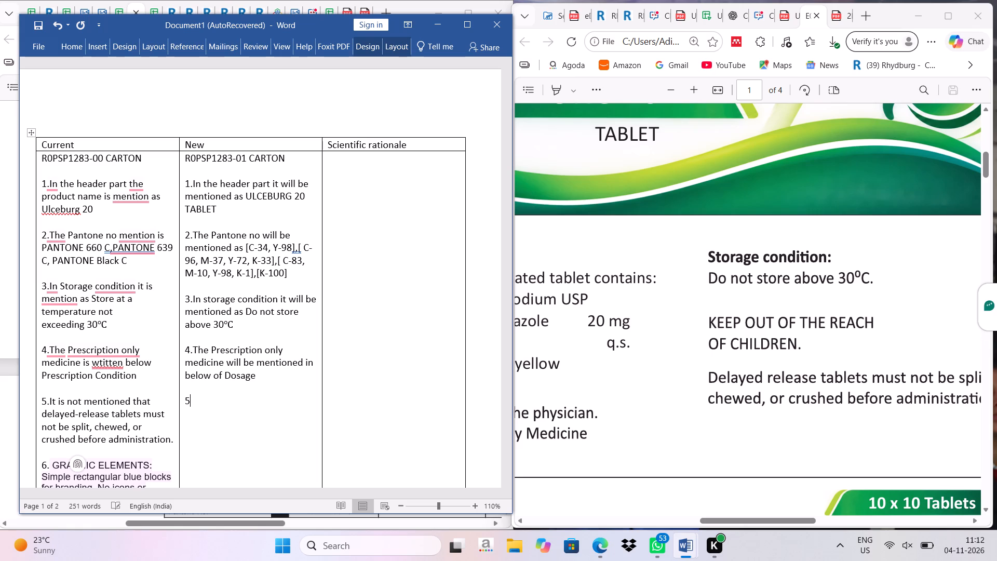
{"action": "key", "text": "period"}
{"action": "key", "text": "ctrl+v"}
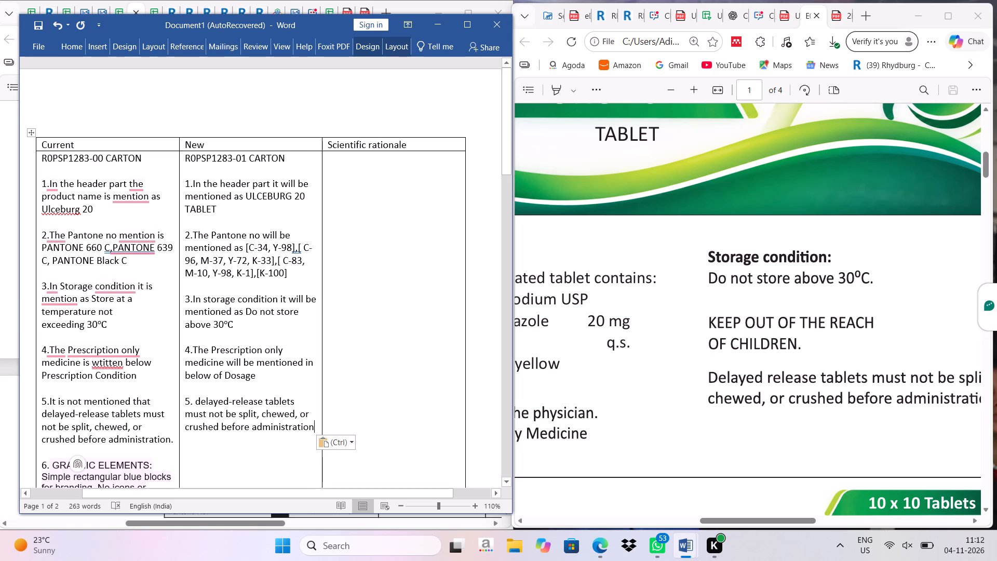
Capitalise the first letter of "delayed-release" in New column point 5.
{"action": "left_click", "coordinate": [203, 402]}
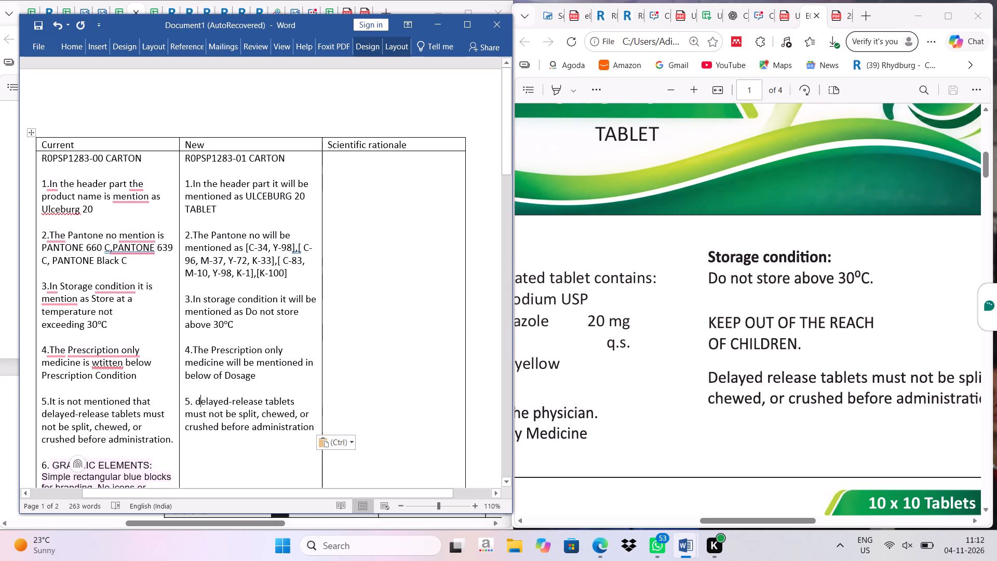
{"action": "key", "text": "BackSpace"}
{"action": "key", "text": "shift+d"}
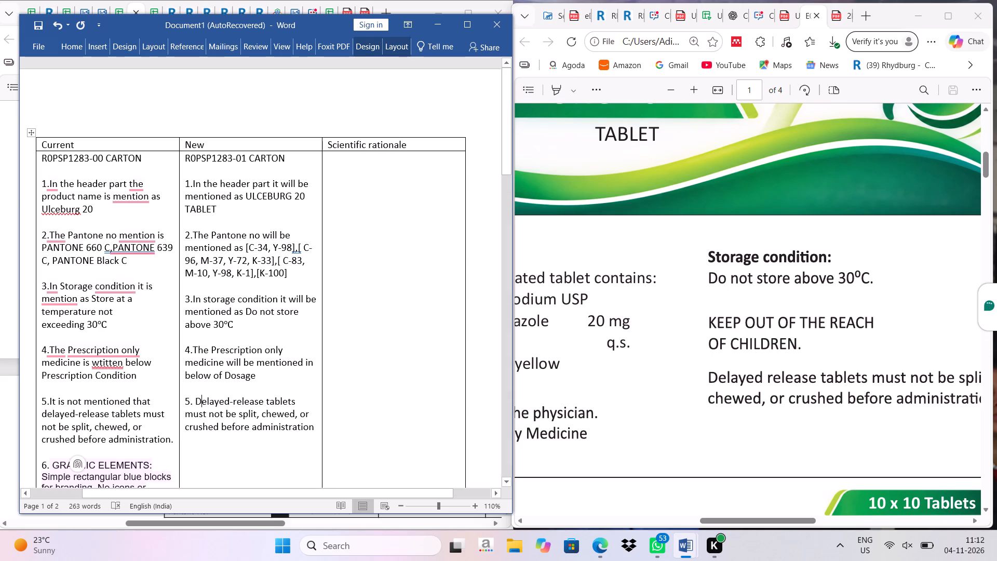
Complete New column point 5 by appending "will be mentioned below the KEEP OUT OF THE REACH OF CHILDREN".
{"action": "scroll", "coordinate": [798, 389], "scroll_direction": "left", "scroll_amount": 1}
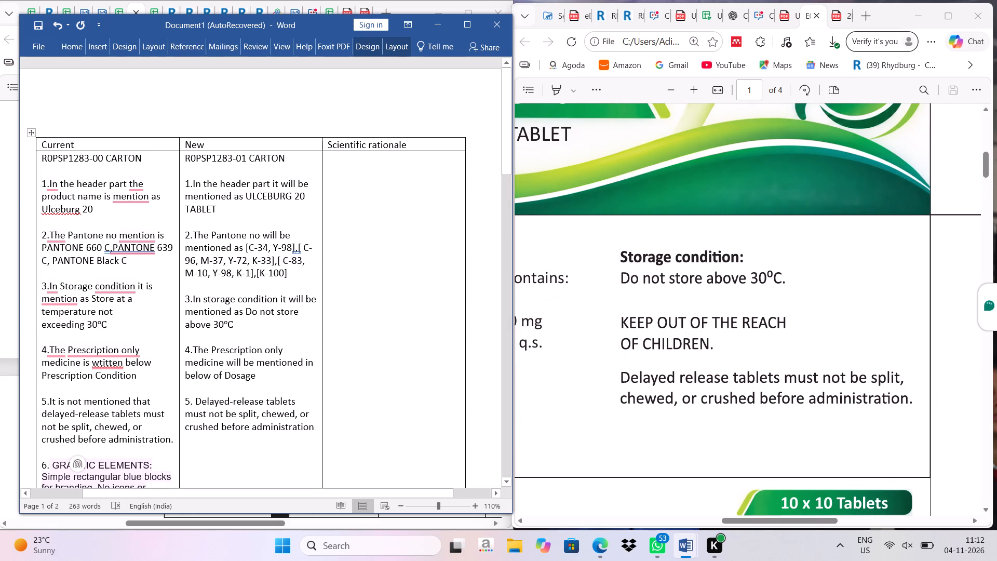
{"action": "left_click", "coordinate": [313, 432]}
{"action": "key", "text": "space"}
{"action": "type", "text": "is men"}
{"action": "key", "text": "BackSpace"}
{"action": "key", "text": "BackSpace"}
{"action": "key", "text": "BackSpace"}
{"action": "key", "text": "BackSpace"}
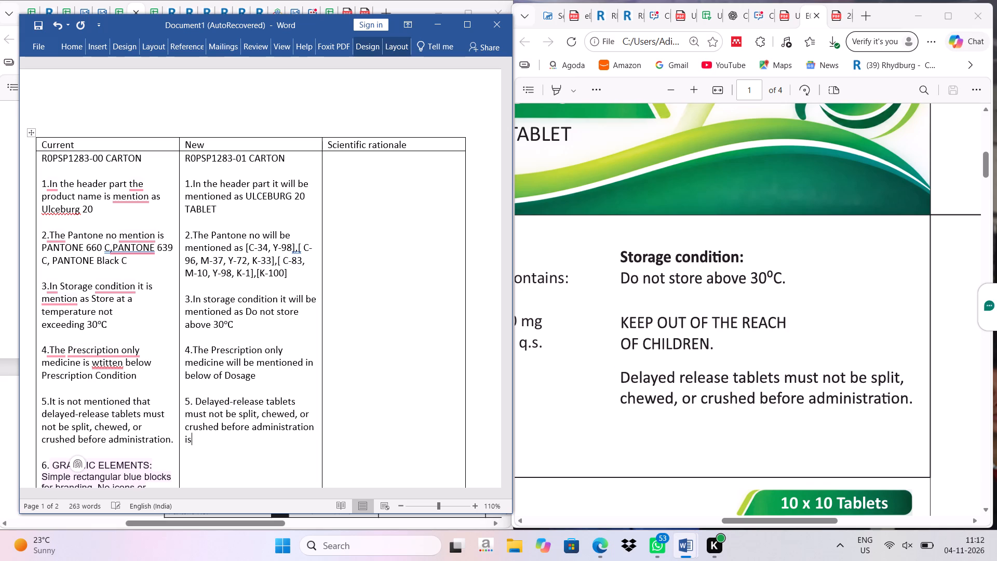
{"action": "key", "text": "BackSpace"}
{"action": "key", "text": "BackSpace"}
{"action": "type", "text": "will be mentioned"}
{"action": "key", "text": "space"}
{"action": "key", "text": "i"}
{"action": "key", "text": "BackSpace"}
{"action": "key", "text": "i"}
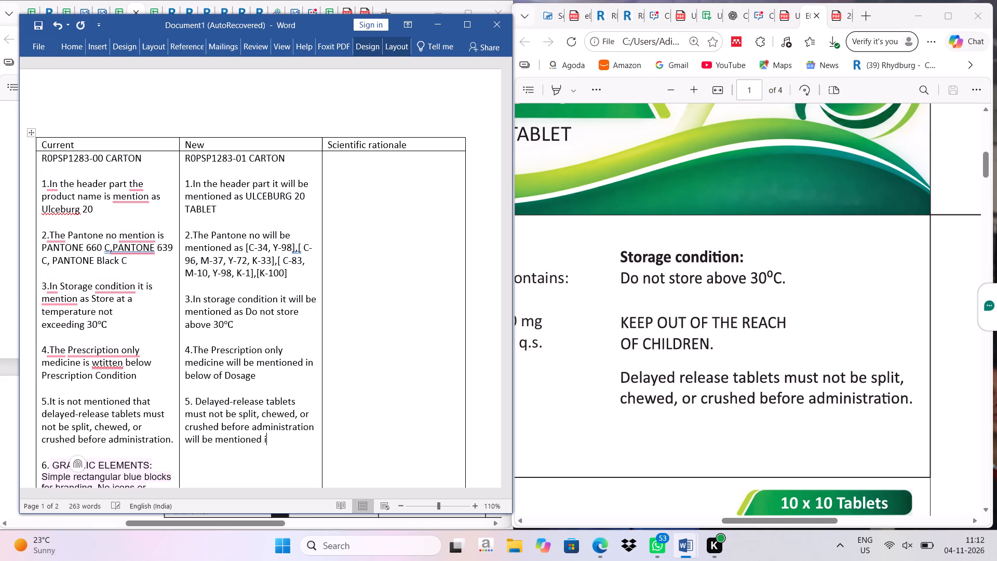
{"action": "key", "text": "BackSpace"}
{"action": "type", "text": "below"}
{"action": "key", "text": "space"}
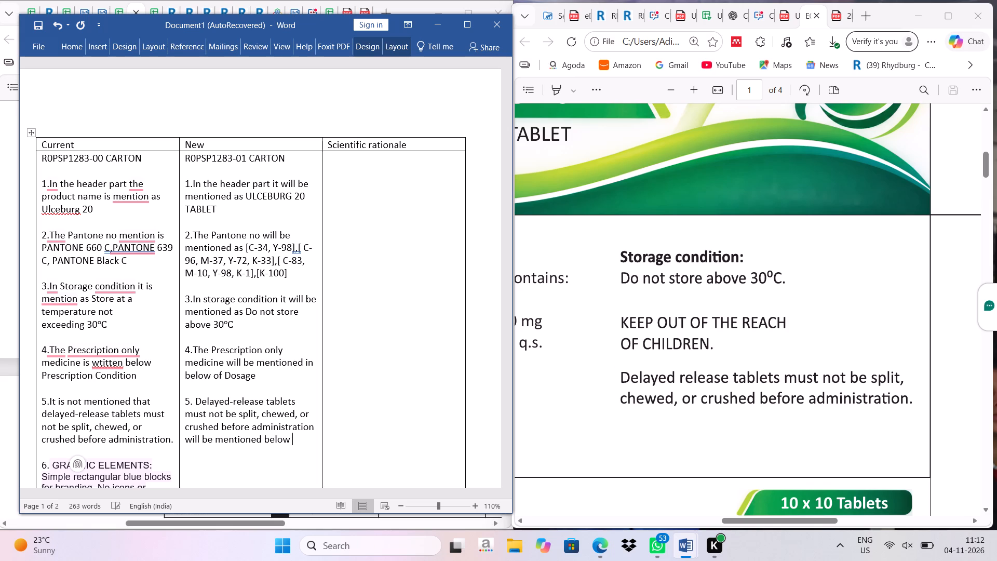
{"action": "type", "text": "the"}
{"action": "key", "text": "space"}
{"action": "type", "text": "KEE"}
{"action": "type", "text": "P"}
{"action": "key", "text": "space"}
{"action": "key", "text": "shift+i"}
{"action": "key", "text": "BackSpace"}
{"action": "type", "text": "OUT OF T"}
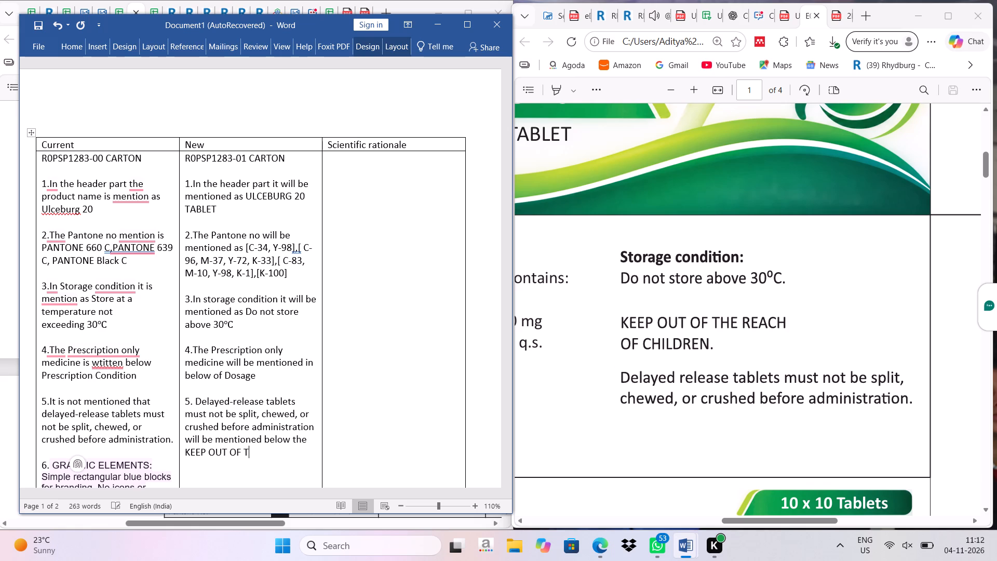
{"action": "type", "text": "HE REACH"}
{"action": "key", "text": "space"}
{"action": "type", "text": "OF CHILDREN"}
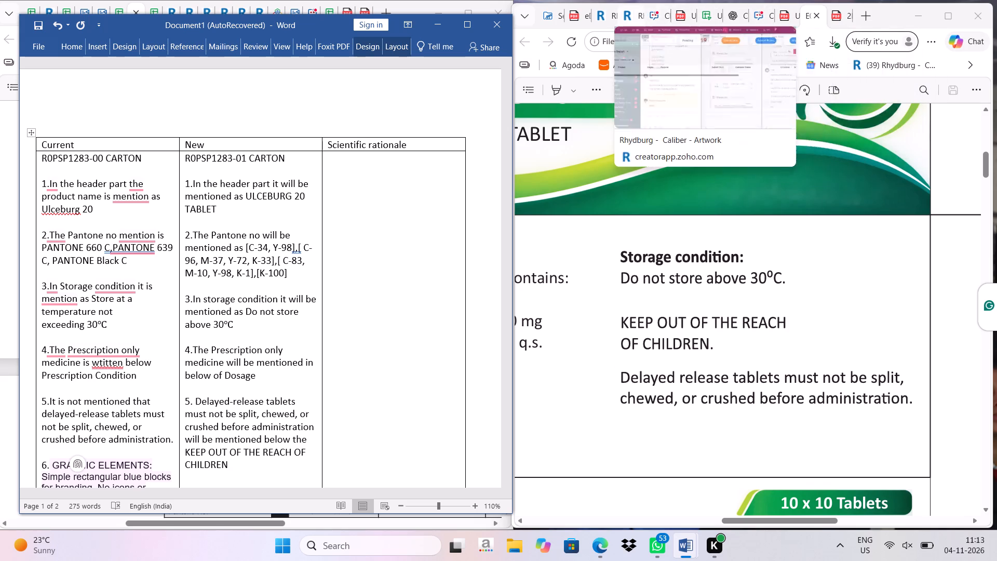
Switch to the Cliq chat in the browser and read the unread direct message from the colleague on a call.
{"action": "left_click", "coordinate": [604, 11]}
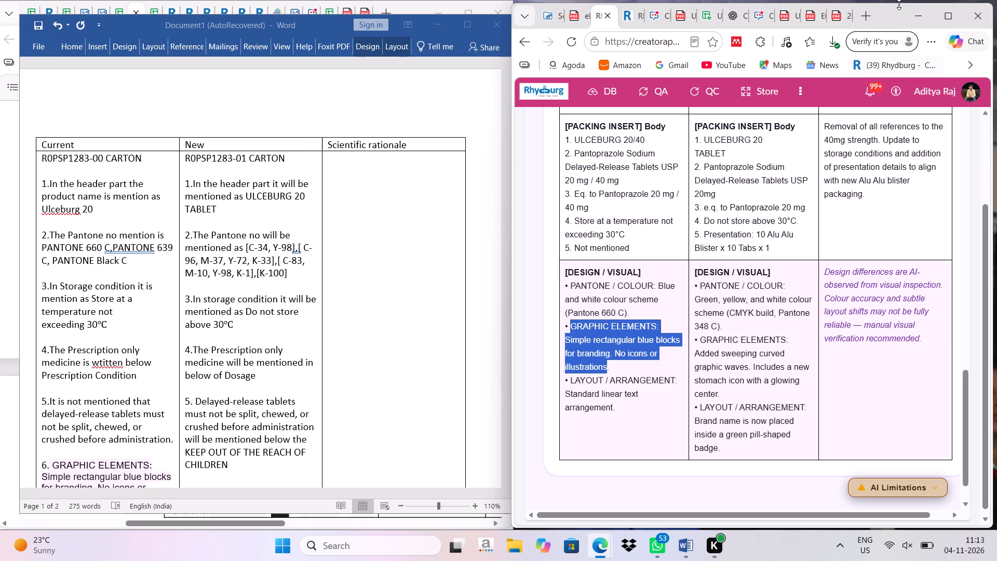
{"action": "left_click", "coordinate": [942, 11]}
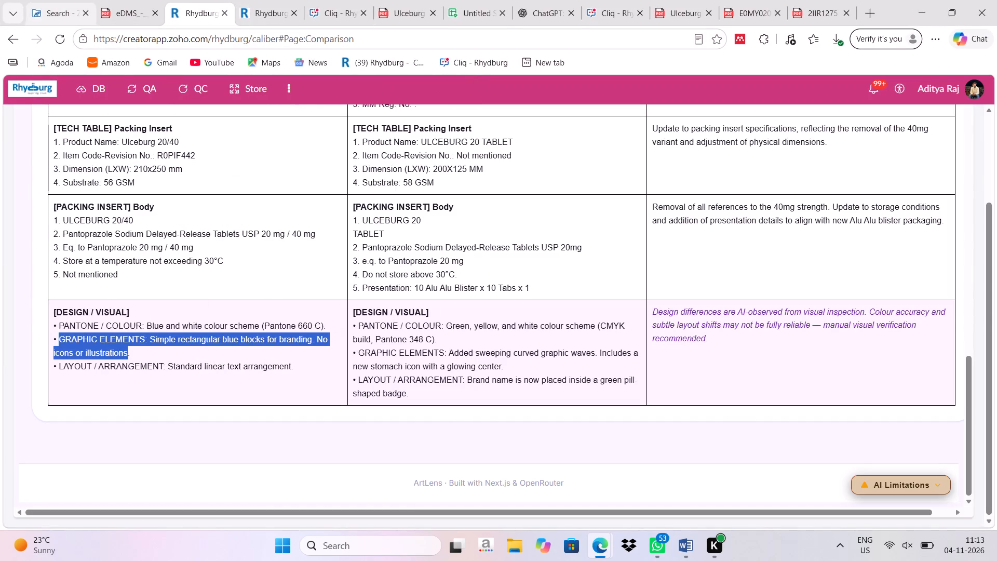
{"action": "left_click", "coordinate": [340, 8]}
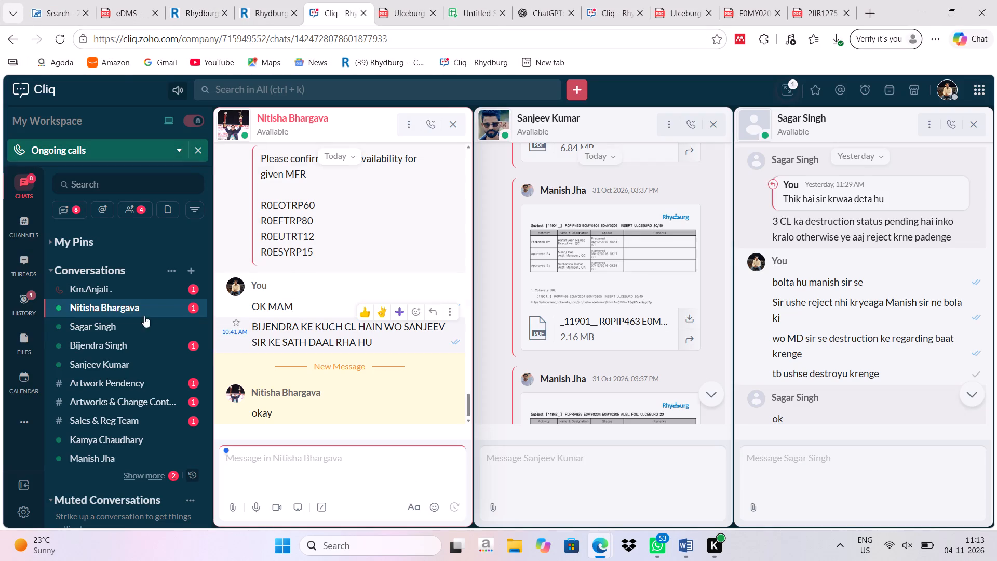
{"action": "left_click", "coordinate": [109, 288]}
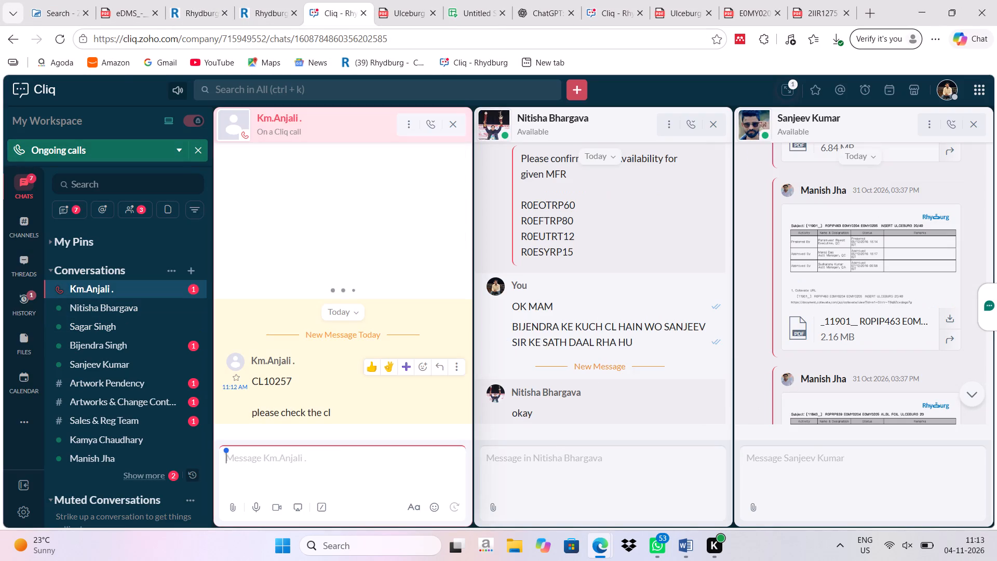
{"action": "scroll", "coordinate": [317, 419], "scroll_direction": "down", "scroll_amount": 4}
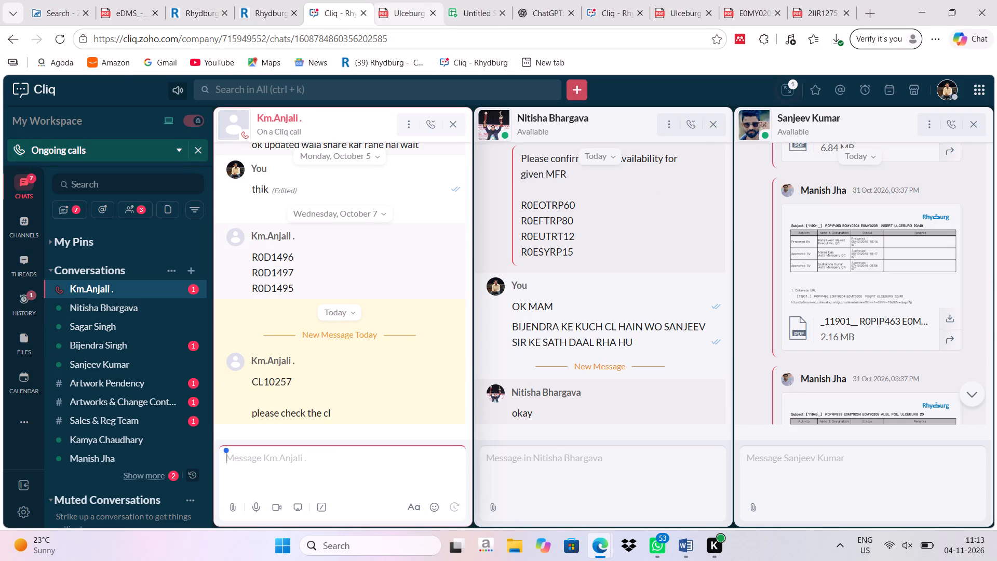
Search the QA Change Control report in Caliber for Ref 10257.
{"action": "left_click", "coordinate": [198, 8]}
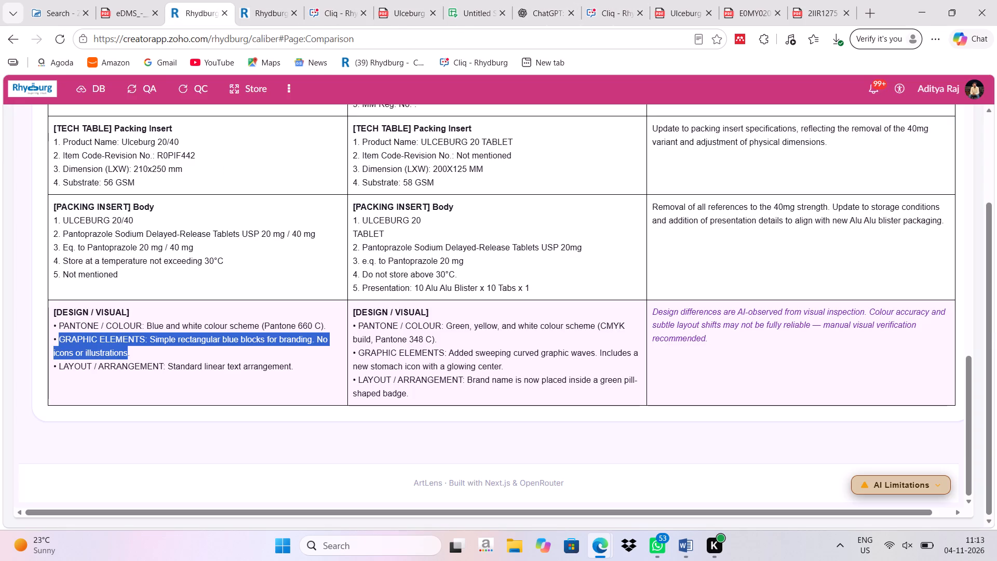
{"action": "left_click", "coordinate": [278, 4]}
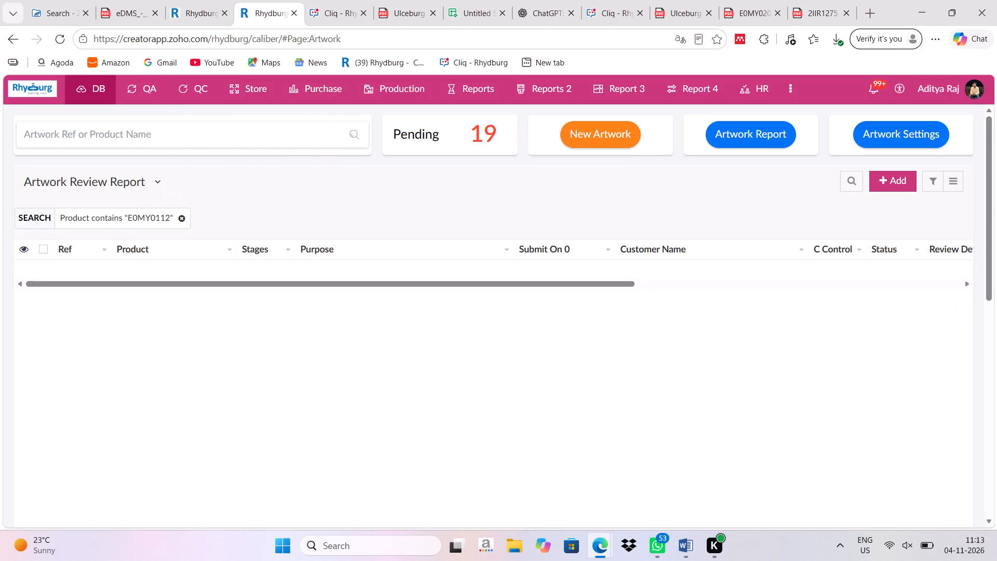
{"action": "left_click", "coordinate": [165, 124]}
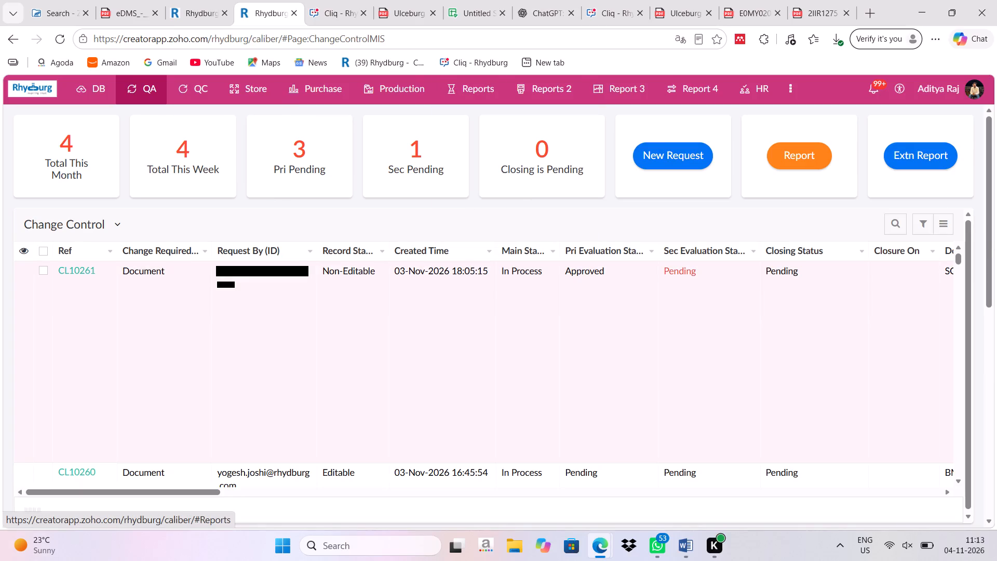
{"action": "left_click", "coordinate": [68, 249]}
{"action": "left_click", "coordinate": [77, 274]}
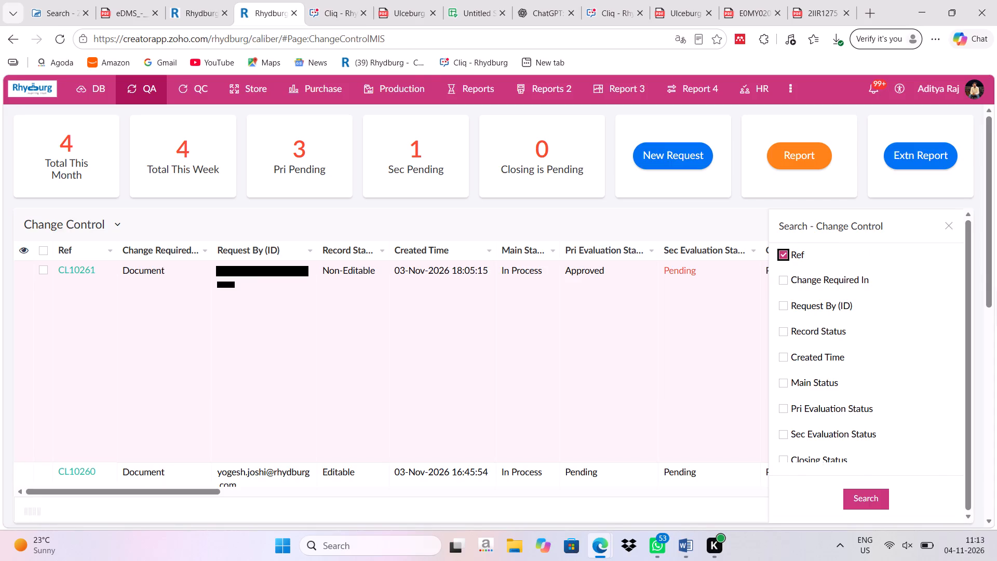
{"action": "type", "text": "10257"}
{"action": "key", "text": "Return"}
{"action": "key", "text": "Return"}
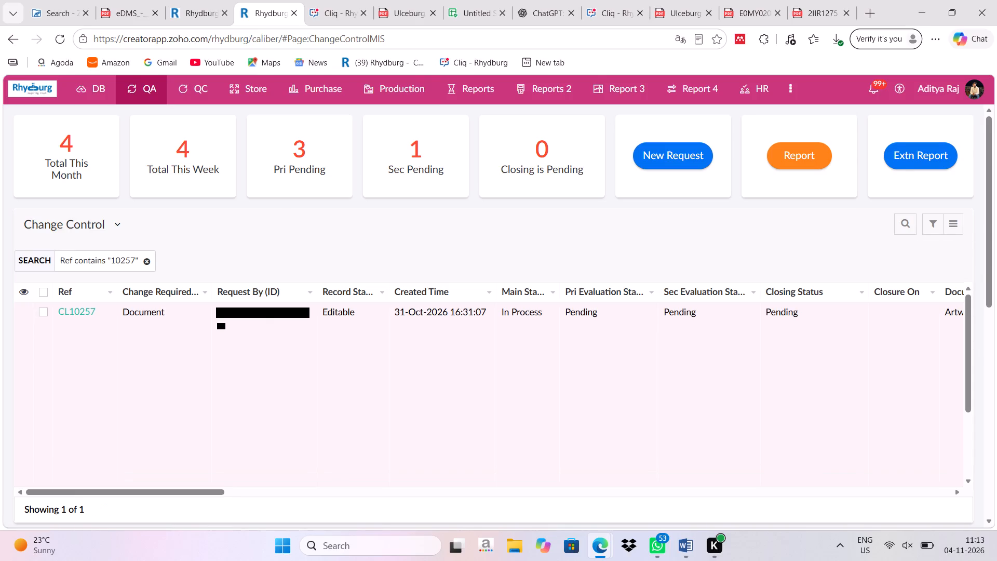
Examine the Current / Previous State and New Suggested State entries of change control CL10257.
{"action": "scroll", "coordinate": [655, 407], "scroll_direction": "left", "scroll_amount": 6}
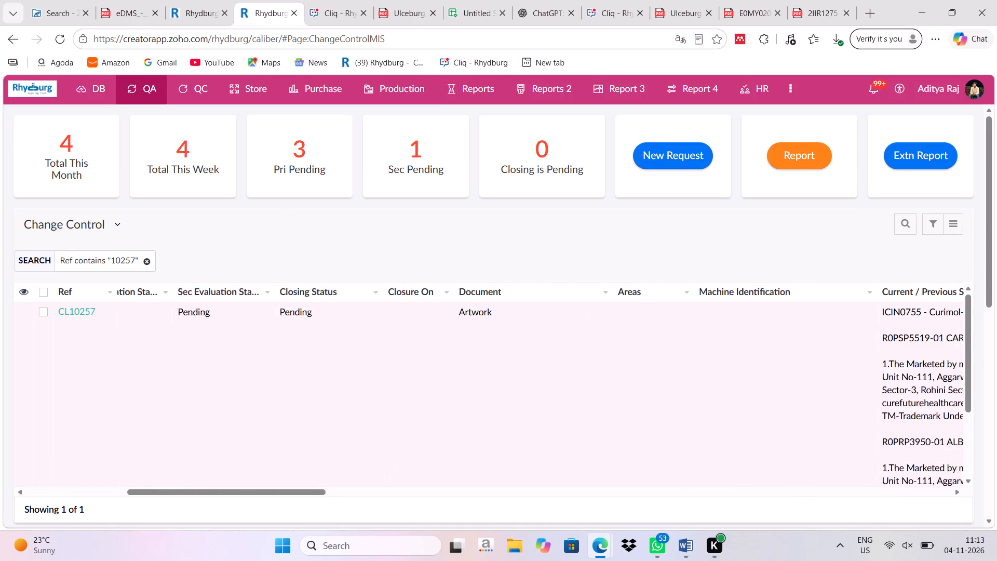
{"action": "scroll", "coordinate": [655, 407], "scroll_direction": "left", "scroll_amount": 6}
{"action": "scroll", "coordinate": [655, 407], "scroll_direction": "right", "scroll_amount": 8}
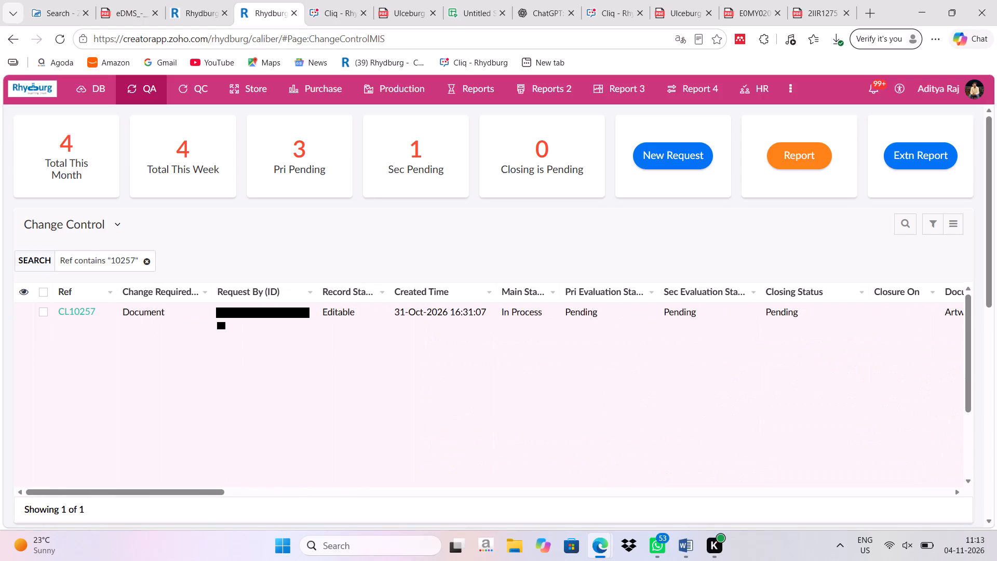
{"action": "scroll", "coordinate": [655, 407], "scroll_direction": "left", "scroll_amount": 13}
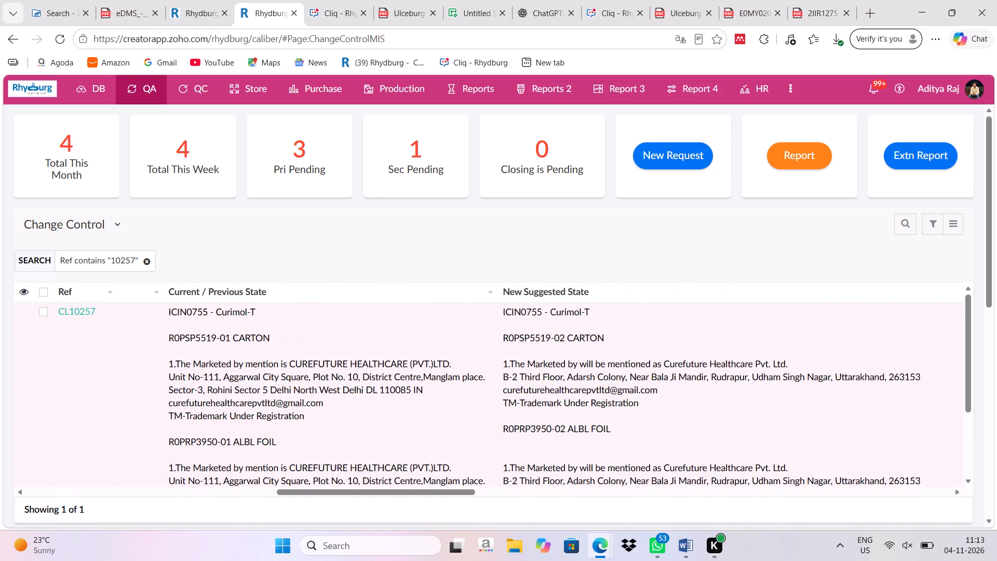
{"action": "scroll", "coordinate": [655, 407], "scroll_direction": "down", "scroll_amount": 2}
{"action": "scroll", "coordinate": [655, 407], "scroll_direction": "up", "scroll_amount": 1}
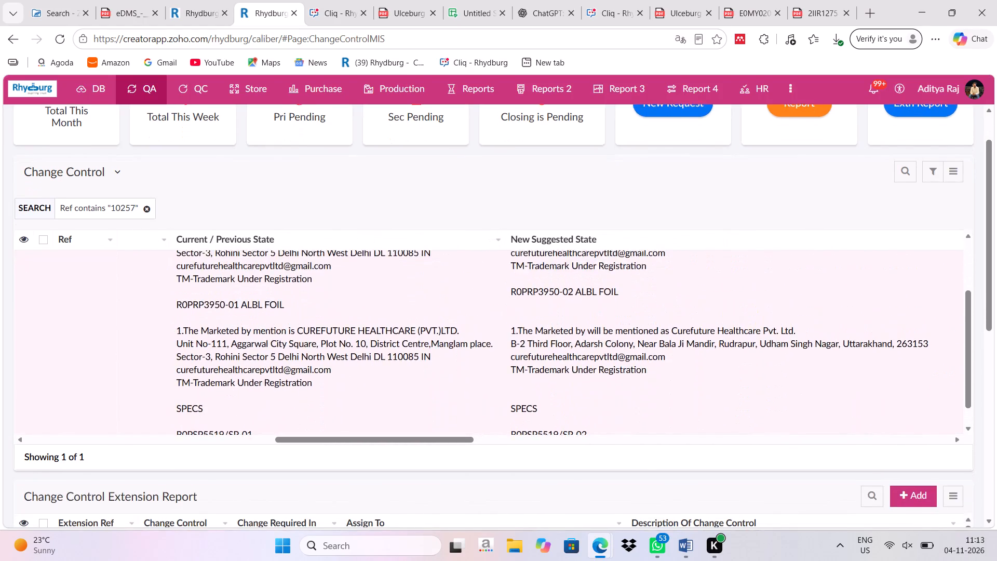
{"action": "scroll", "coordinate": [655, 407], "scroll_direction": "up", "scroll_amount": 5}
{"action": "scroll", "coordinate": [655, 407], "scroll_direction": "right", "scroll_amount": 19}
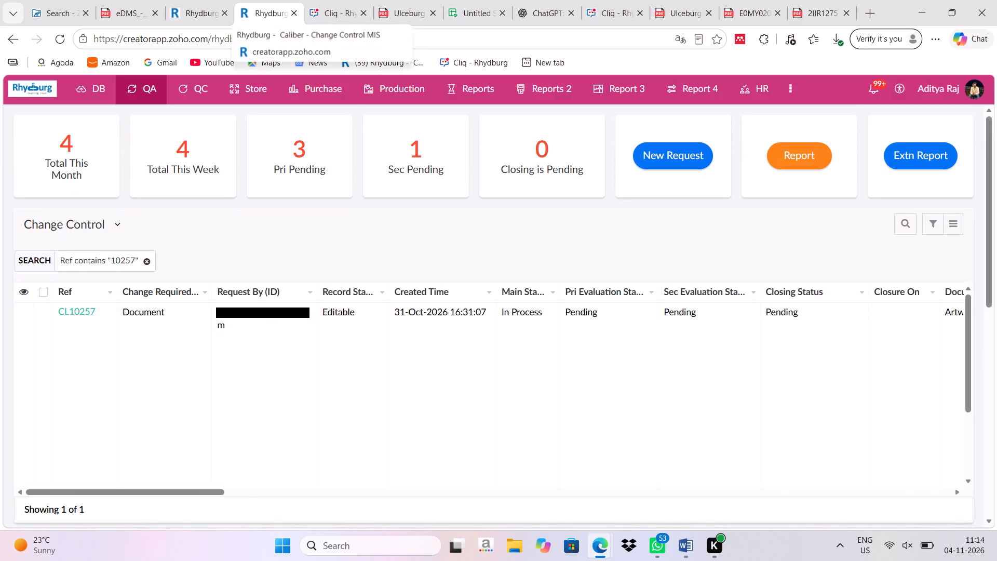
Add New column point 6 with "6." and the comparison's new GRAPHIC ELEMENTS text, from "Added sweeping curved graphic waves" to "glowing cente".
{"action": "left_click", "coordinate": [212, 6]}
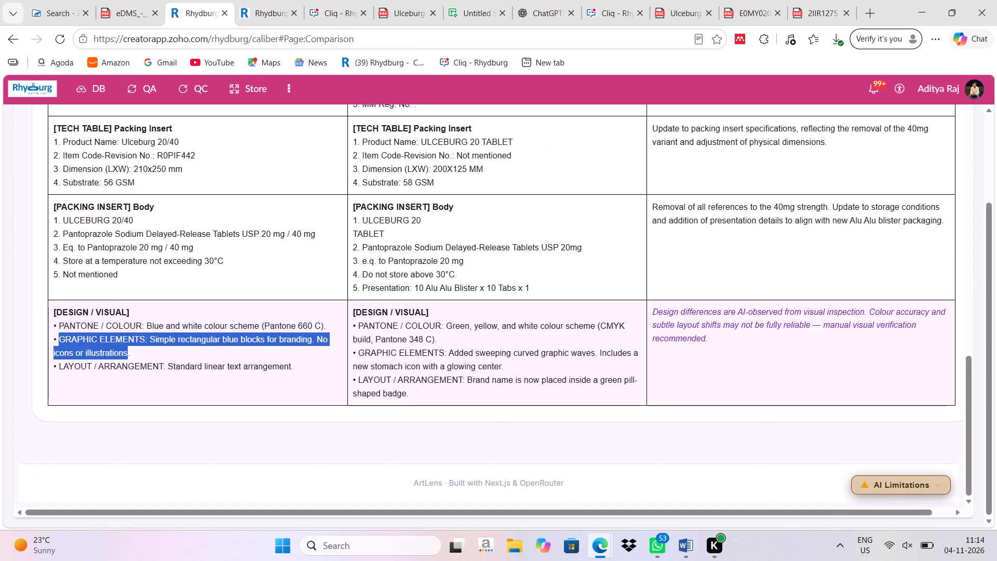
{"action": "left_click_drag", "start_coordinate": [357, 351], "coordinate": [494, 371]}
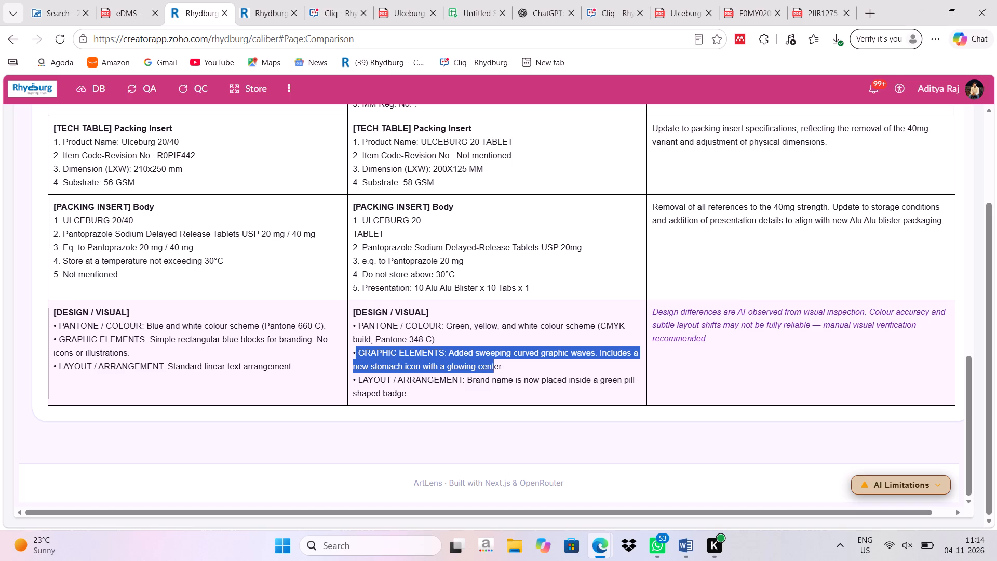
{"action": "left_click_drag", "start_coordinate": [494, 371], "coordinate": [499, 369]}
{"action": "right_click", "coordinate": [461, 365]}
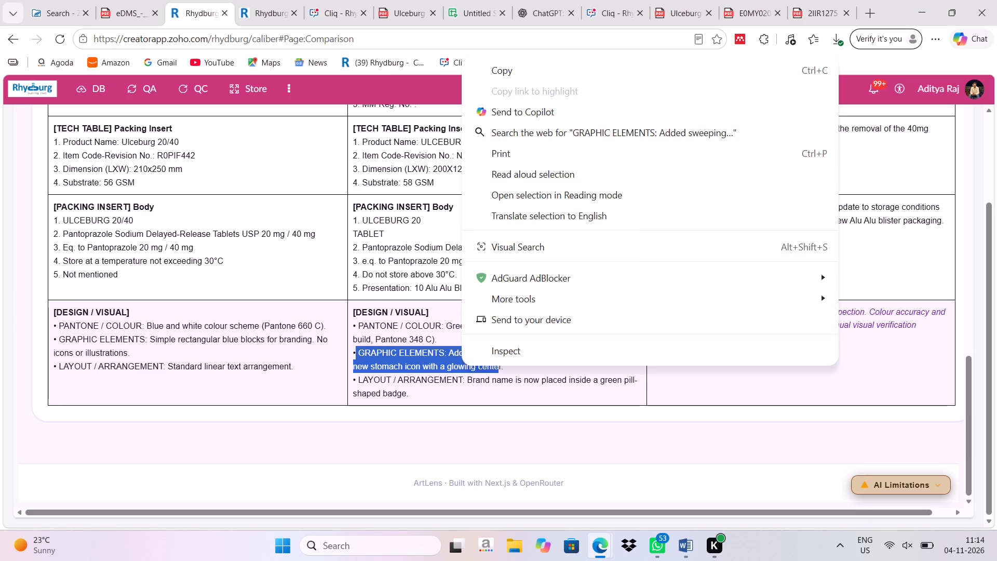
{"action": "left_click", "coordinate": [530, 64]}
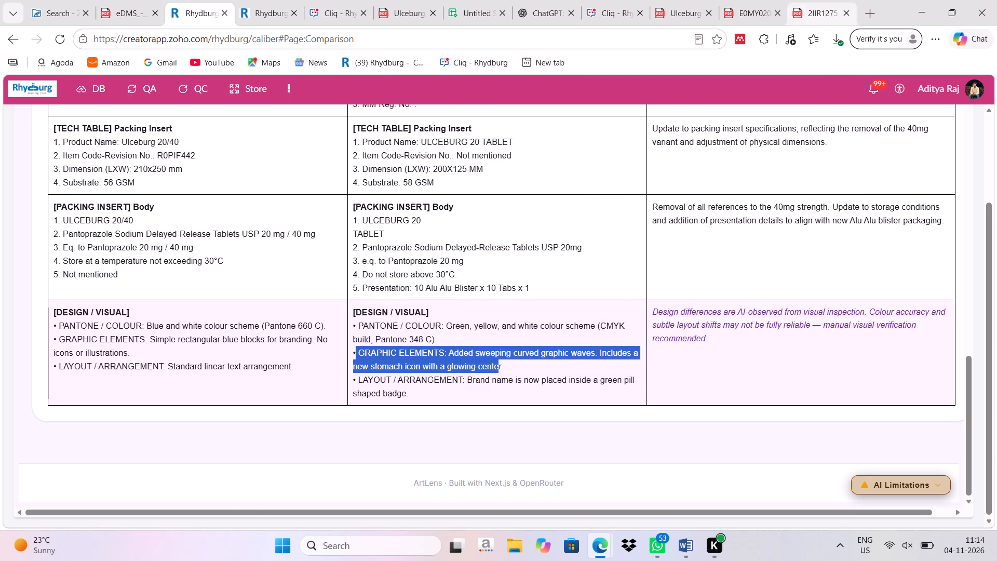
{"action": "left_click", "coordinate": [735, 3]}
{"action": "left_click", "coordinate": [942, 17]}
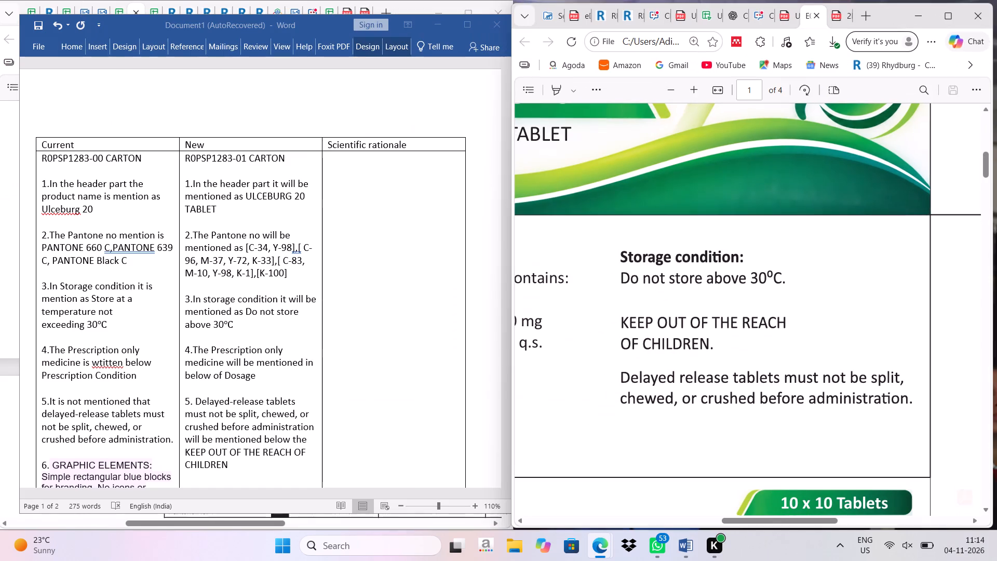
{"action": "scroll", "coordinate": [274, 436], "scroll_direction": "down", "scroll_amount": 2}
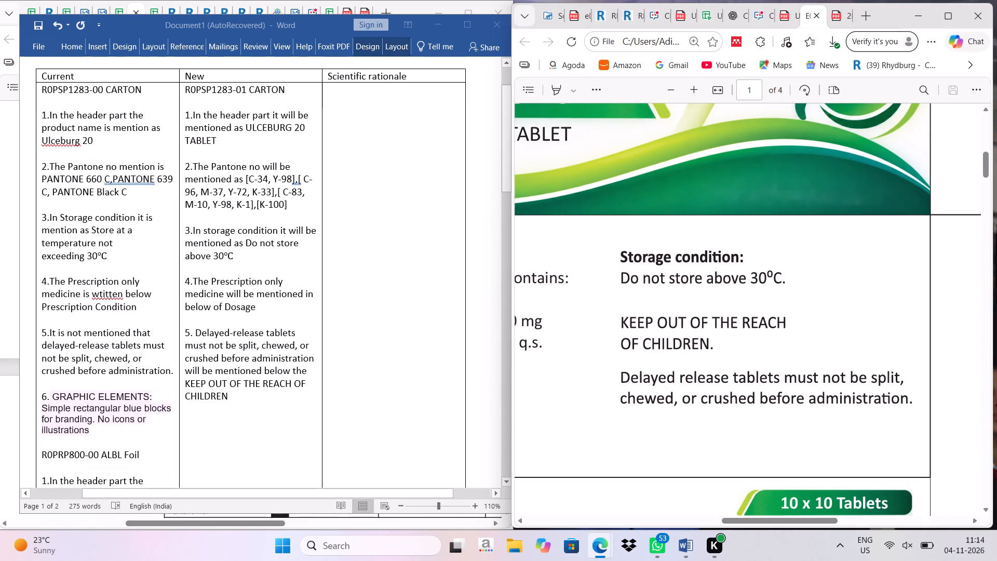
{"action": "left_click_drag", "start_coordinate": [249, 397], "coordinate": [245, 403]}
{"action": "key", "text": "Return"}
{"action": "key", "text": "Return"}
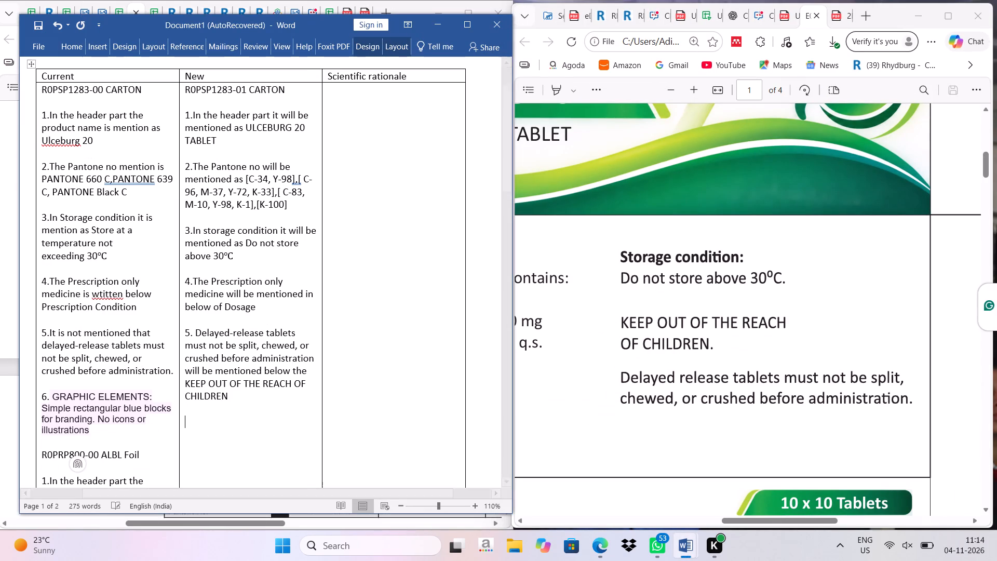
{"action": "type", "text": "6."}
{"action": "key", "text": "ctrl+v"}
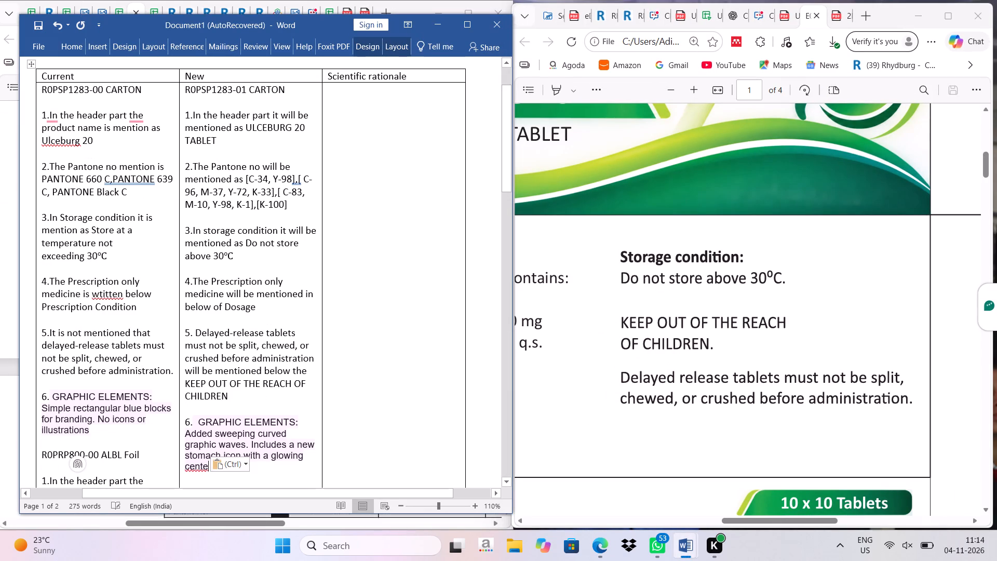
{"action": "scroll", "coordinate": [437, 340], "scroll_direction": "down", "scroll_amount": 2}
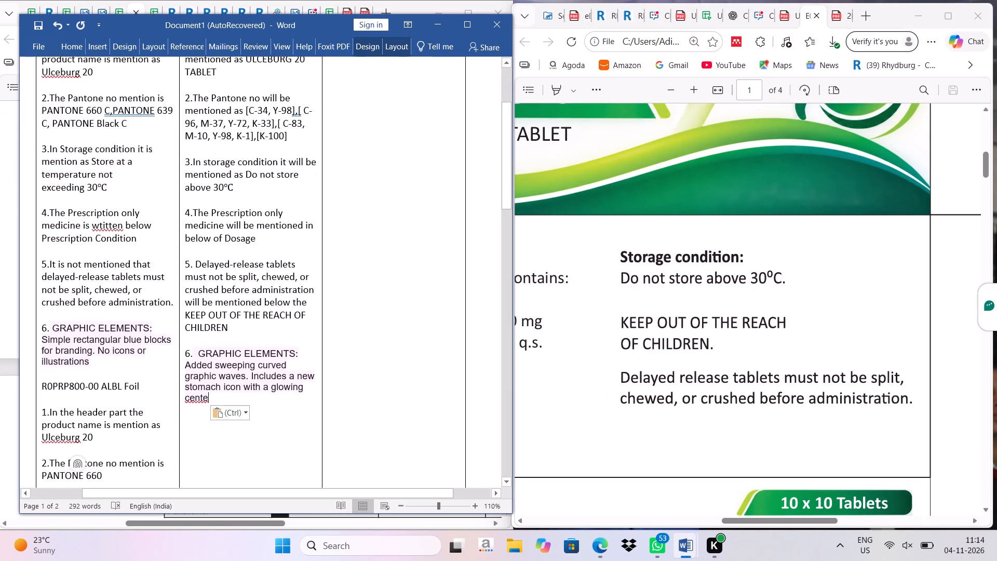
Complete the last word of carton point 6 in the New column as "center".
{"action": "key", "text": "r"}
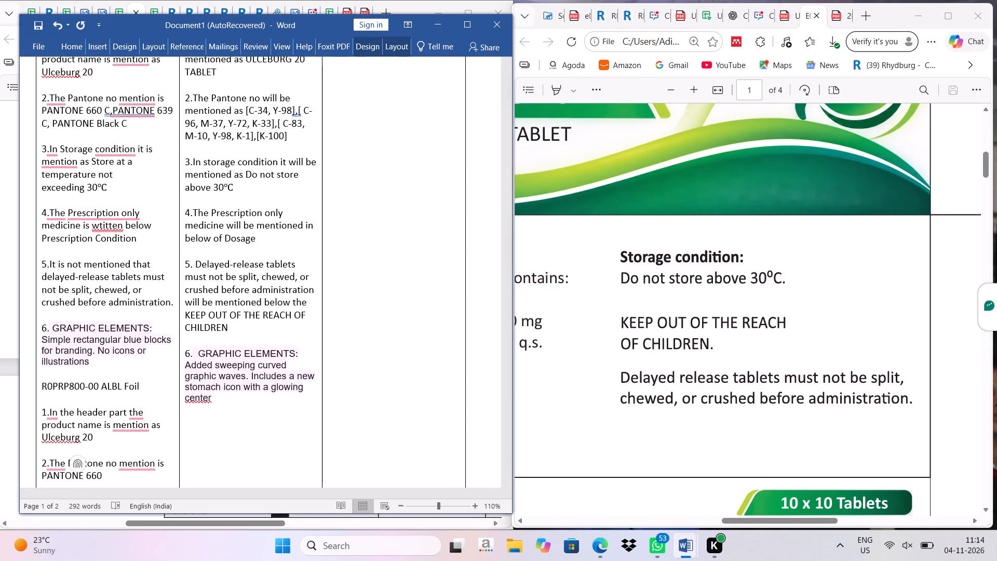
{"action": "key", "text": "Return"}
{"action": "key", "text": "Return"}
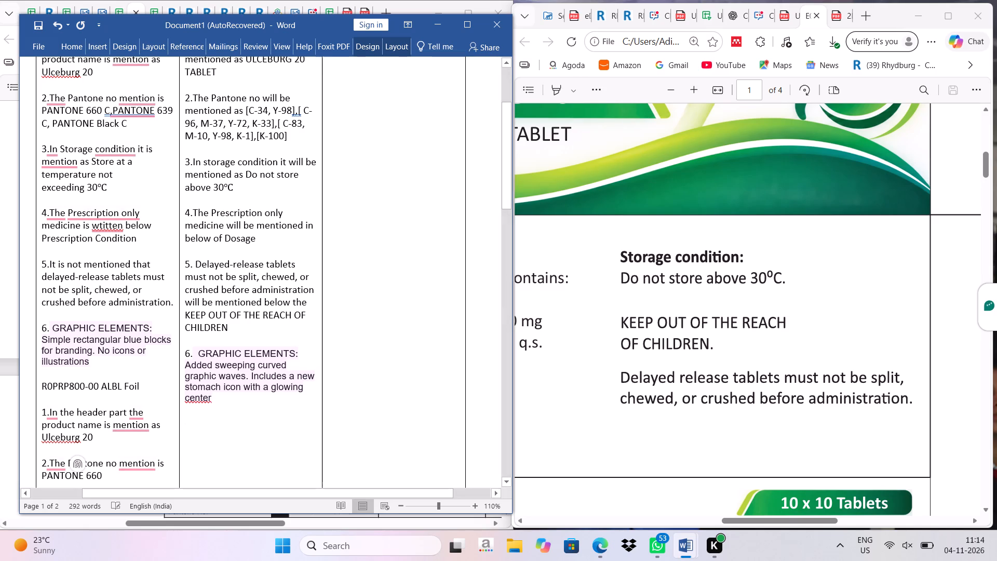
Copy the Current column's ALBL Foil heading below point 6 in the New column and revise it to "R0PRP800-01 ALBL Foil".
{"action": "scroll", "coordinate": [817, 350], "scroll_direction": "up", "scroll_amount": 9}
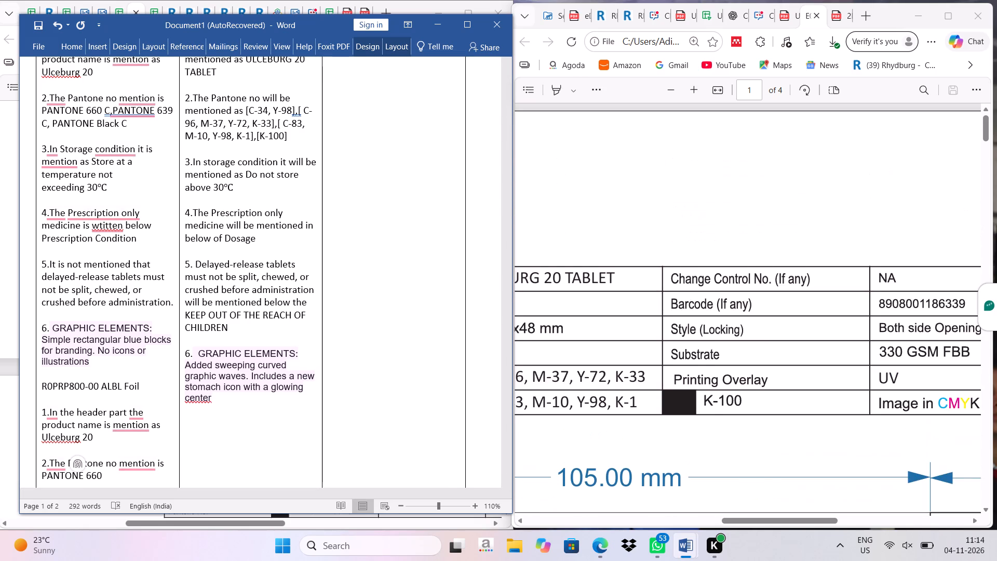
{"action": "scroll", "coordinate": [817, 350], "scroll_direction": "down", "scroll_amount": 11}
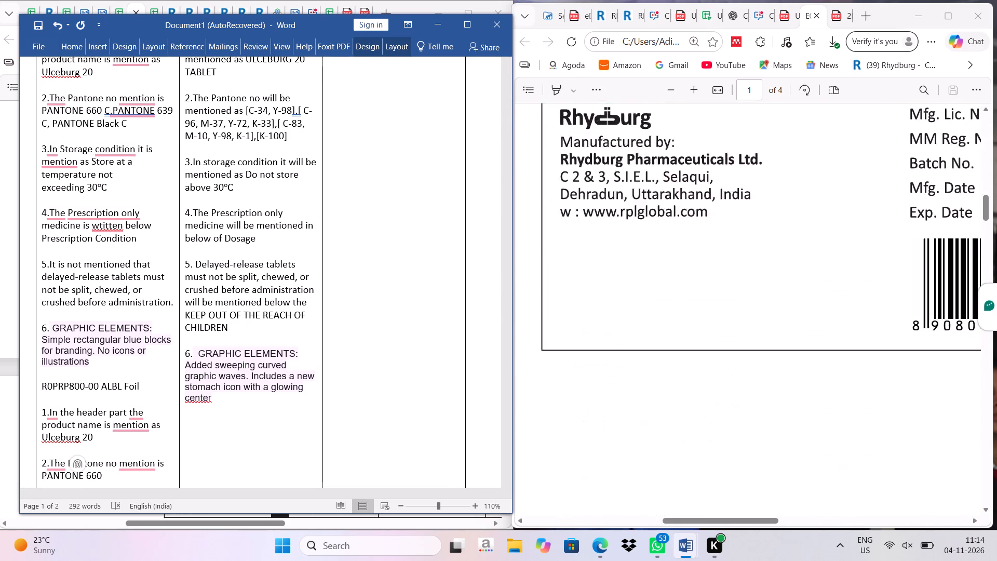
{"action": "scroll", "coordinate": [813, 349], "scroll_direction": "down", "scroll_amount": 10}
{"action": "scroll", "coordinate": [803, 355], "scroll_direction": "up", "scroll_amount": 4}
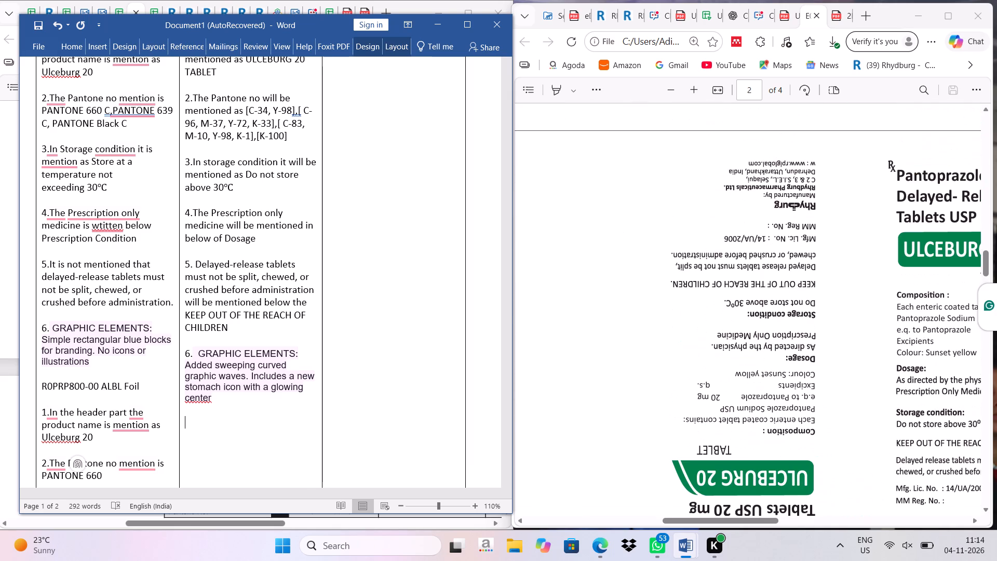
{"action": "scroll", "coordinate": [799, 387], "scroll_direction": "up", "scroll_amount": 3}
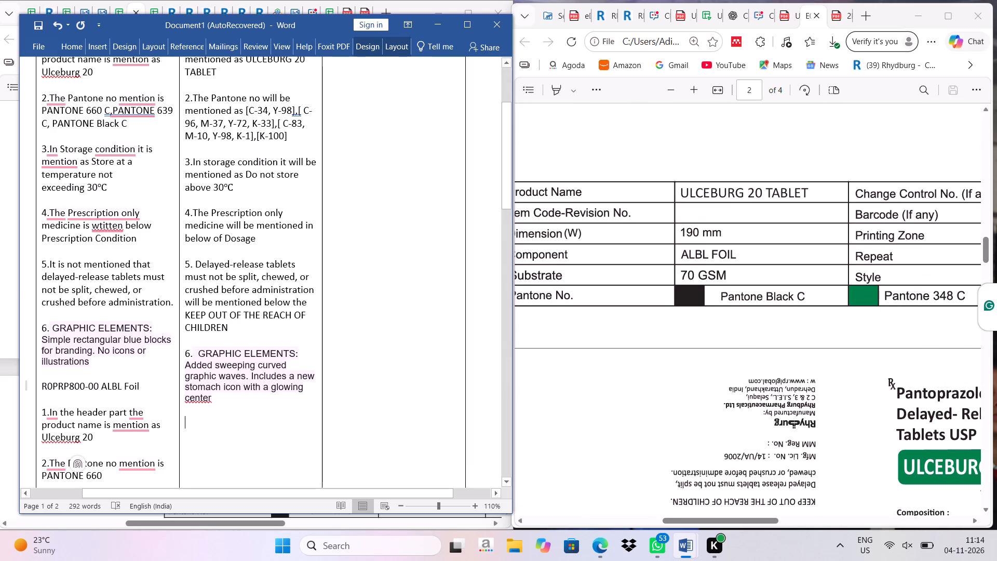
{"action": "left_click_drag", "start_coordinate": [42, 386], "coordinate": [146, 394]}
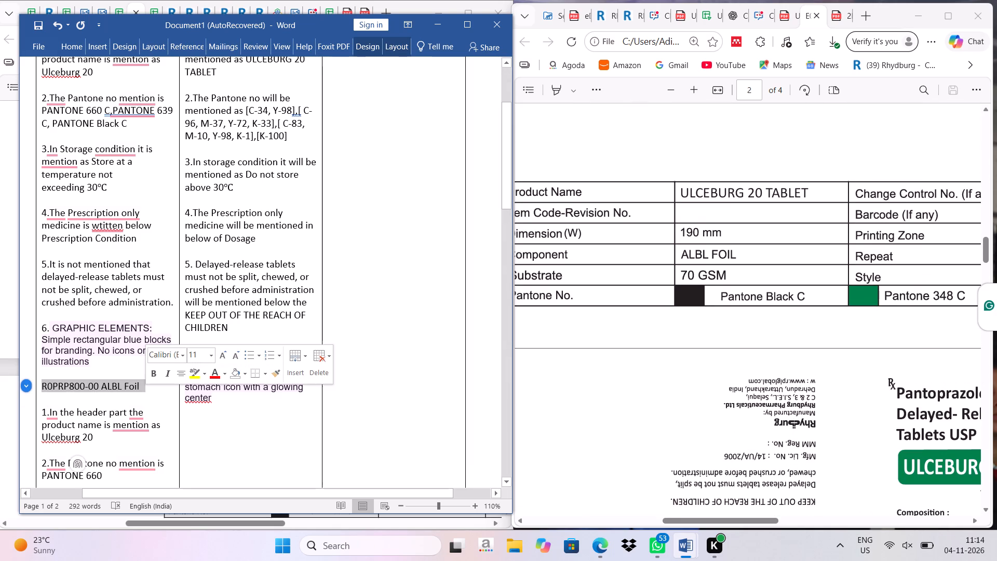
{"action": "key", "text": "ctrl+c"}
{"action": "left_click", "coordinate": [215, 398]}
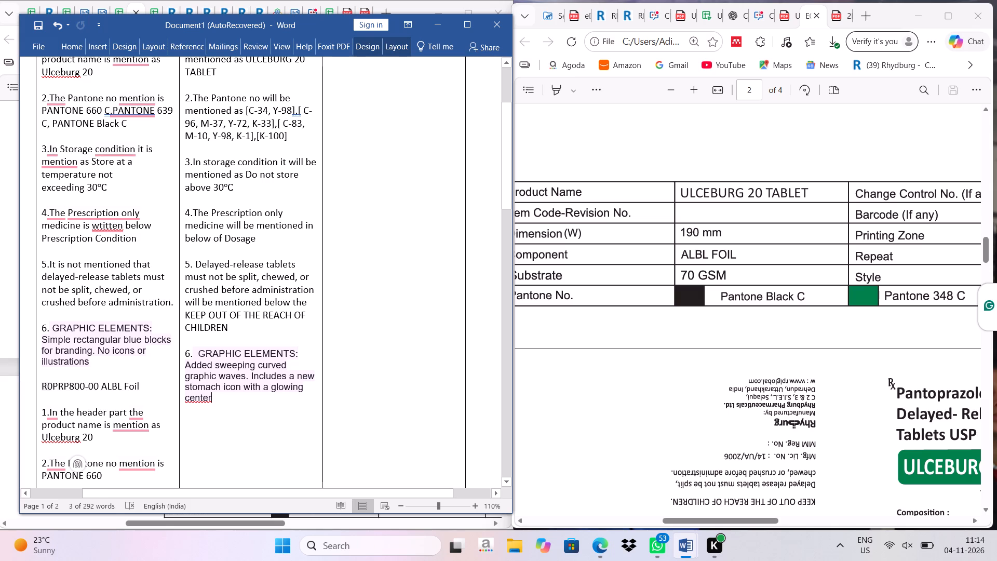
{"action": "key", "text": "Return"}
{"action": "key", "text": "Return"}
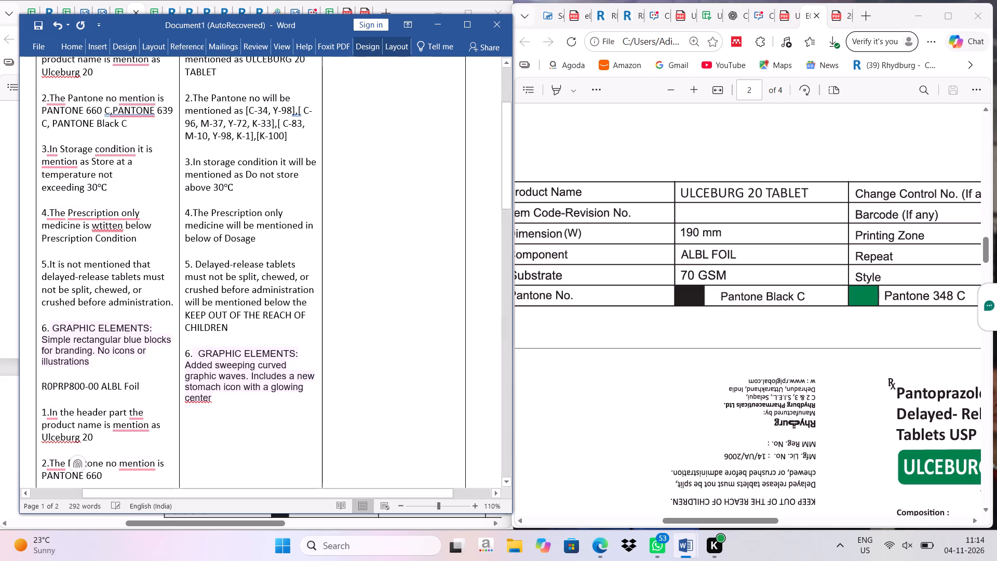
{"action": "key", "text": "ctrl+v"}
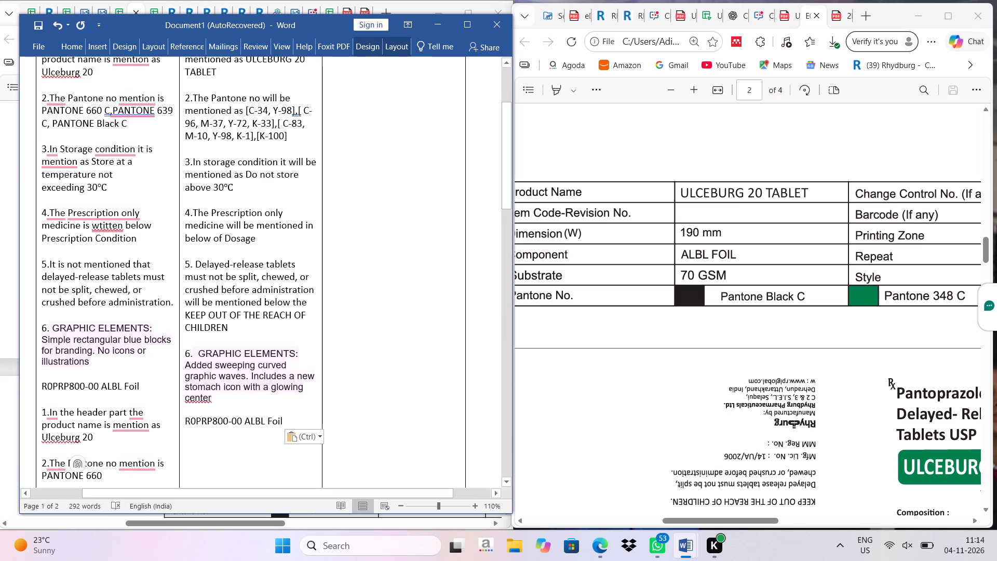
{"action": "left_click", "coordinate": [239, 421]}
{"action": "key", "text": "BackSpace"}
{"action": "key", "text": "1"}
Copy the New column's carton points 1 to 5 and paste them beneath the R0PRP800-01 ALBL Foil heading.
{"action": "scroll", "coordinate": [283, 344], "scroll_direction": "up", "scroll_amount": 4}
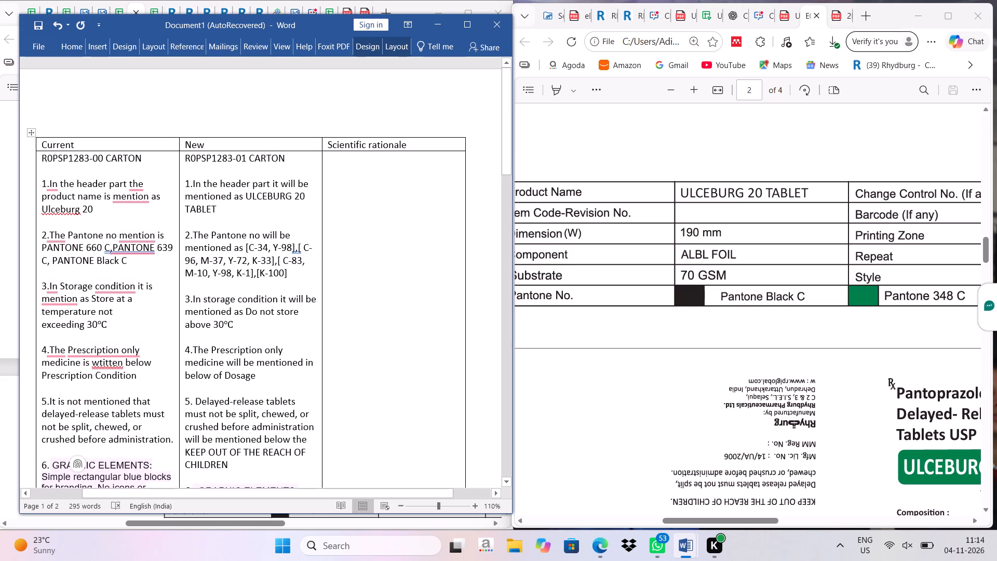
{"action": "left_click_drag", "start_coordinate": [185, 184], "coordinate": [235, 304]}
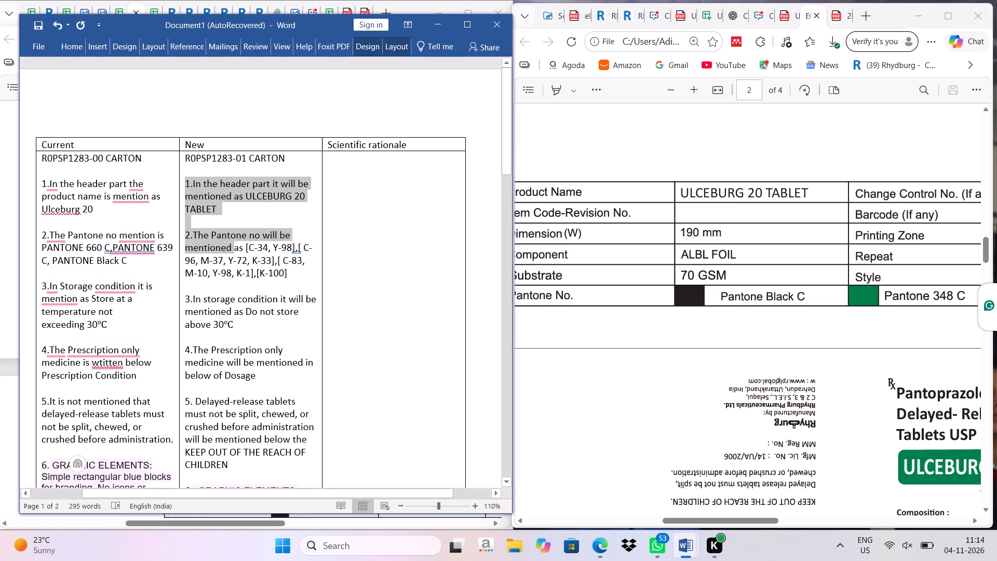
{"action": "left_click_drag", "start_coordinate": [235, 304], "coordinate": [277, 477]}
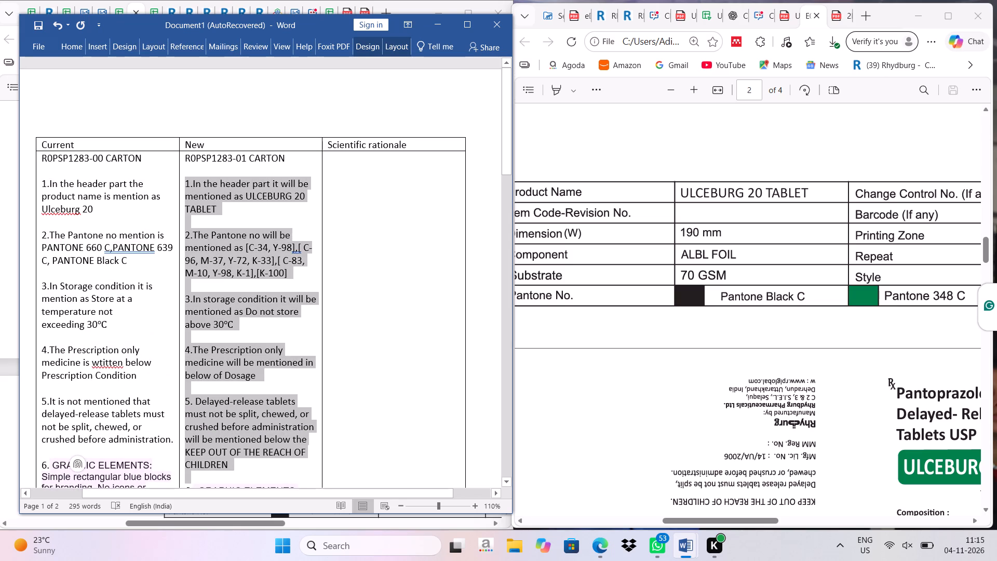
{"action": "left_click_drag", "start_coordinate": [277, 477], "coordinate": [262, 386]}
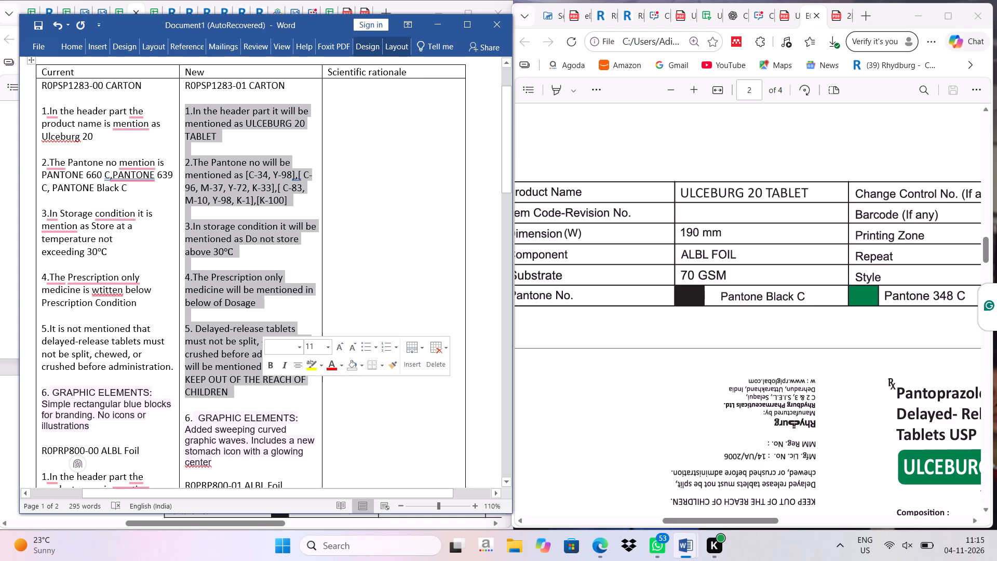
{"action": "key", "text": "ctrl+c"}
{"action": "scroll", "coordinate": [254, 398], "scroll_direction": "down", "scroll_amount": 5}
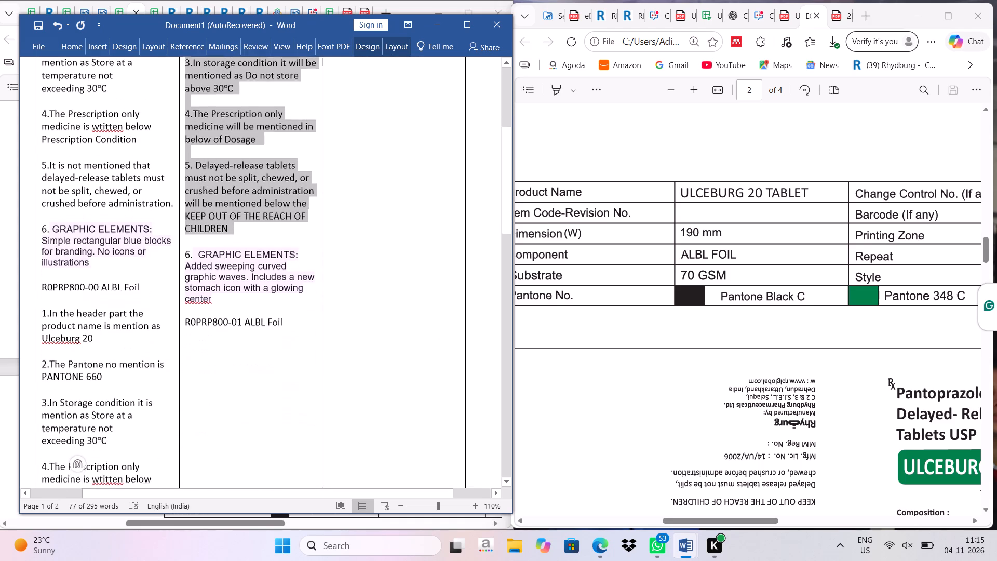
{"action": "left_click", "coordinate": [199, 345]}
{"action": "key", "text": "BackSpace"}
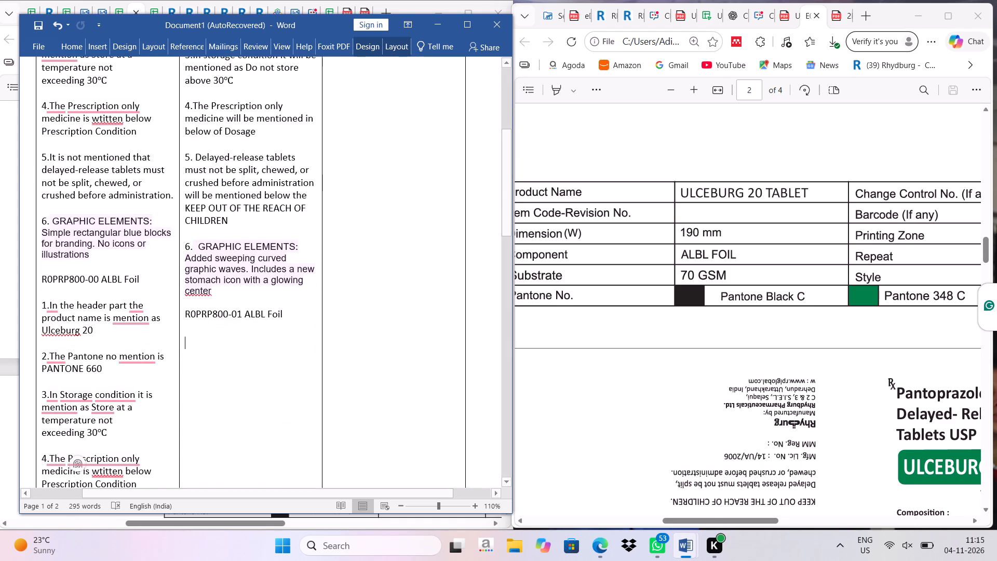
{"action": "key", "text": "BackSpace"}
{"action": "key", "text": "Return"}
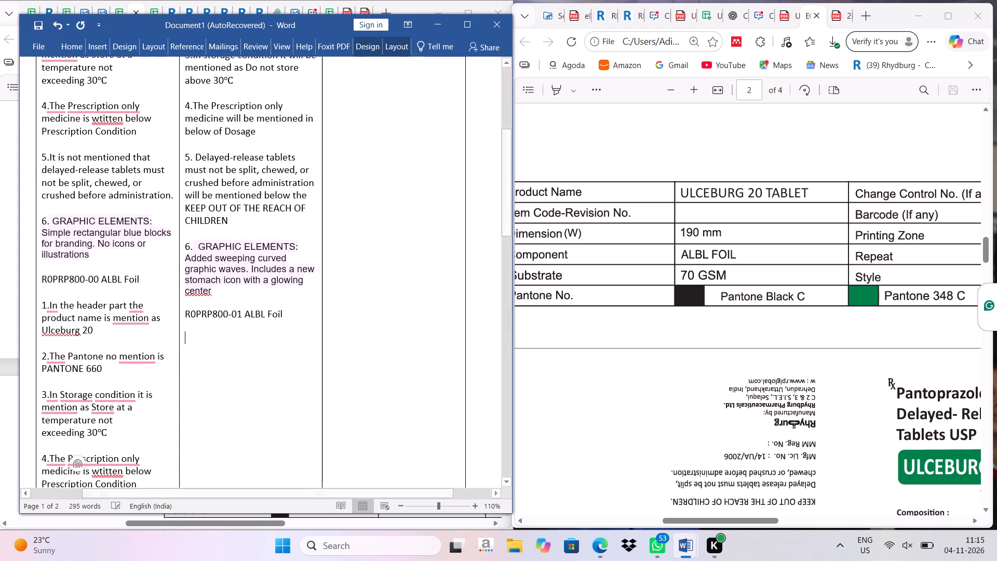
{"action": "key", "text": "ctrl+v"}
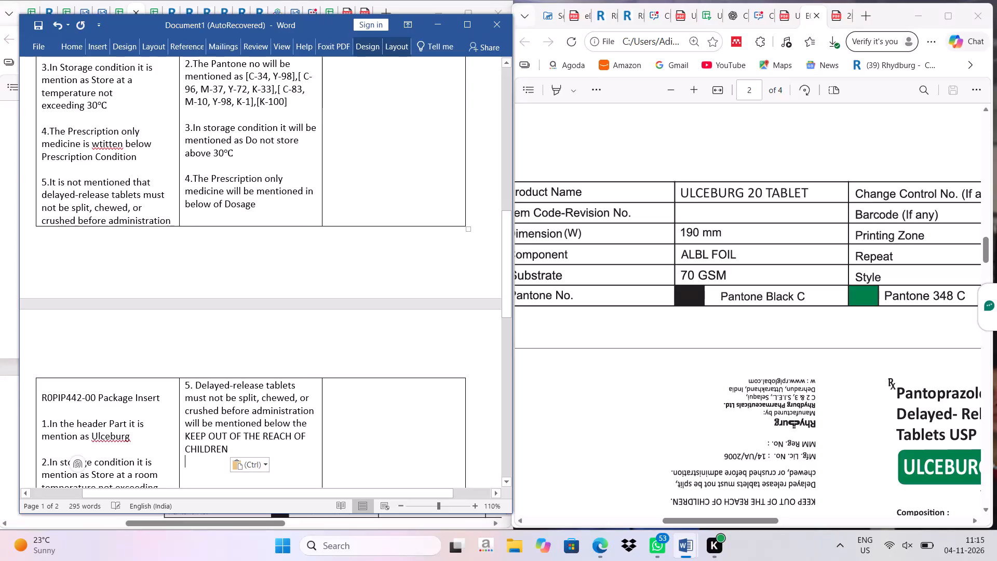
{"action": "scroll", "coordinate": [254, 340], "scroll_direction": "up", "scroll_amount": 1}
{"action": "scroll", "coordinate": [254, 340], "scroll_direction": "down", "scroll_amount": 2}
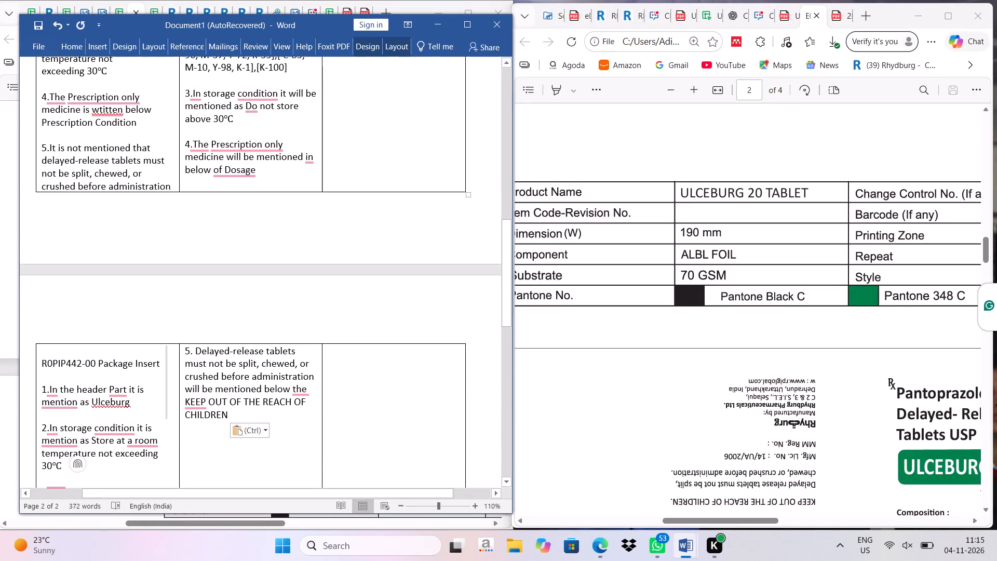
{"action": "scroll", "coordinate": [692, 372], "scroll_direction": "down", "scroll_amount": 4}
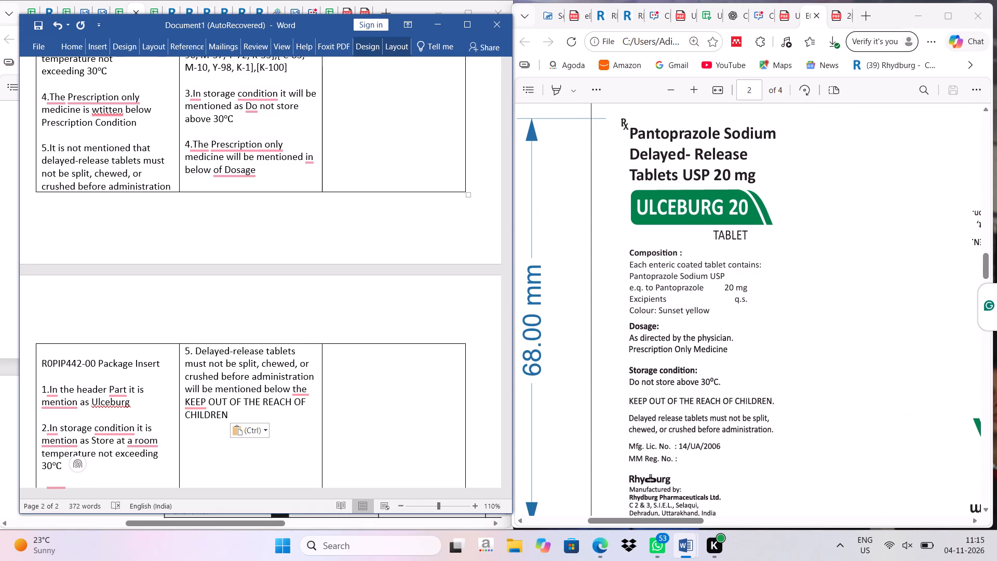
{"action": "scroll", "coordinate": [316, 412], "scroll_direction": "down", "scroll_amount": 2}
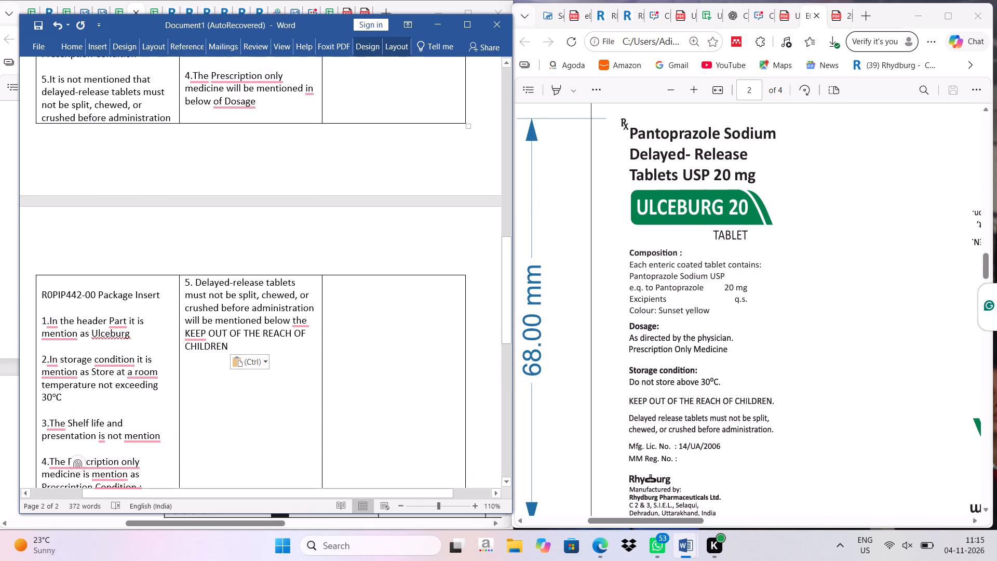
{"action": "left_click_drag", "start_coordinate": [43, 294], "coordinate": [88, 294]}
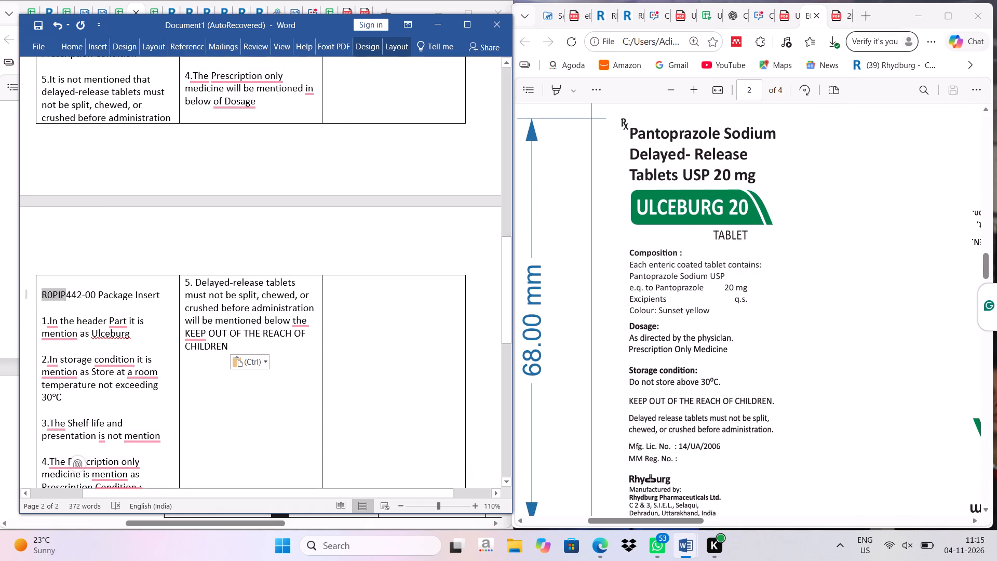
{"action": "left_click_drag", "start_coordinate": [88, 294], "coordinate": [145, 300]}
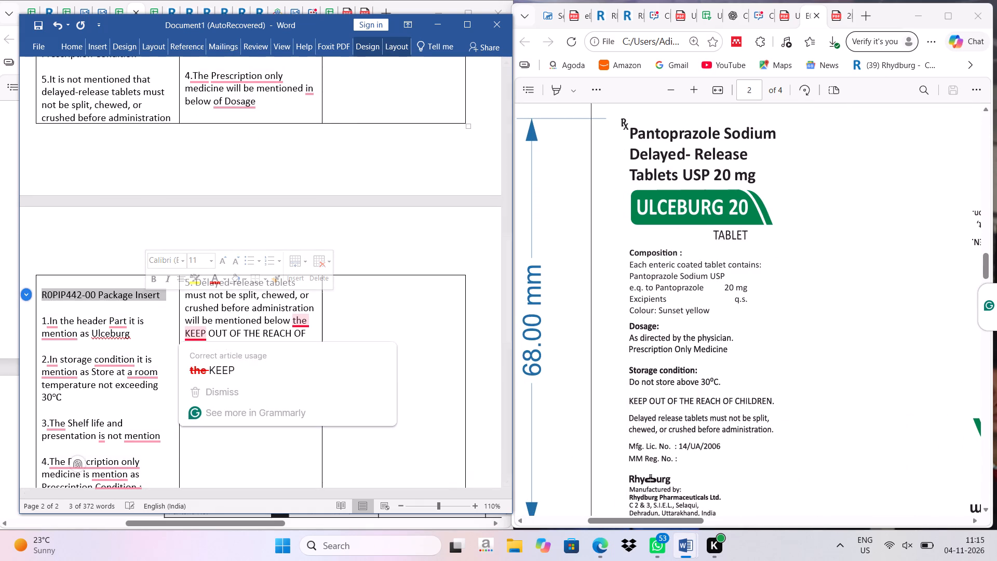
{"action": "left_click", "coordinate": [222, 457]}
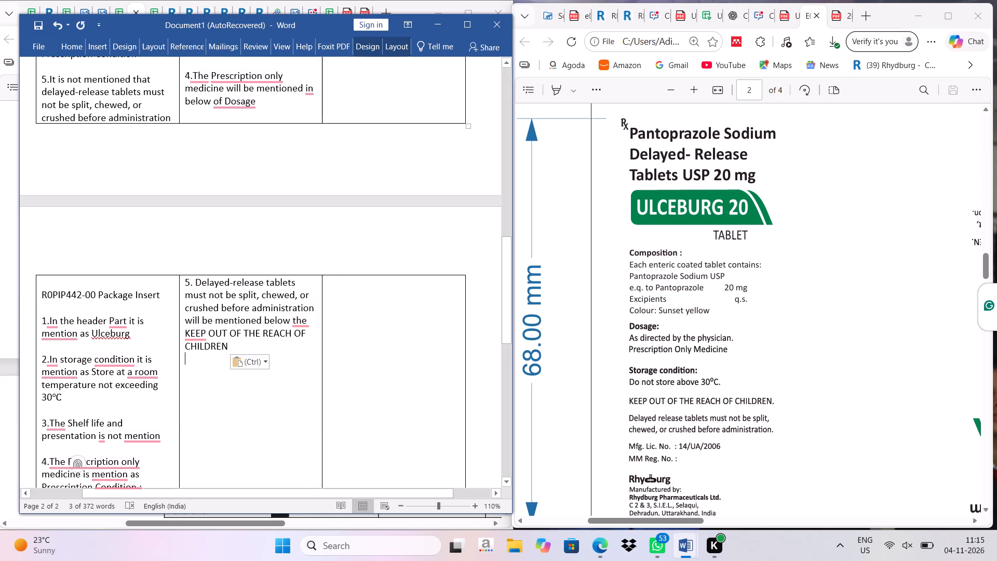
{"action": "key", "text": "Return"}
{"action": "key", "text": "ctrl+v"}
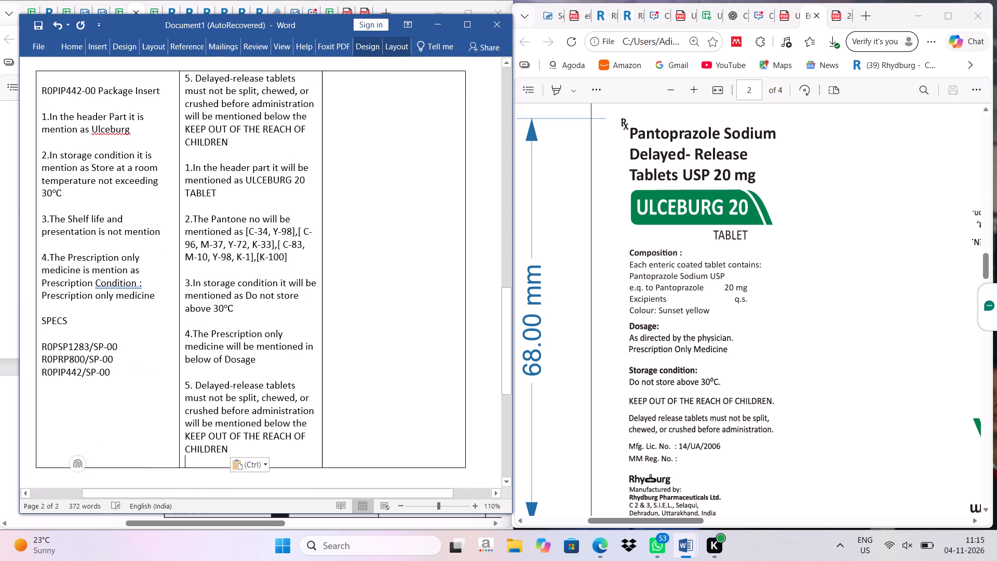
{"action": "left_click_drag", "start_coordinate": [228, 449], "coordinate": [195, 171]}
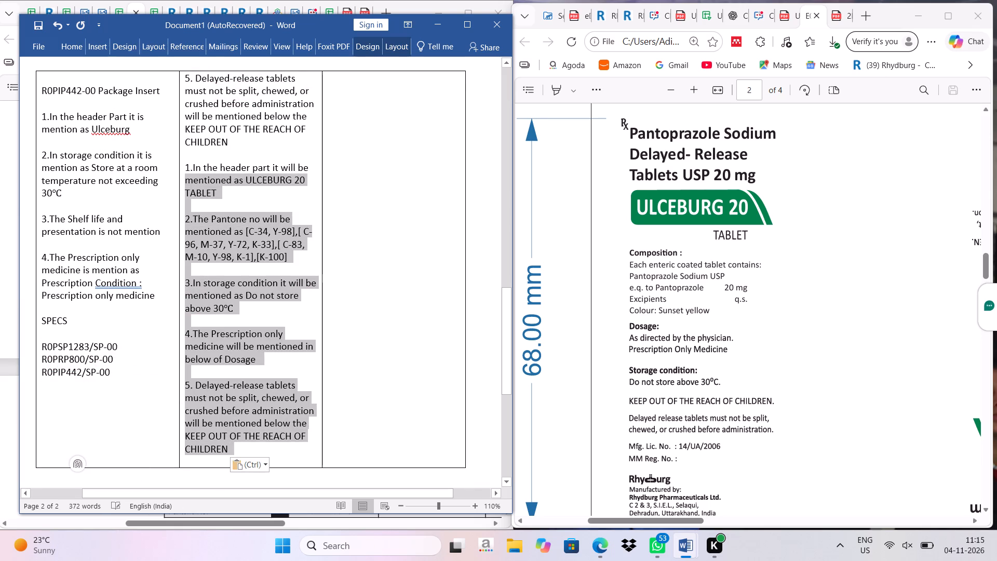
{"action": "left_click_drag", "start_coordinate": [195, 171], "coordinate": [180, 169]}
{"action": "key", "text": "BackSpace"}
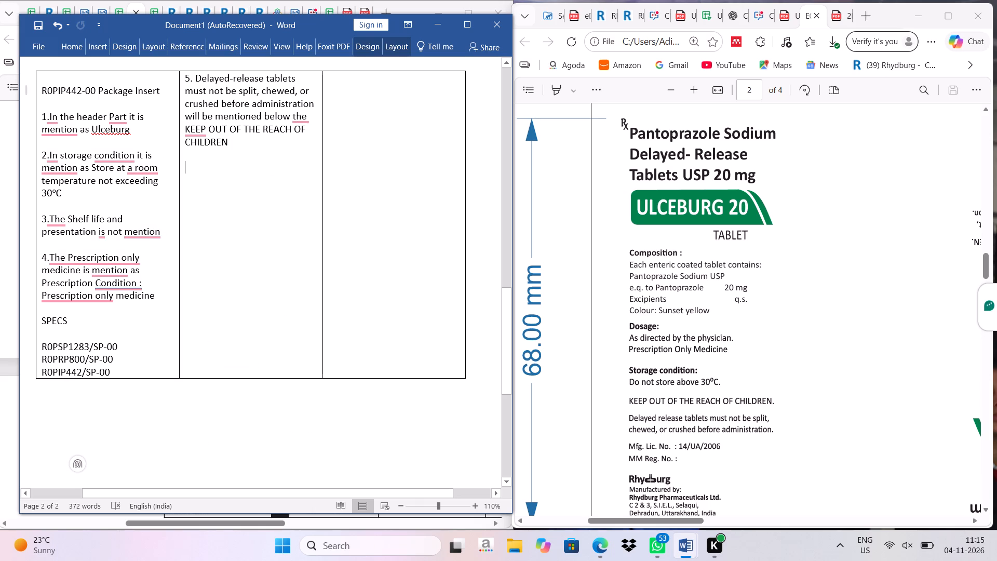
Copy the Current column's Package Insert heading below foil point 5 in the New column and revise it to "R0PIP442-01 Package Insert".
{"action": "left_click_drag", "start_coordinate": [43, 88], "coordinate": [95, 97]}
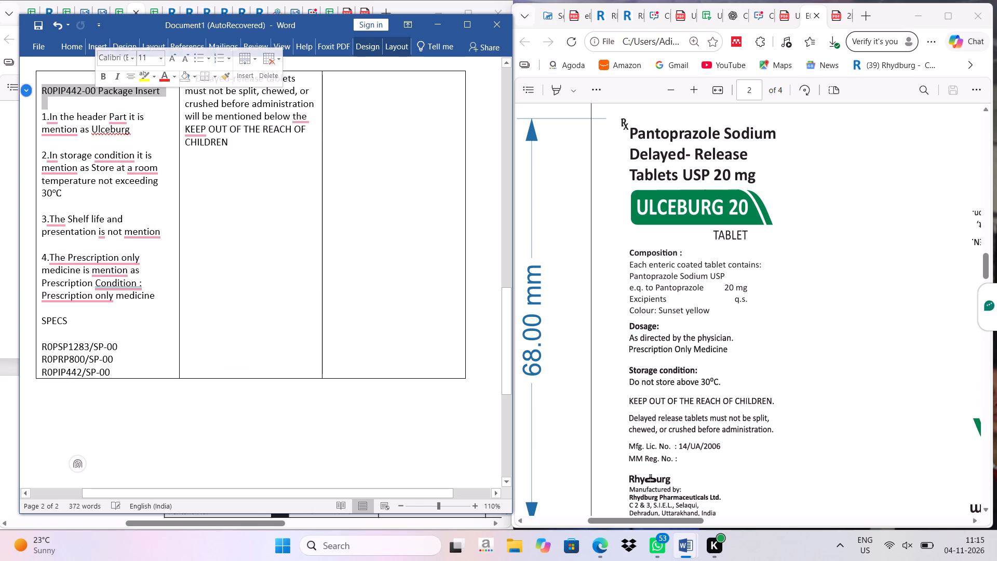
{"action": "key", "text": "ctrl+c"}
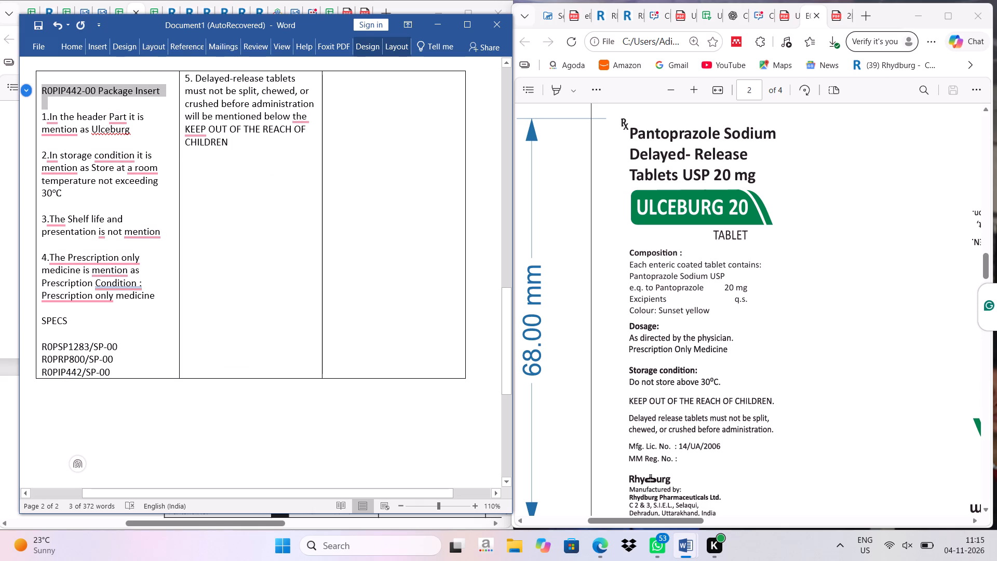
{"action": "left_click", "coordinate": [196, 153]}
{"action": "key", "text": "Return"}
{"action": "key", "text": "ctrl+v"}
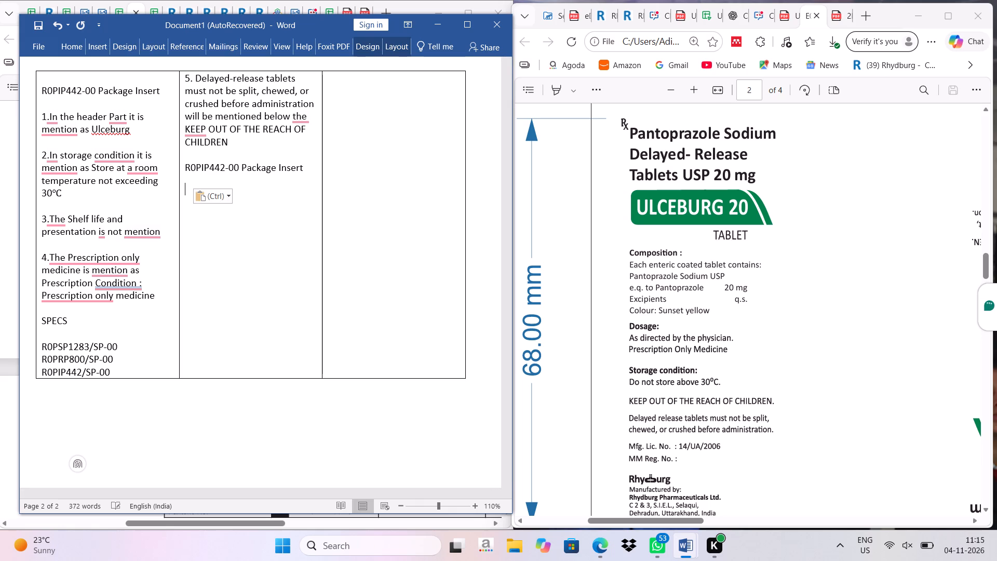
{"action": "left_click", "coordinate": [238, 168]}
{"action": "key", "text": "BackSpace"}
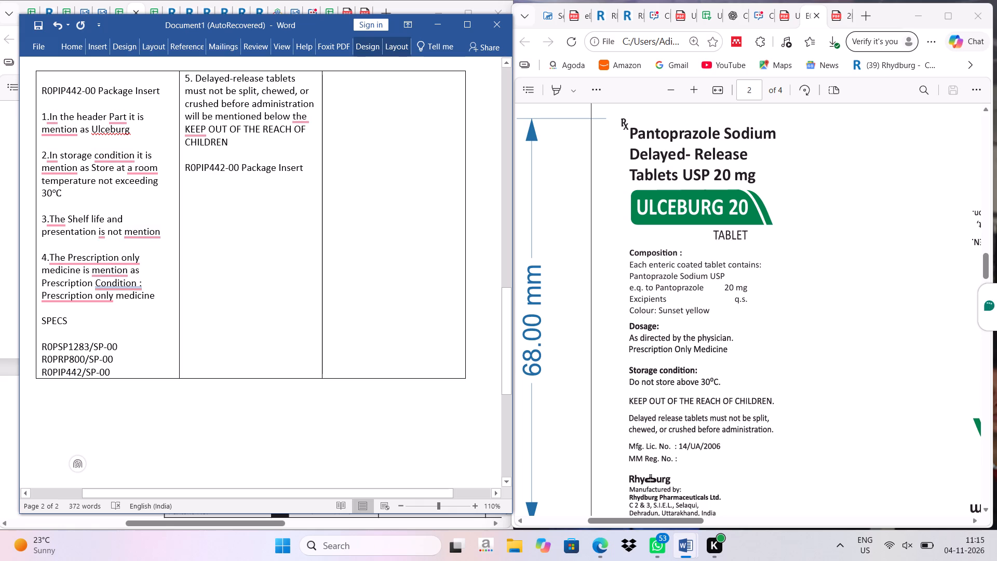
{"action": "key", "text": "1"}
Add the point "1.In the Header Part it is mention as ULCERBURG 20 TABLET" beneath the R0PIP442-01 Package Insert heading.
{"action": "scroll", "coordinate": [724, 256], "scroll_direction": "down", "scroll_amount": 7}
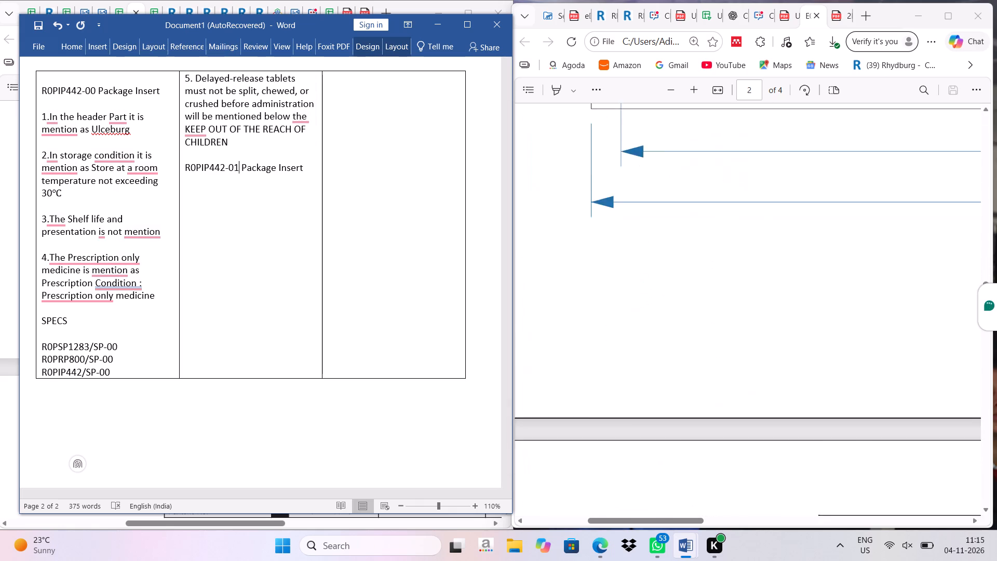
{"action": "scroll", "coordinate": [717, 255], "scroll_direction": "down", "scroll_amount": 5}
{"action": "scroll", "coordinate": [716, 253], "scroll_direction": "left", "scroll_amount": 7}
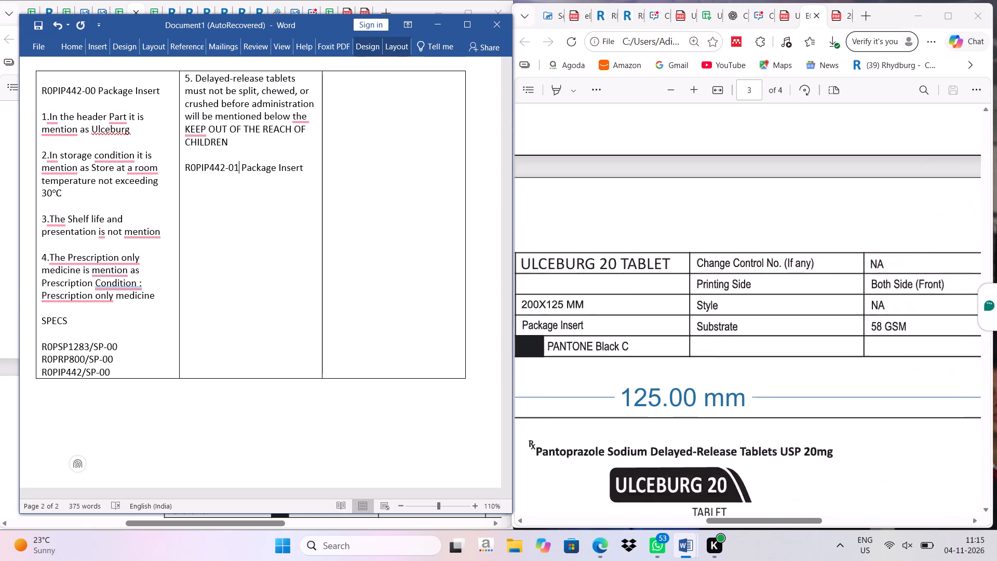
{"action": "scroll", "coordinate": [716, 253], "scroll_direction": "right", "scroll_amount": 3}
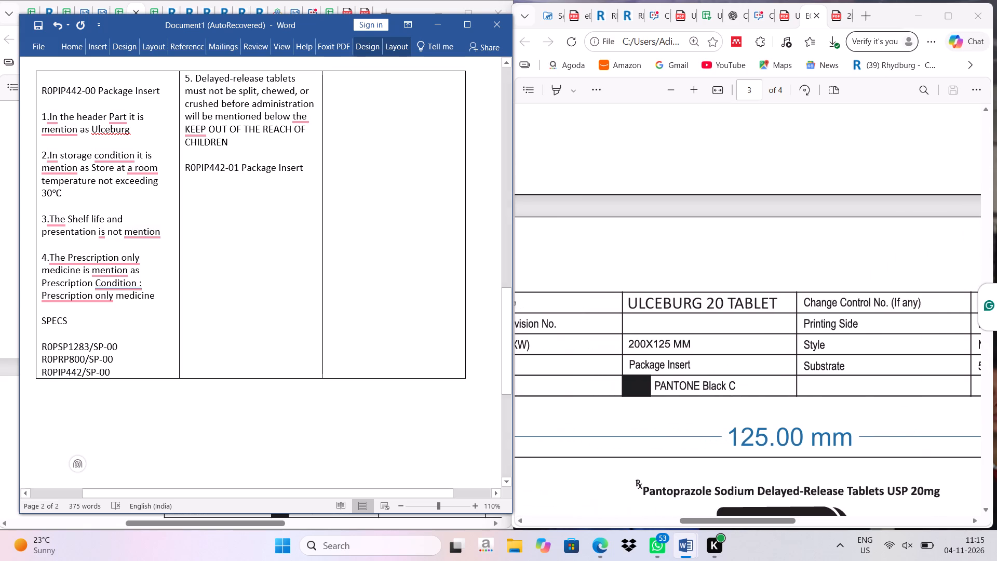
{"action": "left_click", "coordinate": [253, 196]}
{"action": "type", "text": "1."}
{"action": "type", "text": "In the Heda"}
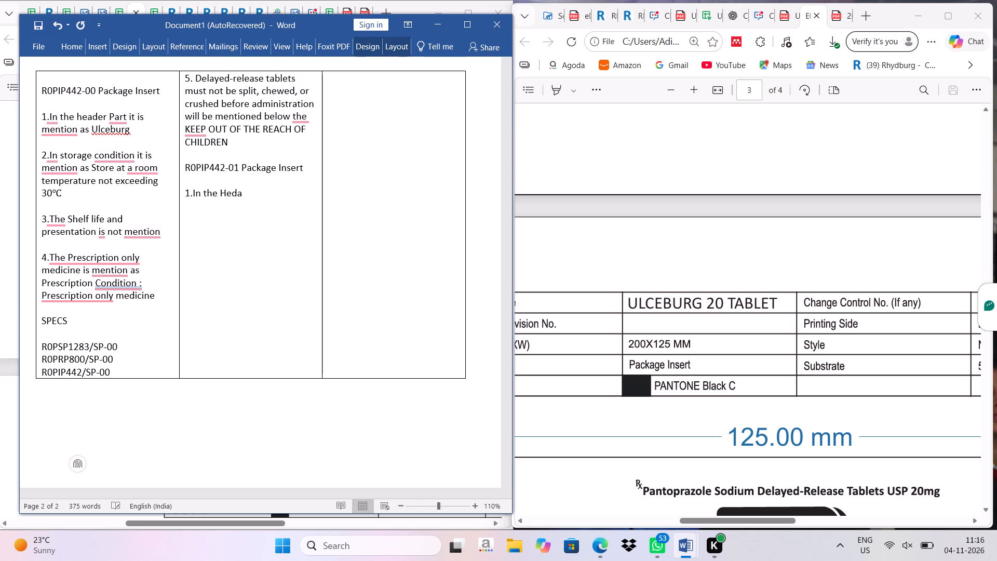
{"action": "key", "text": "BackSpace"}
{"action": "key", "text": "BackSpace"}
{"action": "type", "text": "ader Part"}
{"action": "key", "text": "space"}
{"action": "type", "text": "it is mention as"}
{"action": "key", "text": "space"}
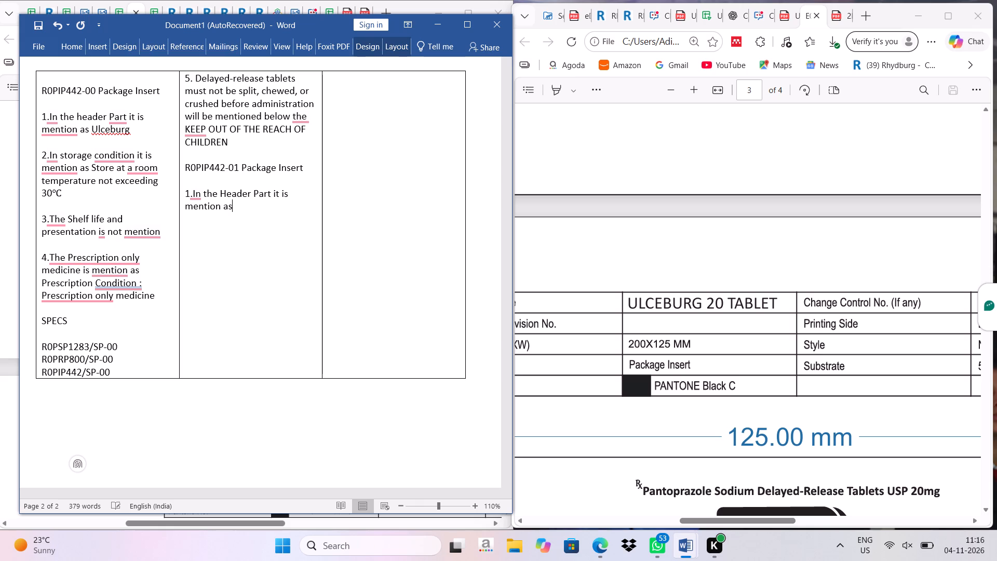
{"action": "type", "text": "ULCER"}
{"action": "type", "text": "BURG 2"}
{"action": "type", "text": "0 TABLET"}
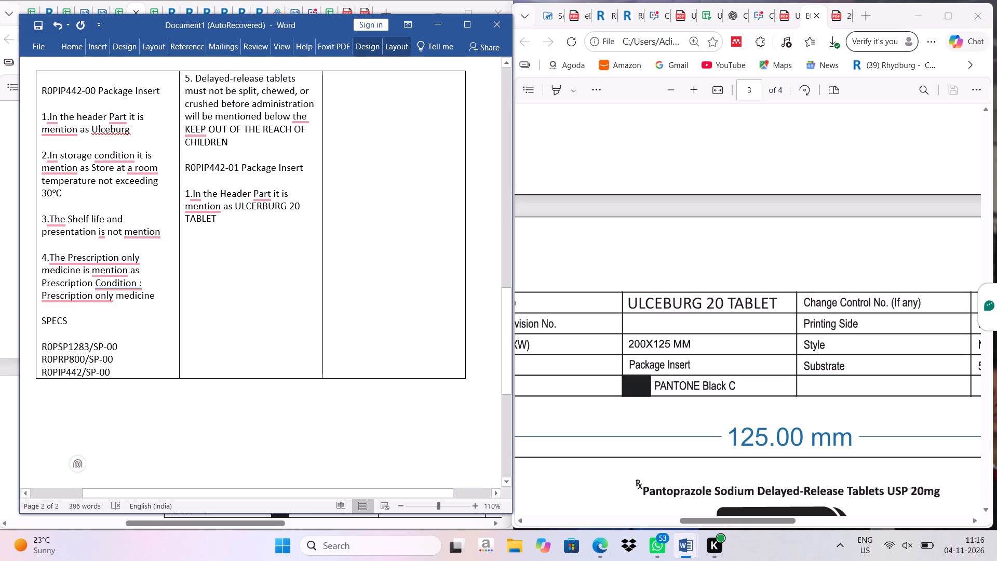
Add "2.In Storage Condition it will be mentioned as Do not store above 30°C" below point 1, copying 30°C from the Current column.
{"action": "key", "text": "Return"}
{"action": "key", "text": "Return"}
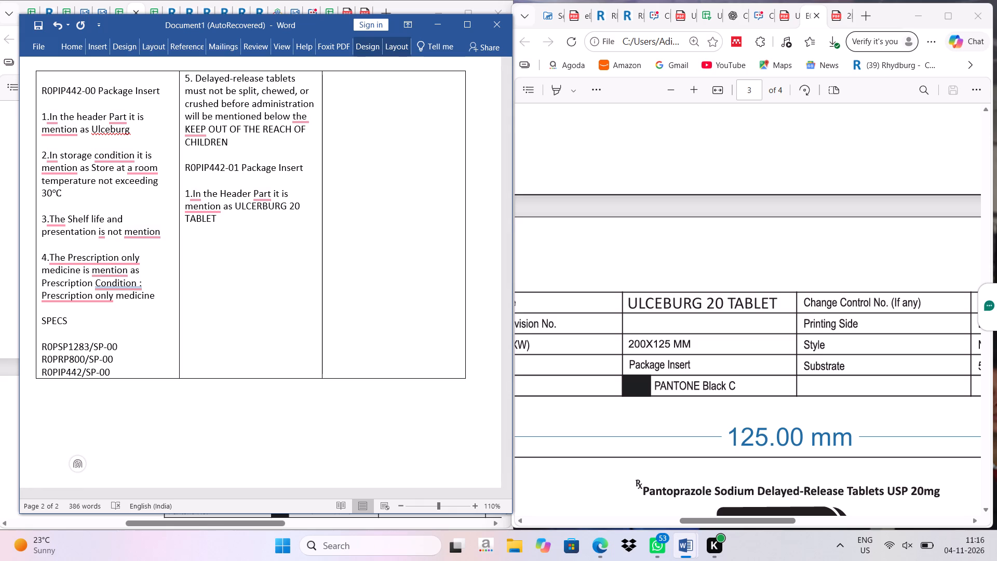
{"action": "key", "text": "2"}
{"action": "scroll", "coordinate": [710, 383], "scroll_direction": "down", "scroll_amount": 13}
{"action": "scroll", "coordinate": [701, 320], "scroll_direction": "down", "scroll_amount": 6}
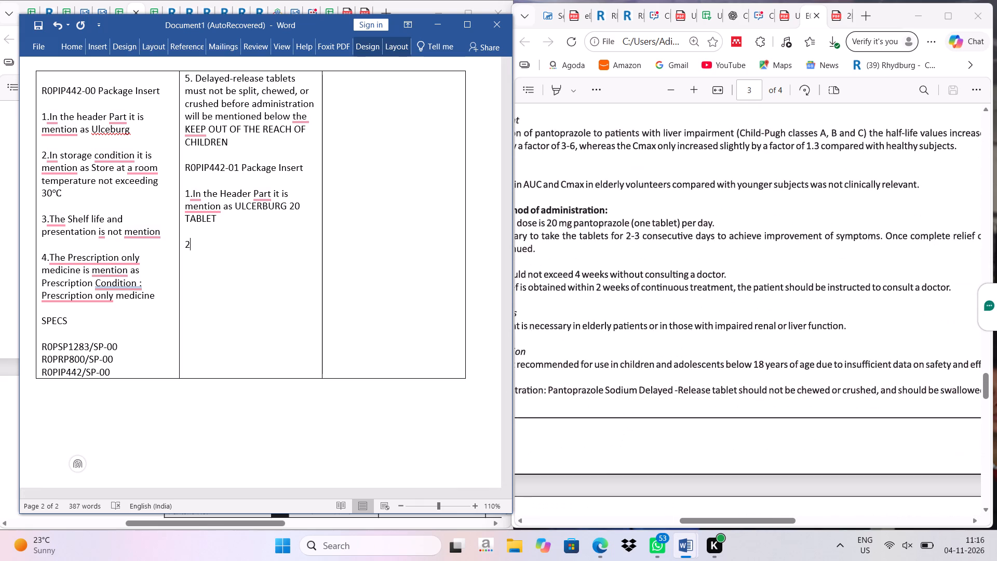
{"action": "scroll", "coordinate": [699, 321], "scroll_direction": "down", "scroll_amount": 13}
{"action": "scroll", "coordinate": [700, 367], "scroll_direction": "down", "scroll_amount": 7}
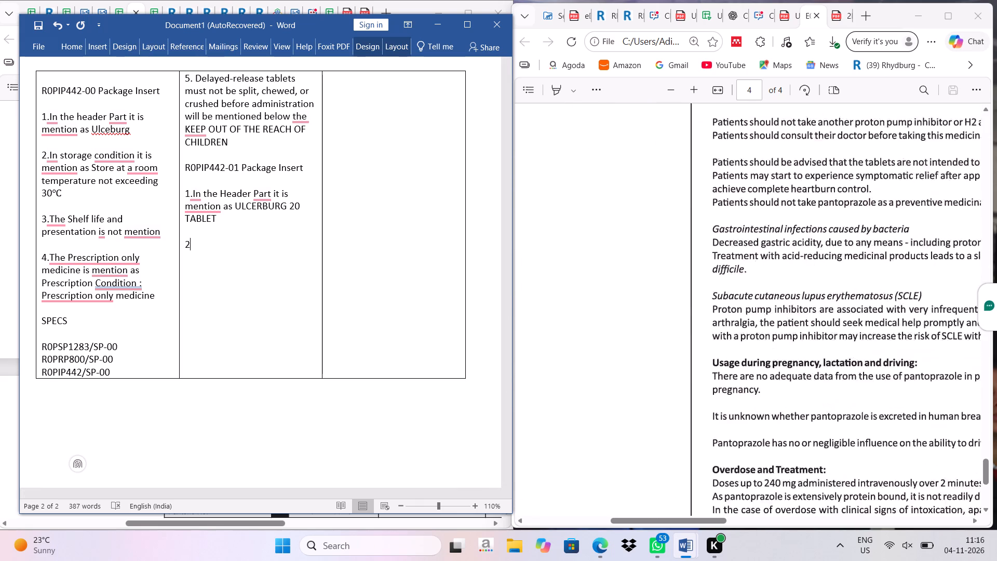
{"action": "scroll", "coordinate": [702, 382], "scroll_direction": "down", "scroll_amount": 3}
{"action": "scroll", "coordinate": [701, 378], "scroll_direction": "up", "scroll_amount": 1}
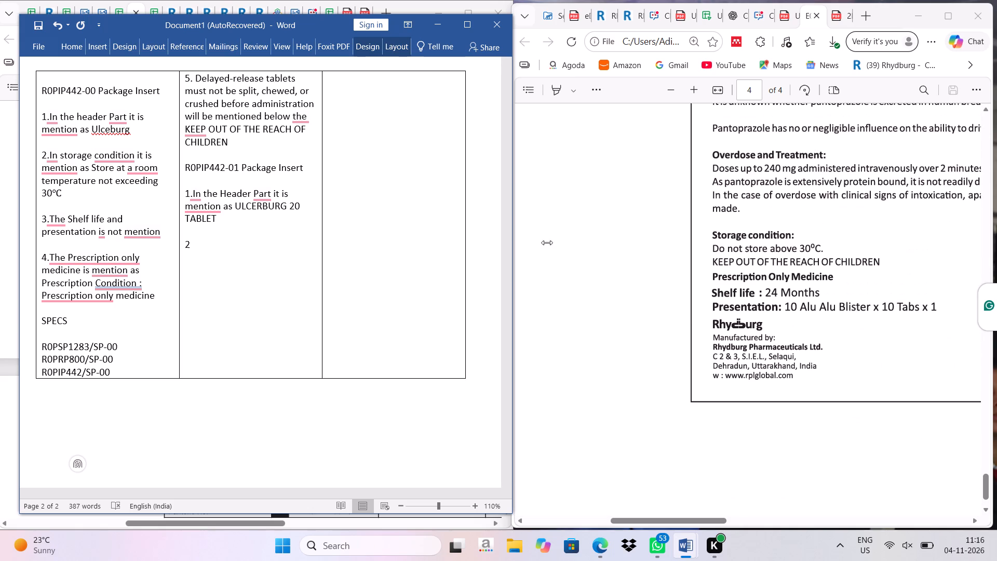
{"action": "key", "text": "period"}
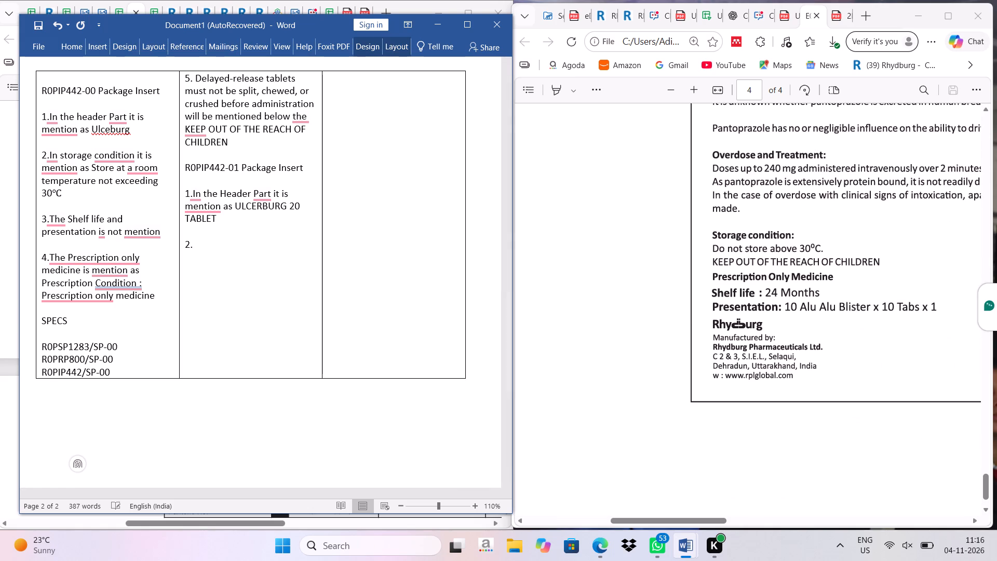
{"action": "type", "text": "In Storage"}
{"action": "key", "text": "space"}
{"action": "type", "text": "Condition it will be mentioned as"}
{"action": "key", "text": "space"}
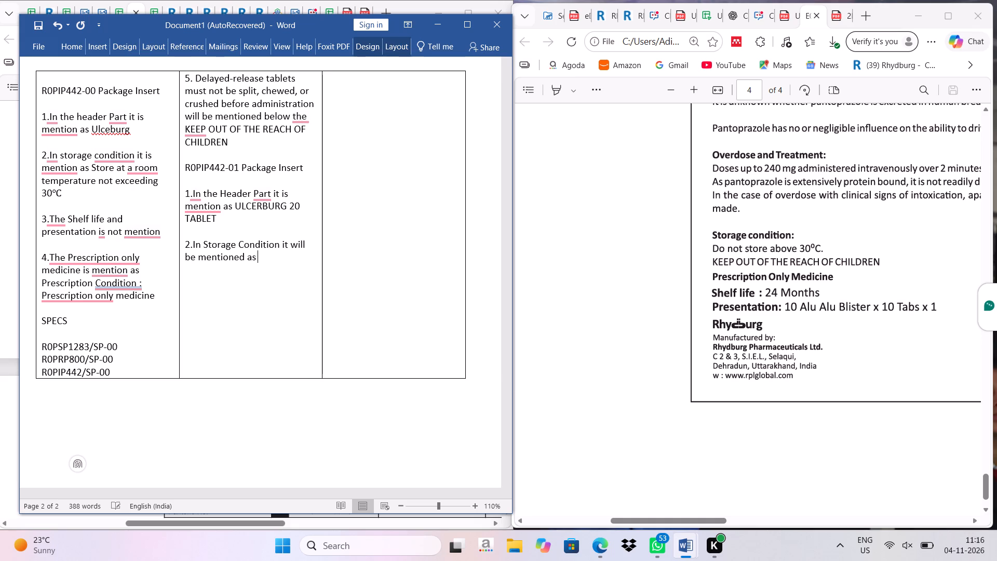
{"action": "key", "text": "shift+d"}
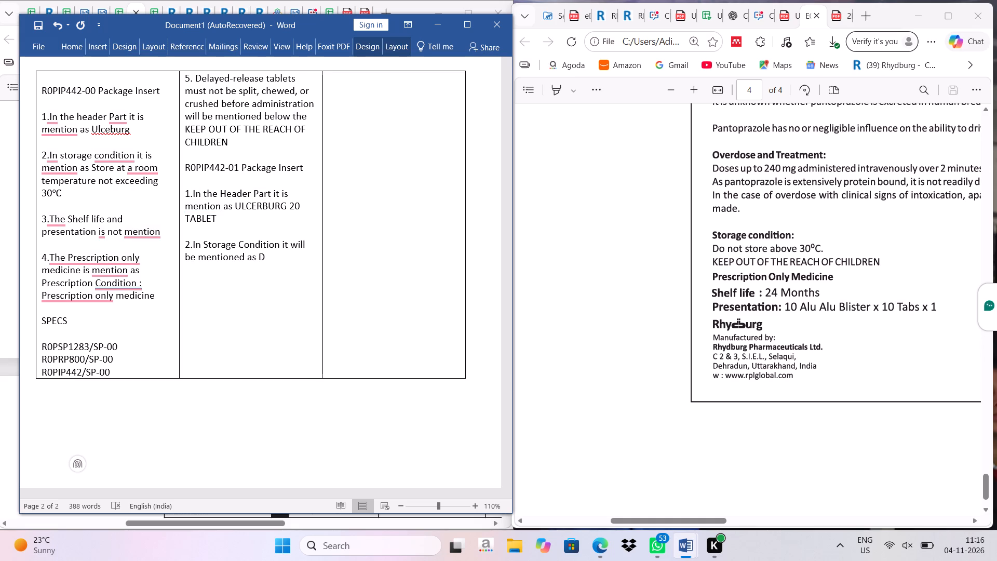
{"action": "type", "text": "o not"}
{"action": "key", "text": "space"}
{"action": "type", "text": "store"}
{"action": "key", "text": "space"}
{"action": "type", "text": "abo"}
{"action": "type", "text": "ve 3"}
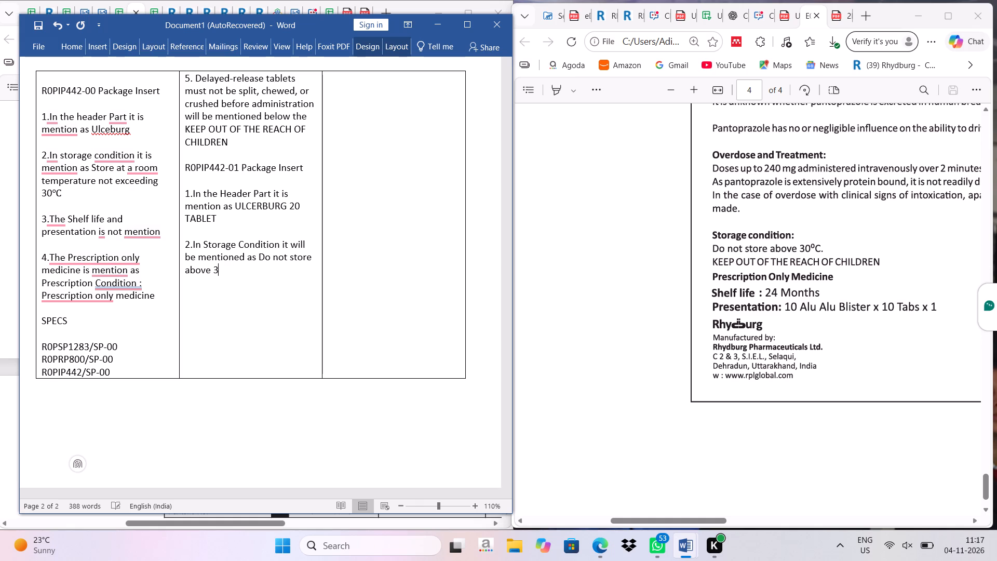
{"action": "key", "text": "BackSpace"}
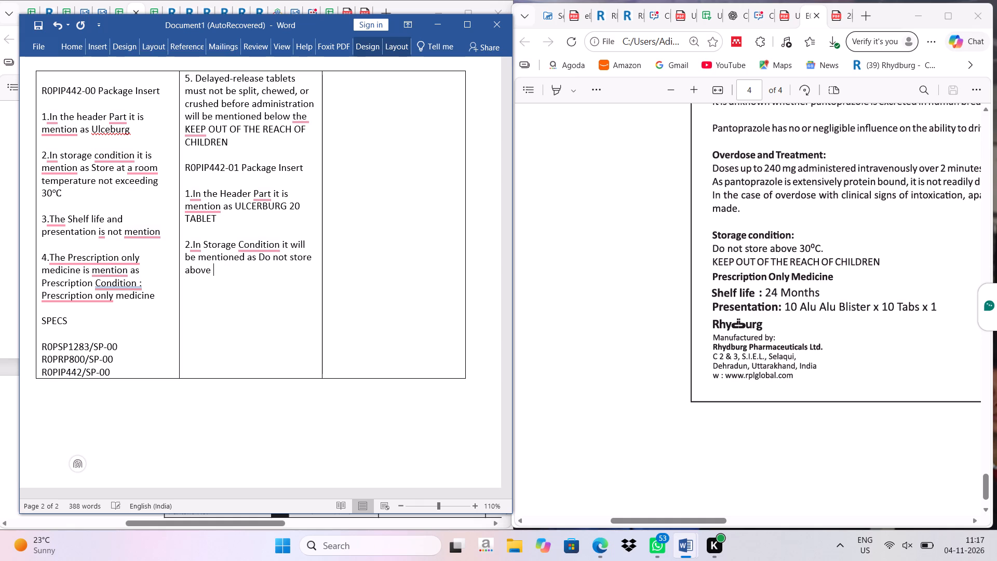
{"action": "left_click", "coordinate": [46, 190]}
{"action": "left_click_drag", "start_coordinate": [43, 195], "coordinate": [77, 196]}
{"action": "key", "text": "ctrl+c"}
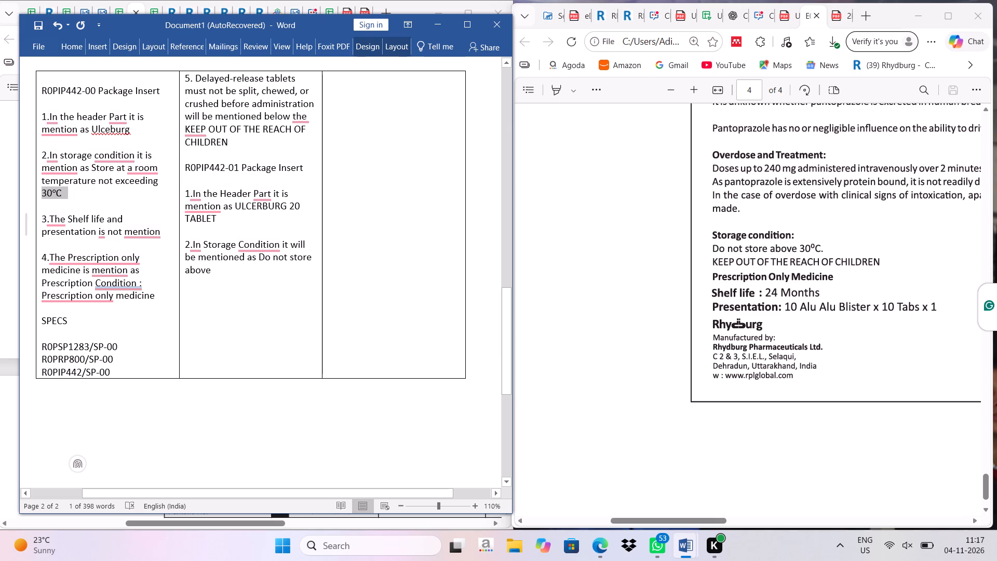
{"action": "left_click", "coordinate": [220, 279]}
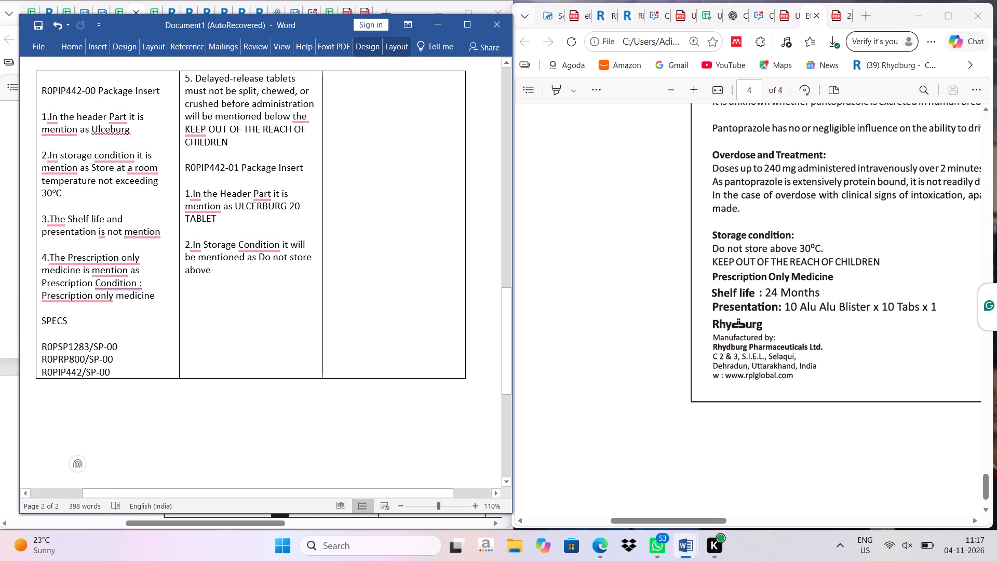
{"action": "left_click", "coordinate": [216, 271]}
{"action": "key", "text": "ctrl+v"}
Start package insert point 3 in the New column with "3.The Shelf life will be mentioned as 24 Months & Presentation will be mentioned as".
{"action": "key", "text": "Return"}
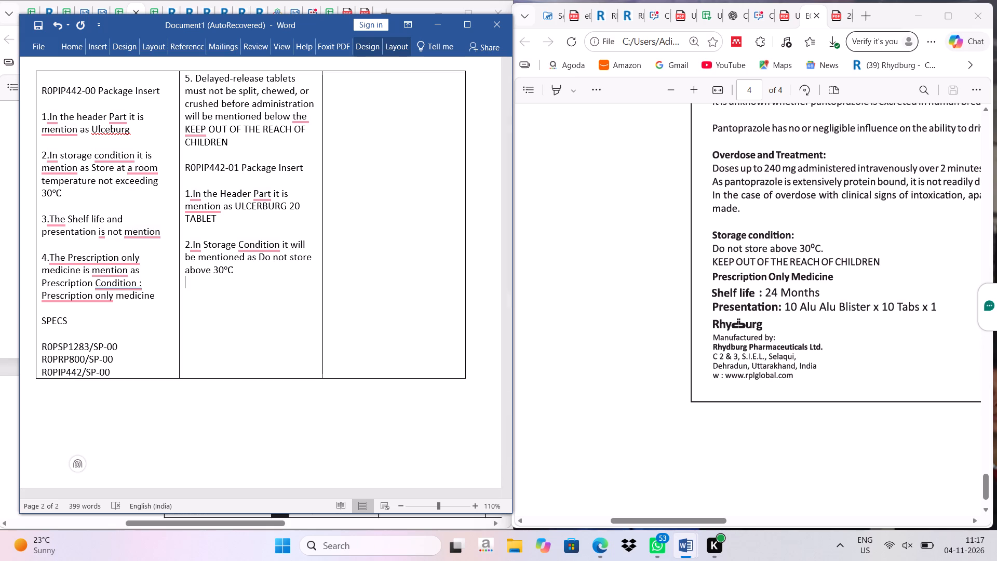
{"action": "type", "text": "3."}
{"action": "type", "text": "The Shelf life will be"}
{"action": "key", "text": "space"}
{"action": "type", "text": "mentioned as 24 mo"}
{"action": "key", "text": "BackSpace"}
{"action": "key", "text": "BackSpace"}
{"action": "type", "text": "Months &"}
{"action": "key", "text": "space"}
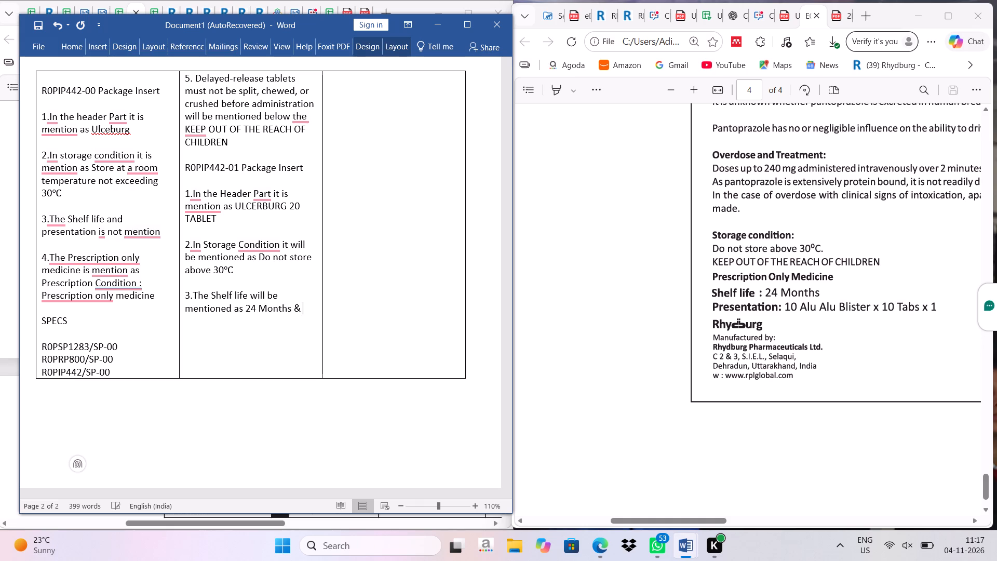
{"action": "type", "text": "Pre"}
{"action": "type", "text": "sentation w"}
{"action": "type", "text": "ill be"}
{"action": "key", "text": "space"}
{"action": "key", "text": "e"}
{"action": "key", "text": "BackSpace"}
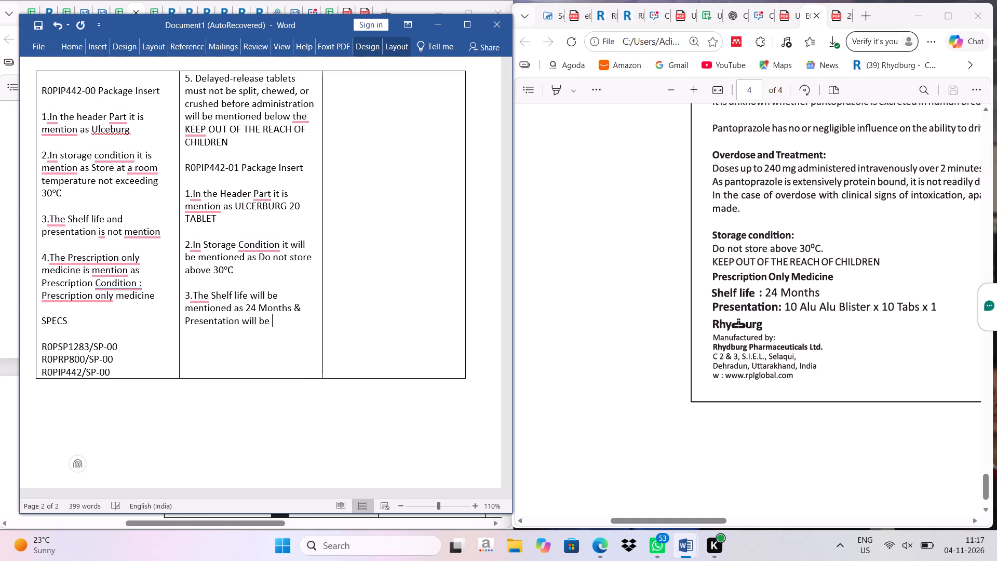
{"action": "type", "text": "men"}
{"action": "type", "text": "tioned as"}
{"action": "key", "text": "space"}
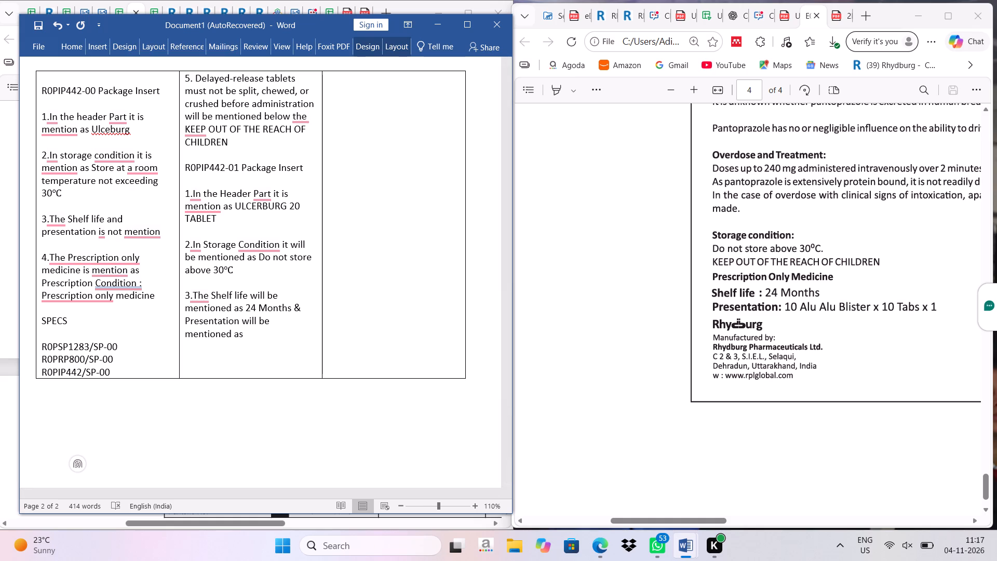
Extract the Shelf life and Presentation text from the new package insert PDF and add it to the end of point 3 in the New column.
{"action": "key", "text": "Insert"}
{"action": "key", "text": "shift+super+s"}
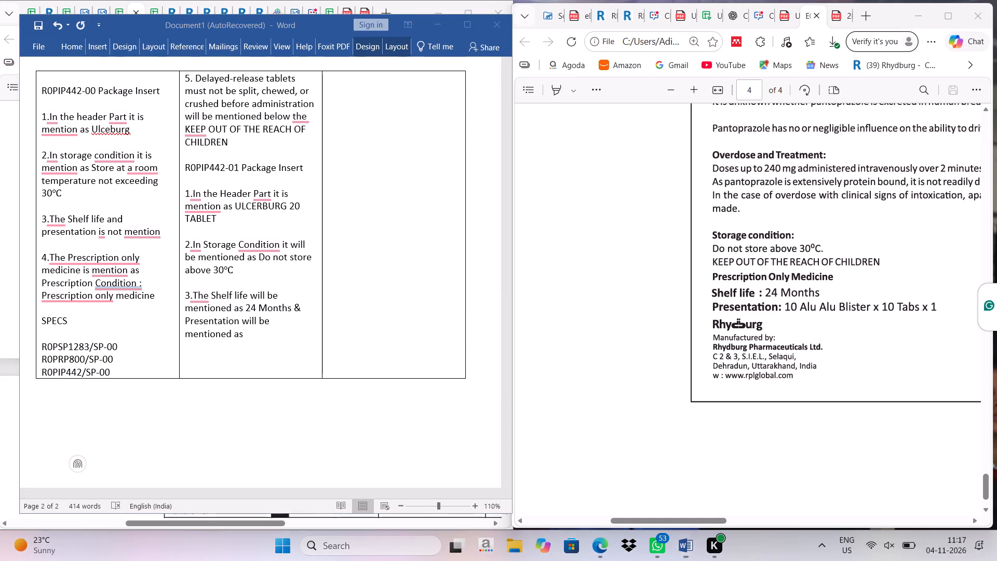
{"action": "left_click", "coordinate": [561, 18]}
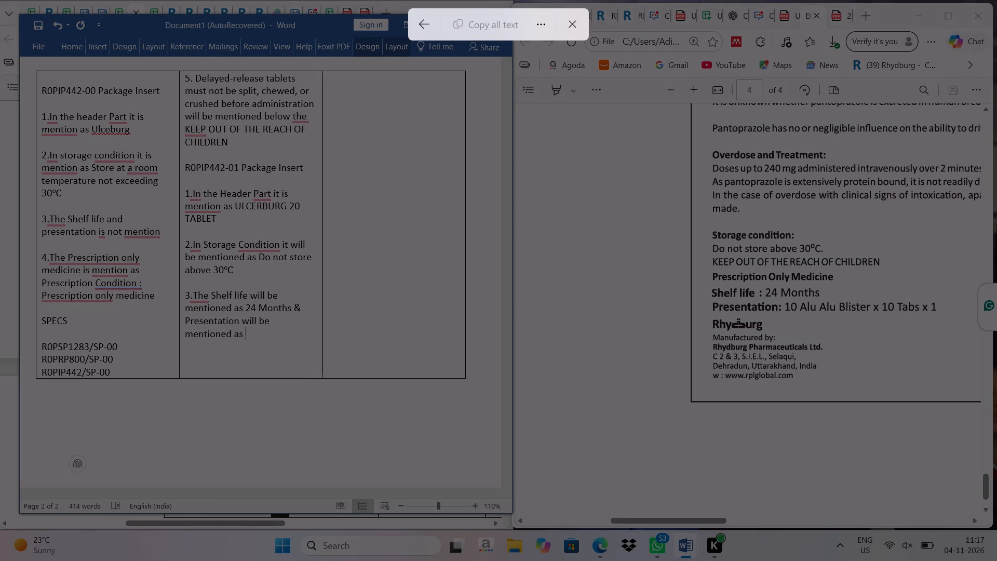
{"action": "left_click_drag", "start_coordinate": [710, 300], "coordinate": [911, 319]}
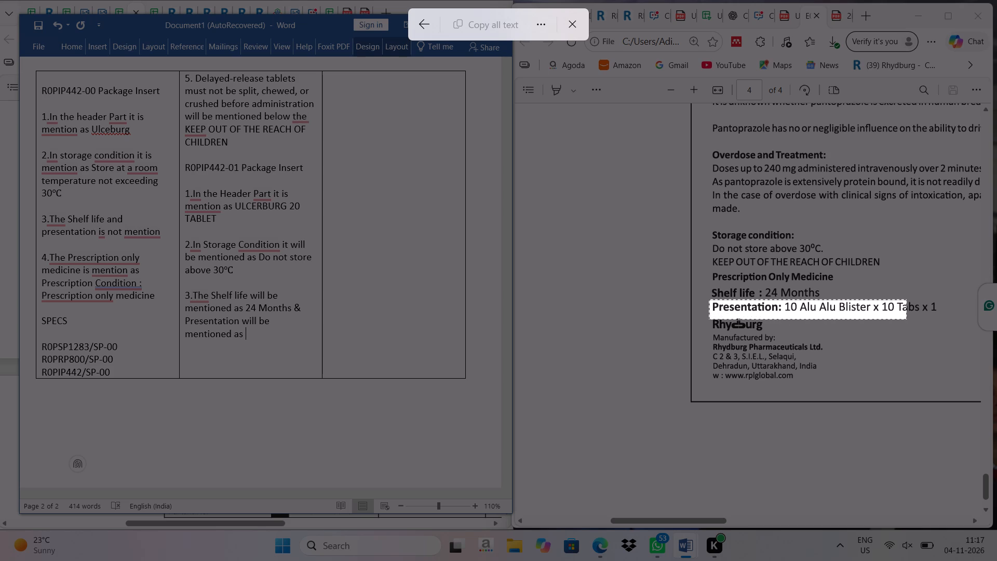
{"action": "left_click_drag", "start_coordinate": [911, 319], "coordinate": [948, 319]}
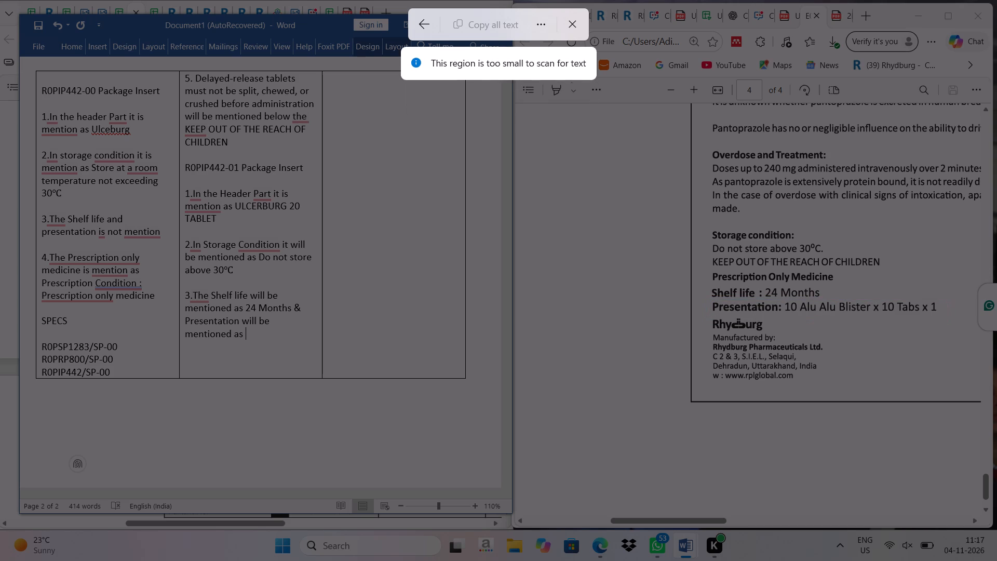
{"action": "left_click_drag", "start_coordinate": [711, 284], "coordinate": [956, 319]}
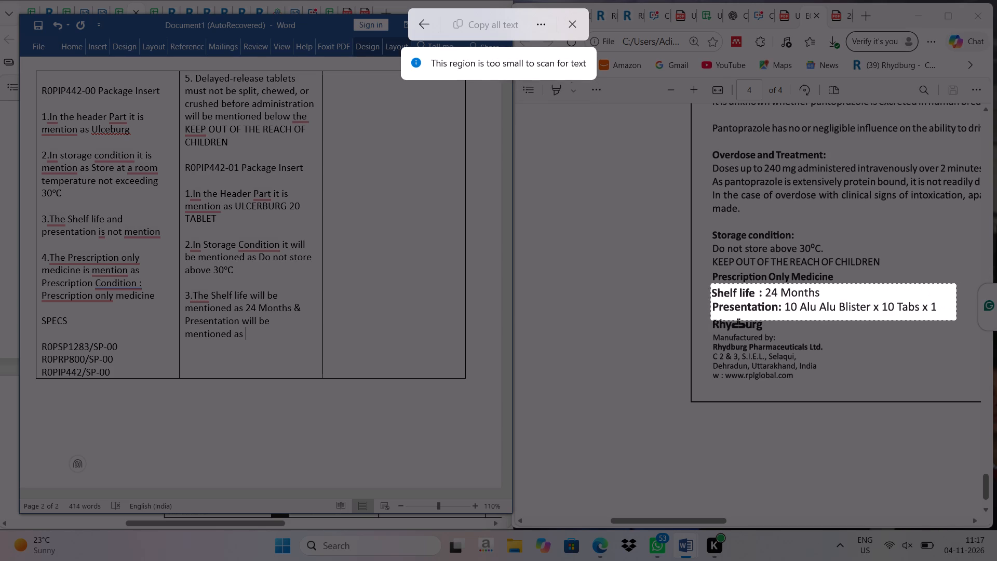
{"action": "left_click_drag", "start_coordinate": [956, 319], "coordinate": [955, 319]}
{"action": "left_click", "coordinate": [260, 334]}
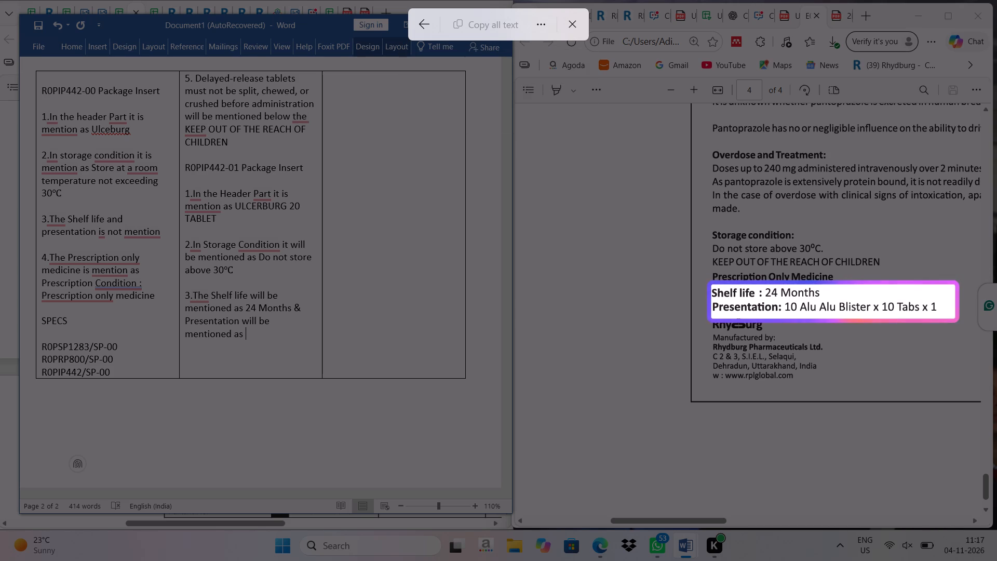
{"action": "left_click", "coordinate": [263, 338]}
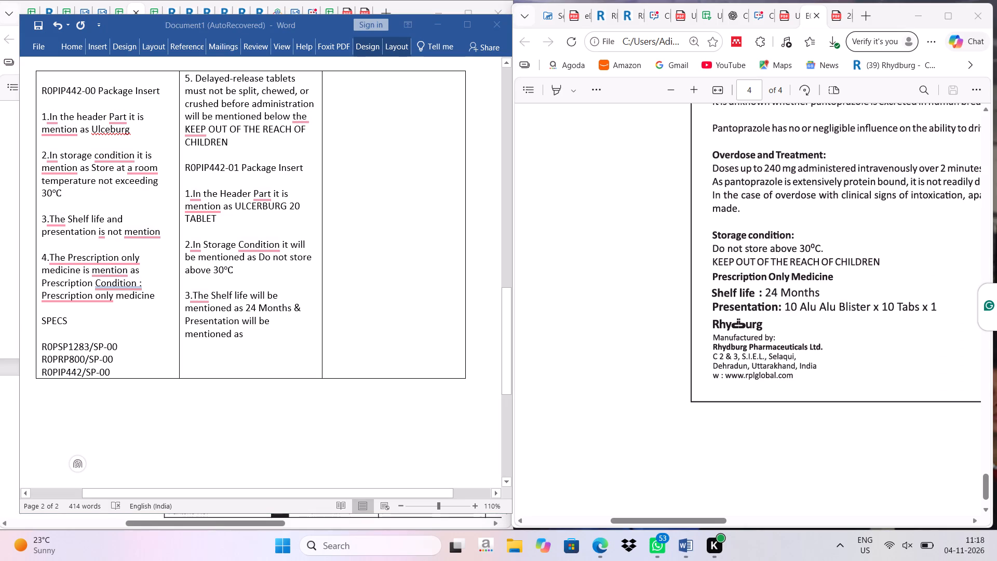
{"action": "left_click_drag", "start_coordinate": [267, 340], "coordinate": [268, 345]}
{"action": "key", "text": "ctrl+v"}
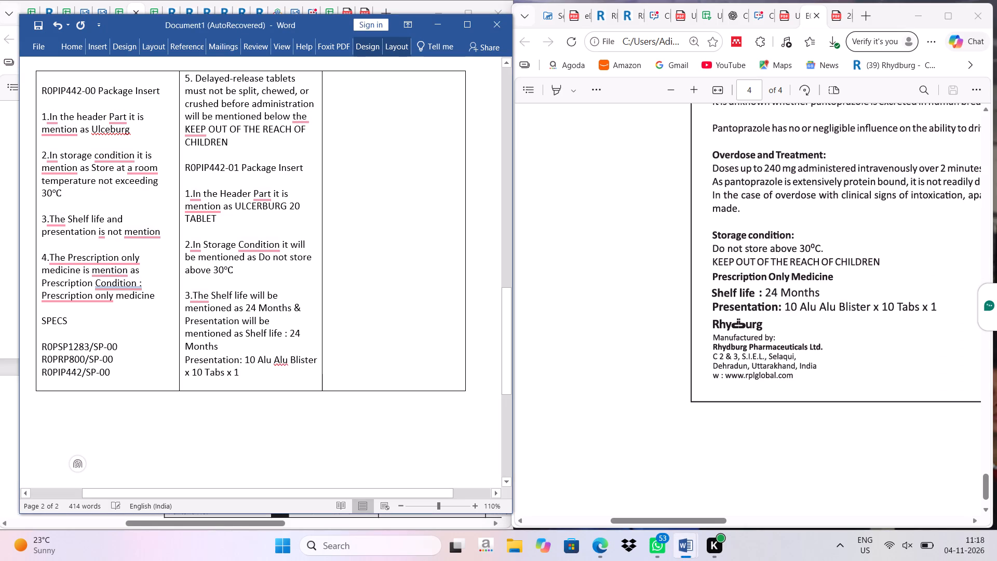
Delete "mentioned as Shelf life : 24 Months" from package insert point 3 in the New column.
{"action": "left_click_drag", "start_coordinate": [230, 352], "coordinate": [212, 340]}
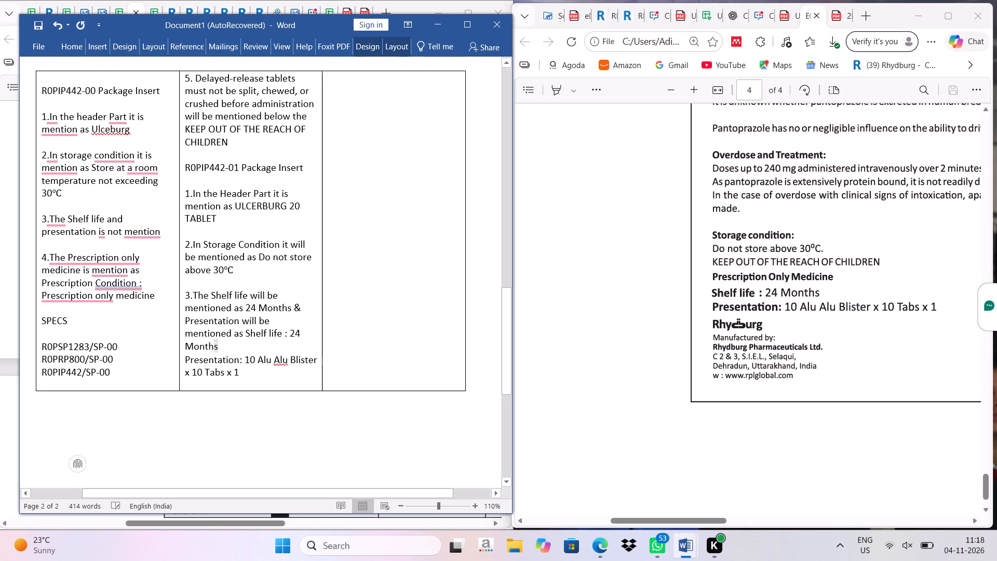
{"action": "left_click_drag", "start_coordinate": [212, 340], "coordinate": [195, 338]}
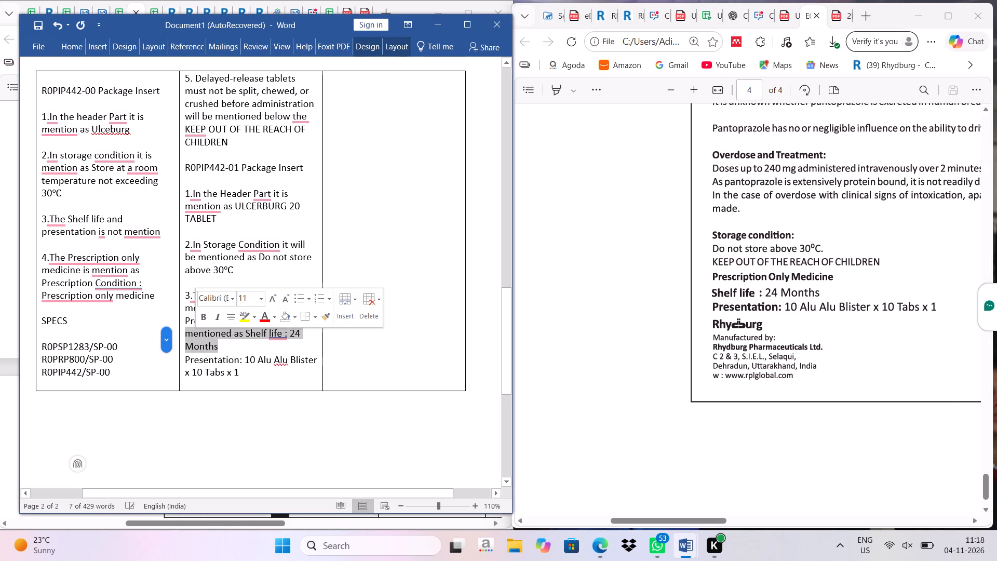
{"action": "key", "text": "Delete"}
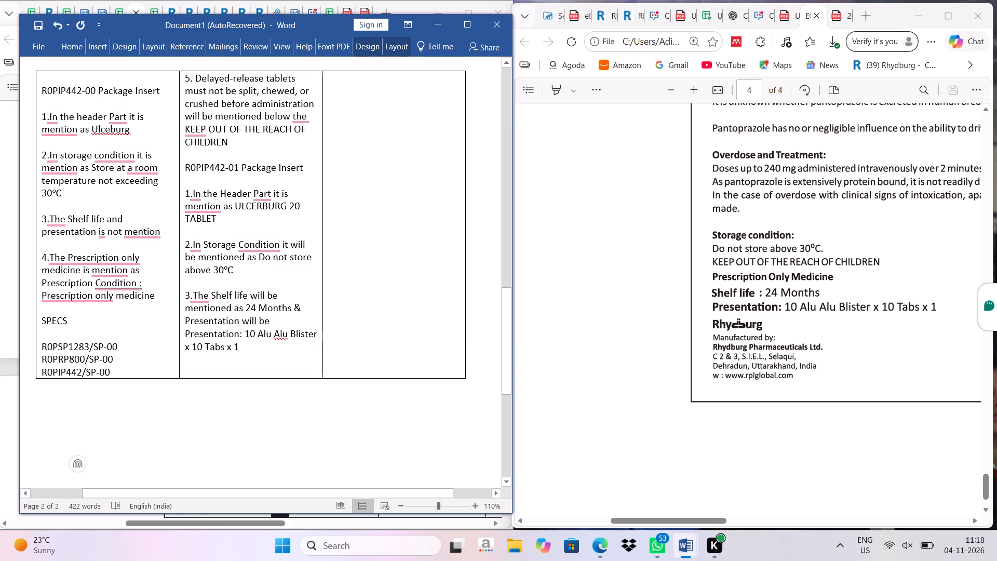
Copy the SPECS heading and its three spec numbers from the Current column below package insert point 3 in the New column.
{"action": "left_click_drag", "start_coordinate": [43, 319], "coordinate": [101, 355]}
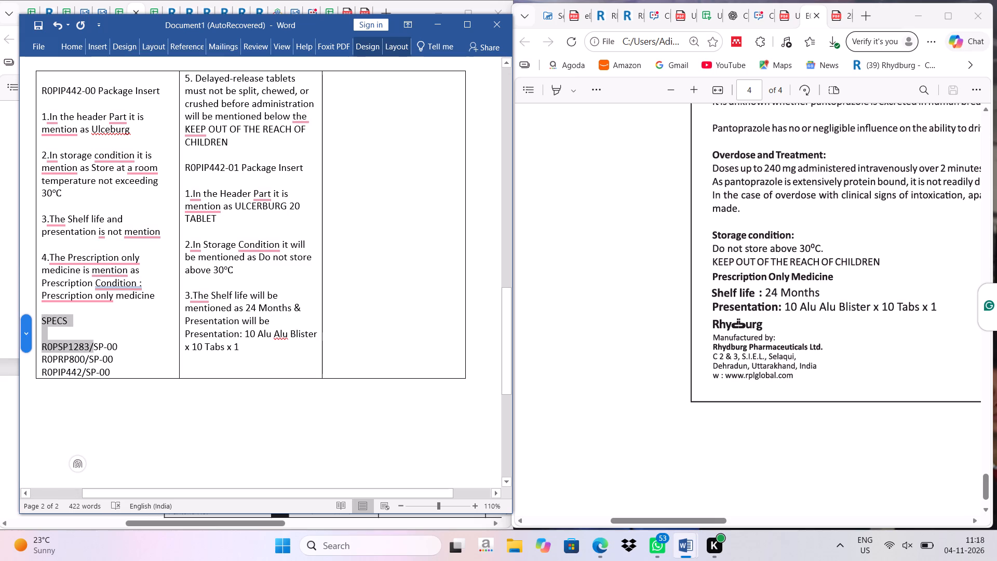
{"action": "left_click_drag", "start_coordinate": [101, 355], "coordinate": [110, 371]}
{"action": "key", "text": "ctrl+c"}
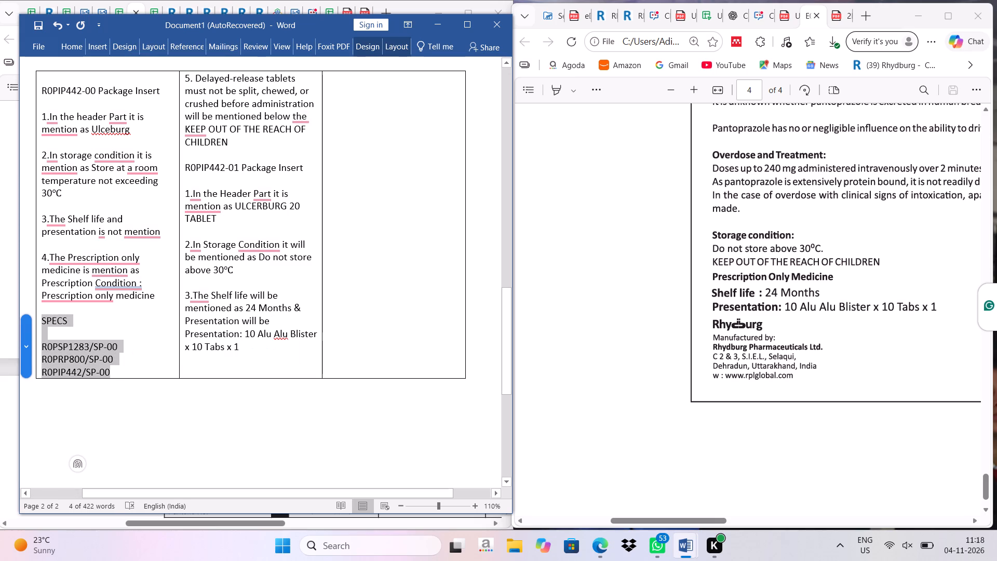
{"action": "left_click", "coordinate": [186, 368]}
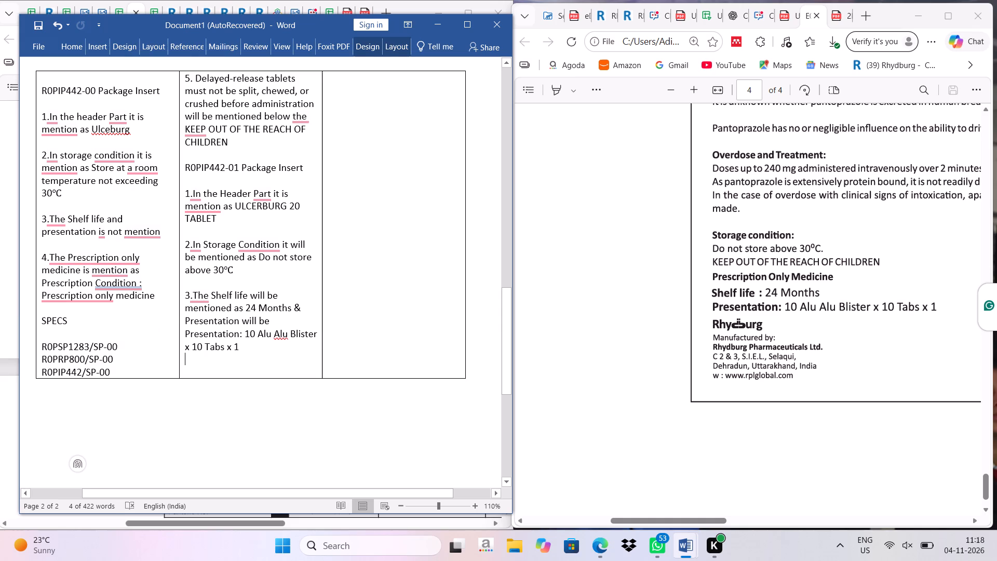
{"action": "key", "text": "Return"}
{"action": "key", "text": "ctrl+v"}
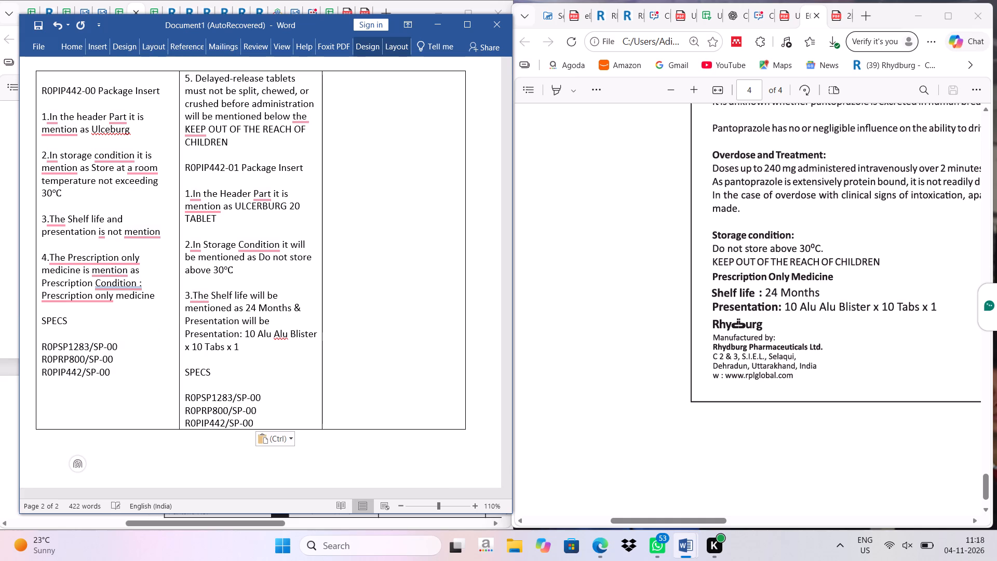
Revise the New column's spec numbers to R0PIP442/SP-01, R0PRP800/SP-01 and R0PSP1283/SP-01.
{"action": "key", "text": "BackSpace"}
{"action": "key", "text": "1"}
{"action": "key", "text": "Up"}
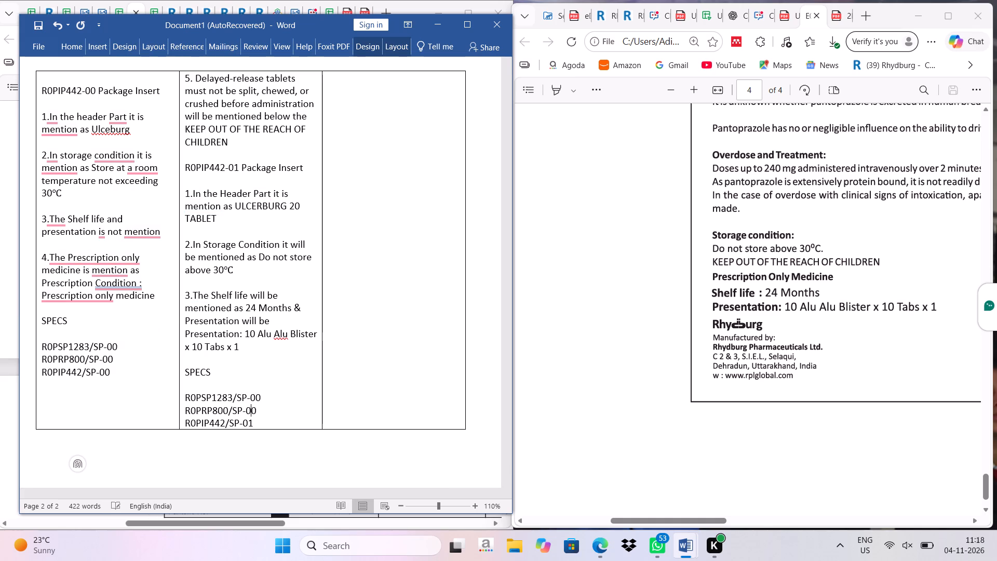
{"action": "key", "text": "Right"}
{"action": "key", "text": "BackSpace"}
{"action": "key", "text": "1"}
{"action": "key", "text": "Up"}
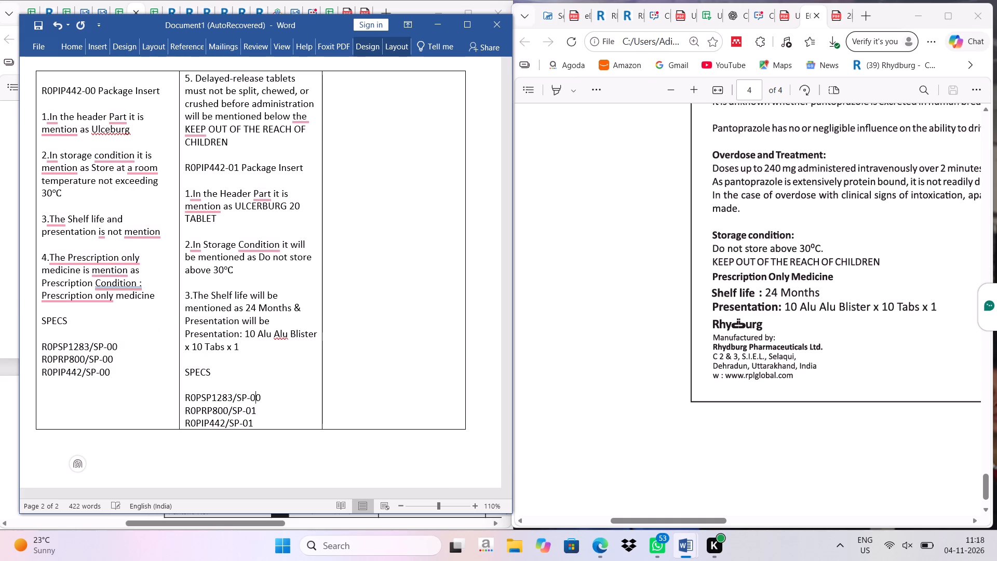
{"action": "key", "text": "Right"}
{"action": "key", "text": "BackSpace"}
{"action": "key", "text": "1"}
Insert two blank lines above the R0PSP1283-00 CARTON heading in the Current column.
{"action": "scroll", "coordinate": [395, 309], "scroll_direction": "up", "scroll_amount": 1}
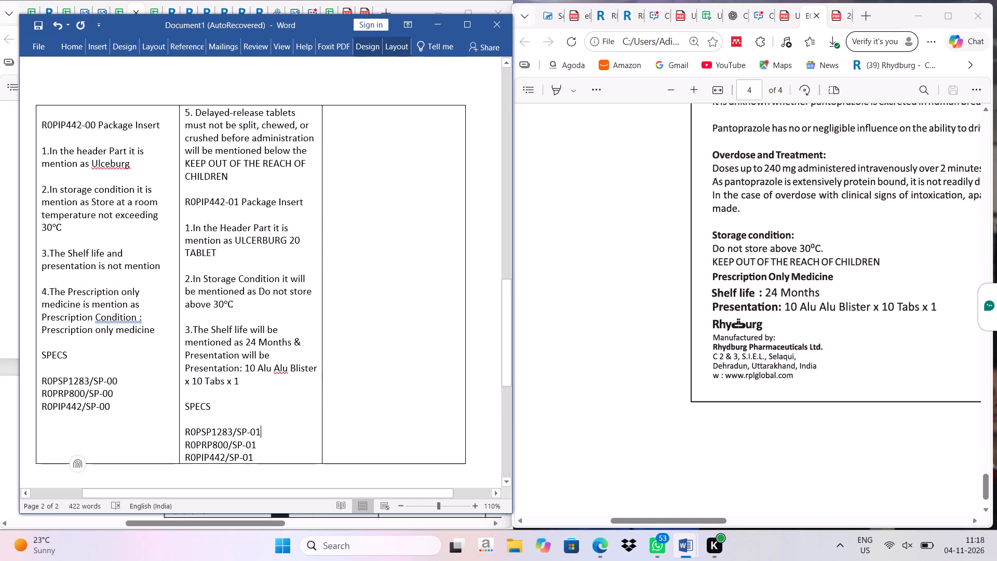
{"action": "scroll", "coordinate": [394, 309], "scroll_direction": "up", "scroll_amount": 18}
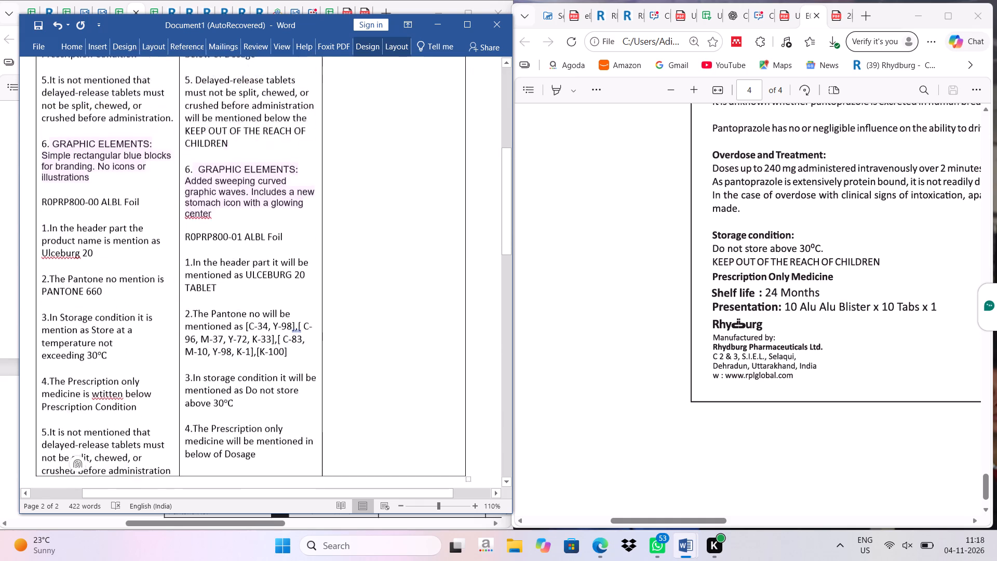
{"action": "scroll", "coordinate": [394, 309], "scroll_direction": "up", "scroll_amount": 11}
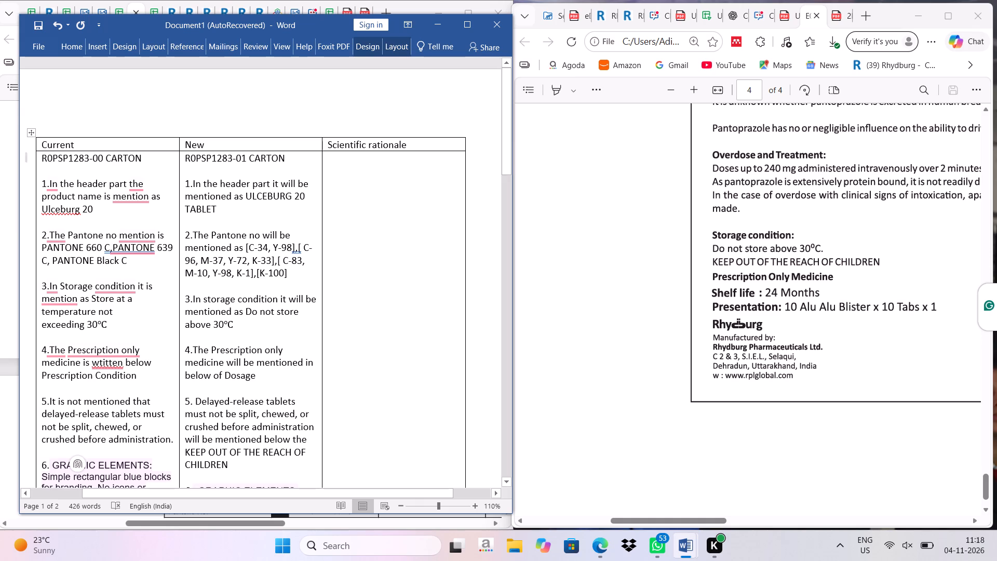
{"action": "left_click", "coordinate": [42, 157]}
{"action": "key", "text": "Return"}
{"action": "key", "text": "Return"}
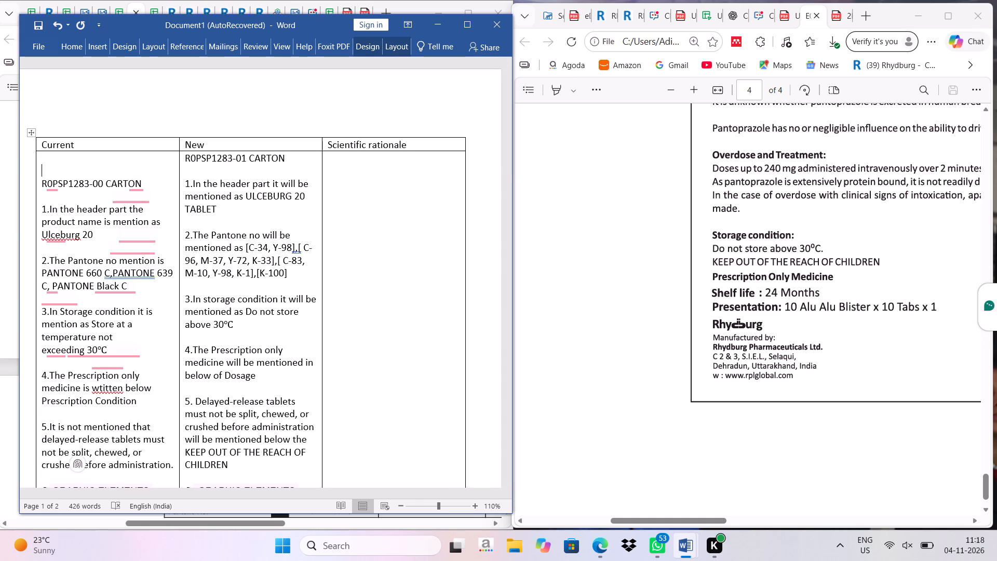
Enter the code prefix "E0MY0205-" on the blank line directly above the R0PSP1283-00 CARTON heading.
{"action": "left_click", "coordinate": [49, 165]}
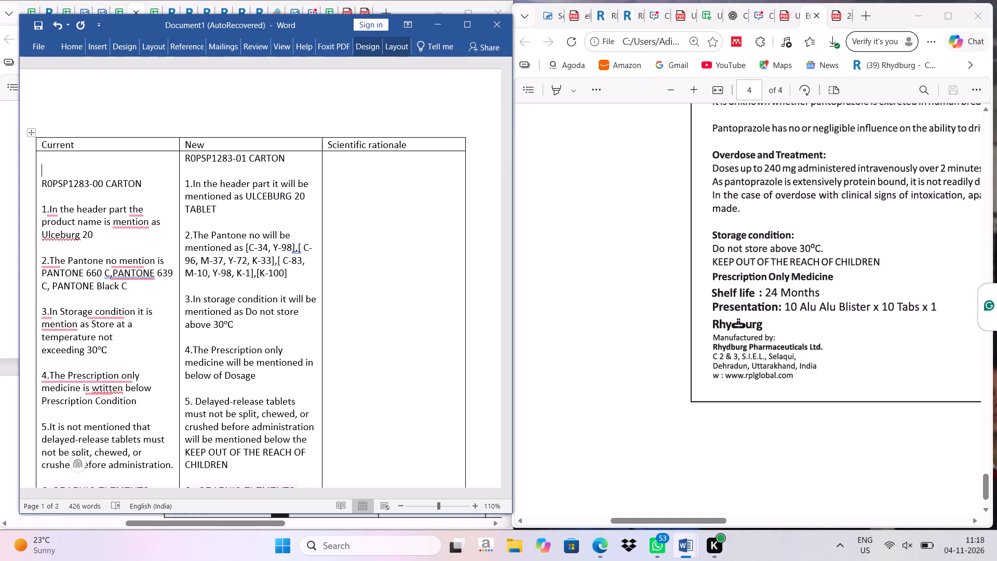
{"action": "key", "text": "shift+e"}
{"action": "key", "text": "0"}
{"action": "type", "text": "MY"}
{"action": "type", "text": "0112"}
{"action": "key", "text": "minus"}
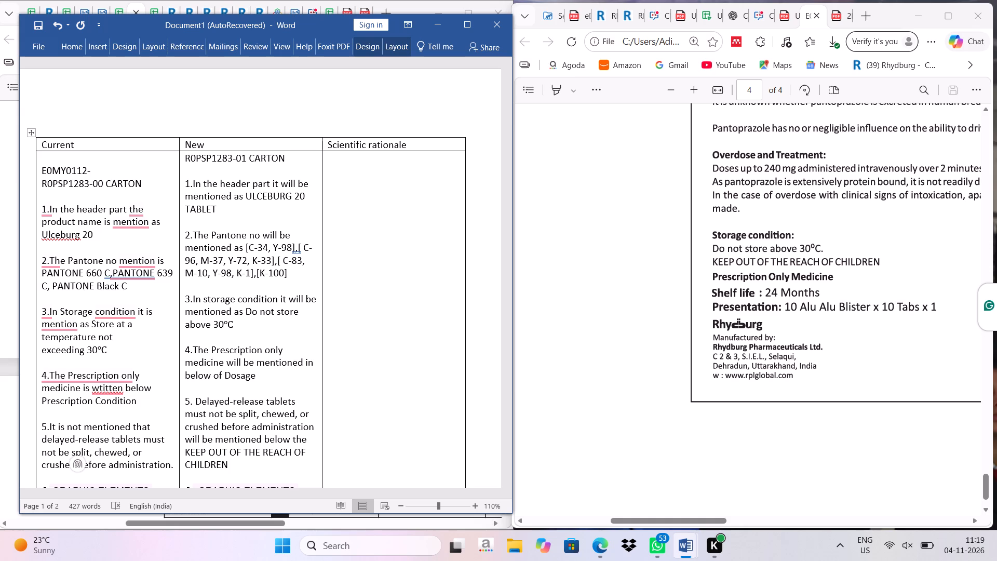
{"action": "key", "text": "BackSpace"}
{"action": "key", "text": "BackSpace"}
{"action": "key", "text": "BackSpace"}
{"action": "key", "text": "BackSpace"}
{"action": "type", "text": "205"}
{"action": "key", "text": "minus"}
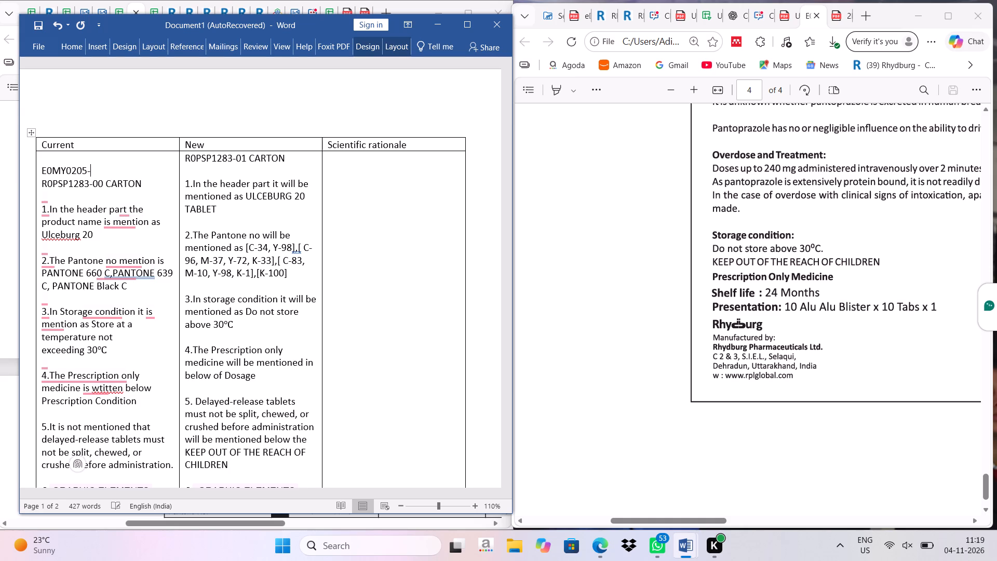
Complete the E0MY0205- heading in the Current column with "ULCERBURG 20 TABLET" and leave a blank line before the R0PSP1283-00 CARTON heading.
{"action": "key", "text": "shift+u"}
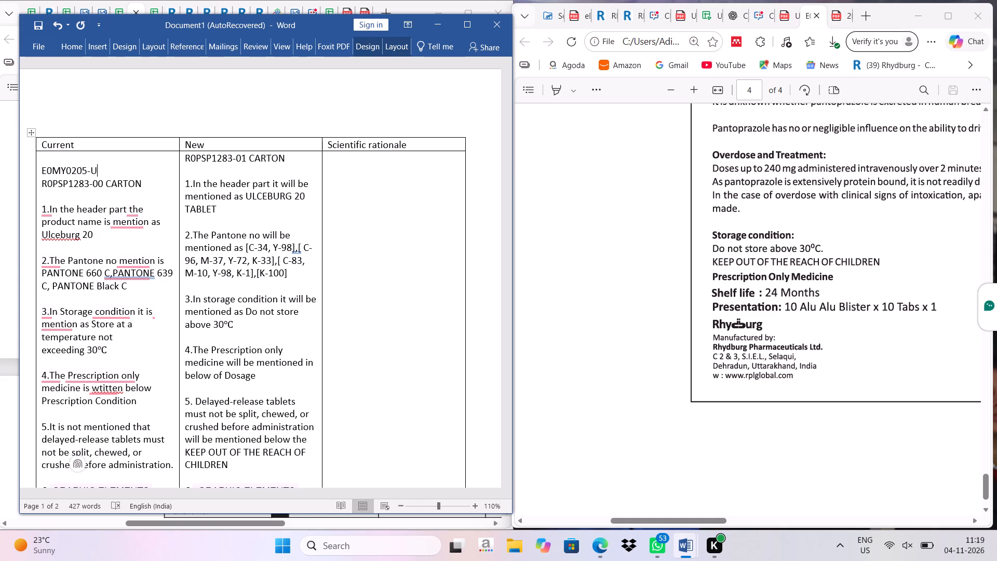
{"action": "scroll", "coordinate": [782, 255], "scroll_direction": "up", "scroll_amount": 12}
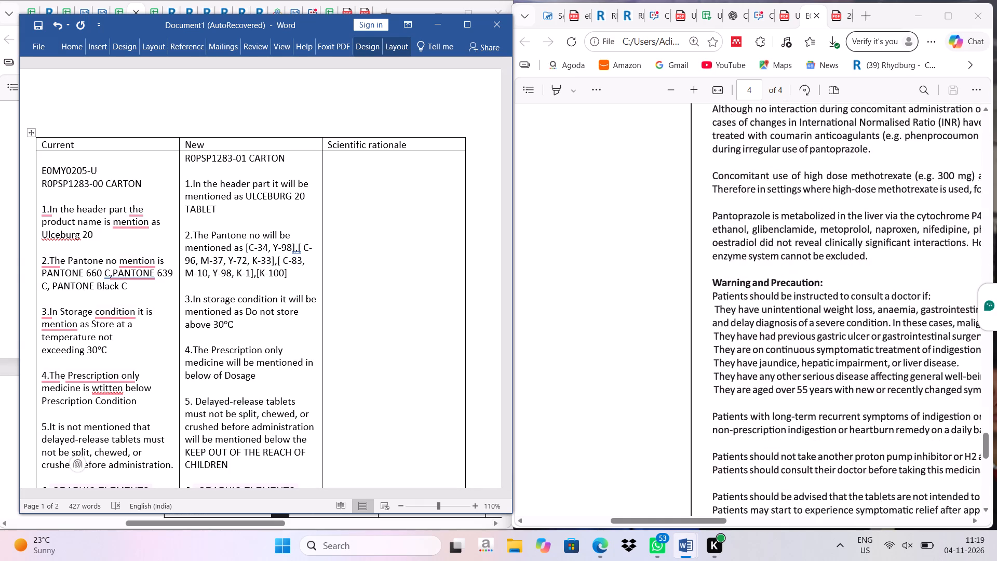
{"action": "scroll", "coordinate": [778, 253], "scroll_direction": "up", "scroll_amount": 8}
{"action": "scroll", "coordinate": [778, 253], "scroll_direction": "down", "scroll_amount": 1}
{"action": "scroll", "coordinate": [778, 253], "scroll_direction": "left", "scroll_amount": 1}
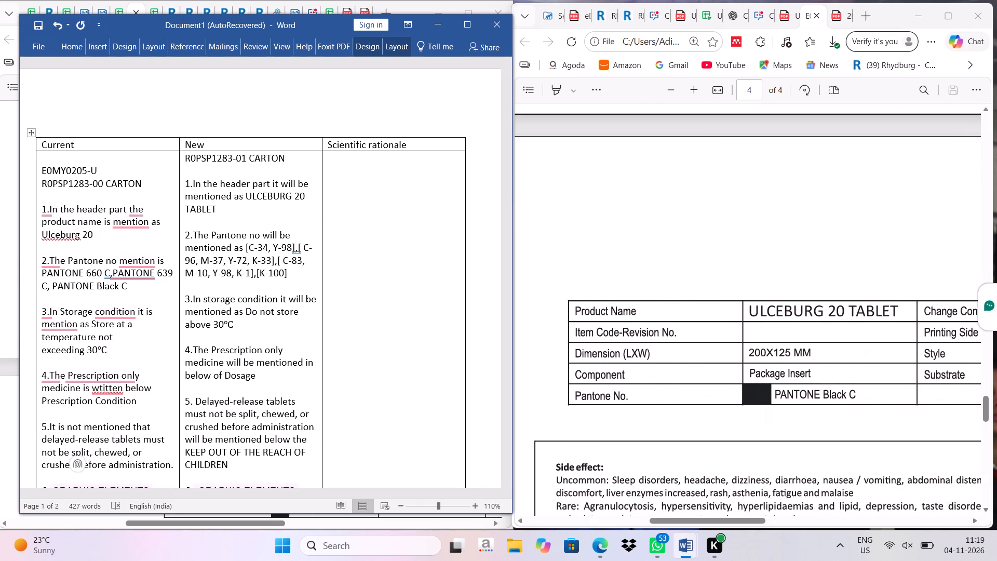
{"action": "scroll", "coordinate": [778, 253], "scroll_direction": "left", "scroll_amount": 1}
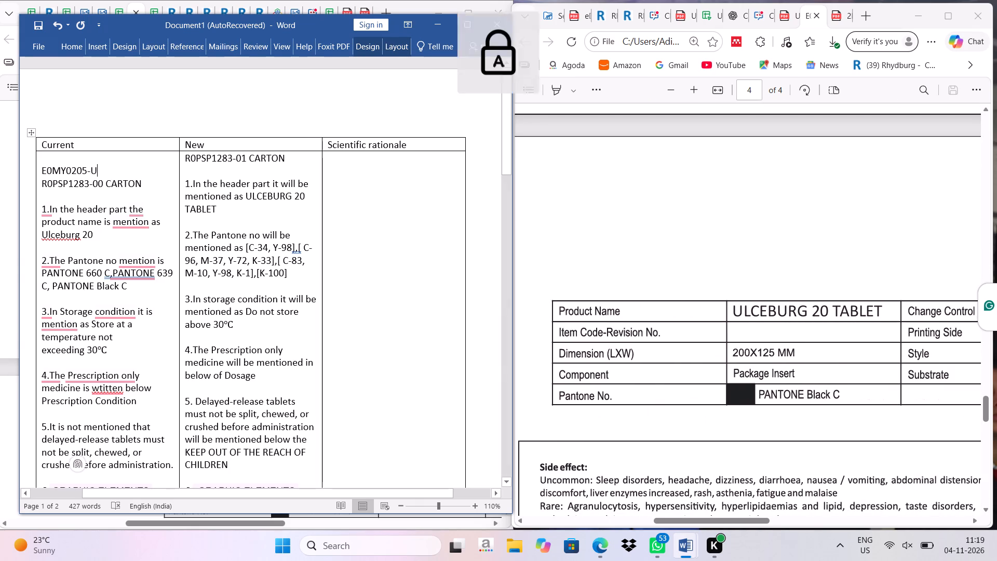
{"action": "type", "text": "LCER"}
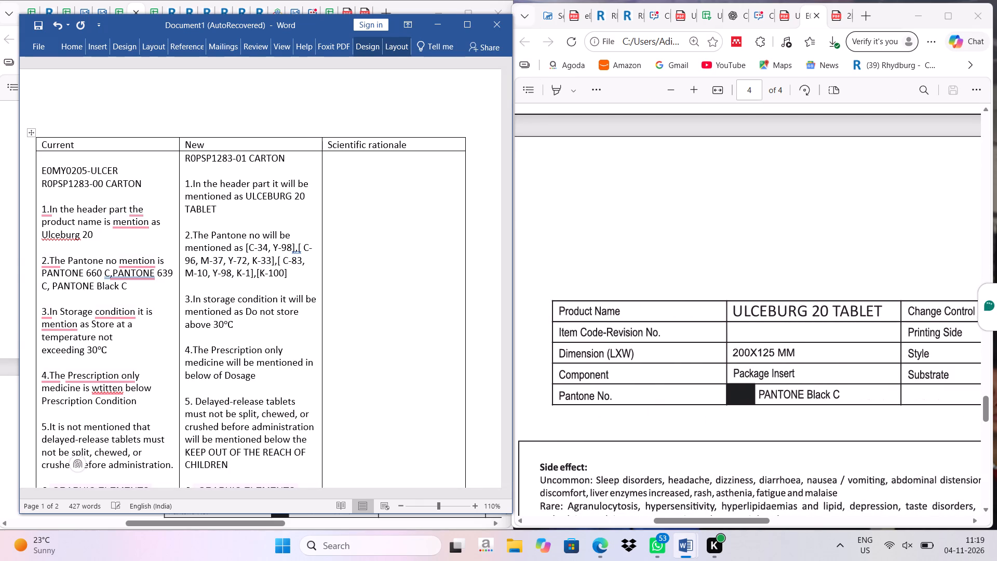
{"action": "type", "text": "BURG"}
{"action": "key", "text": "space"}
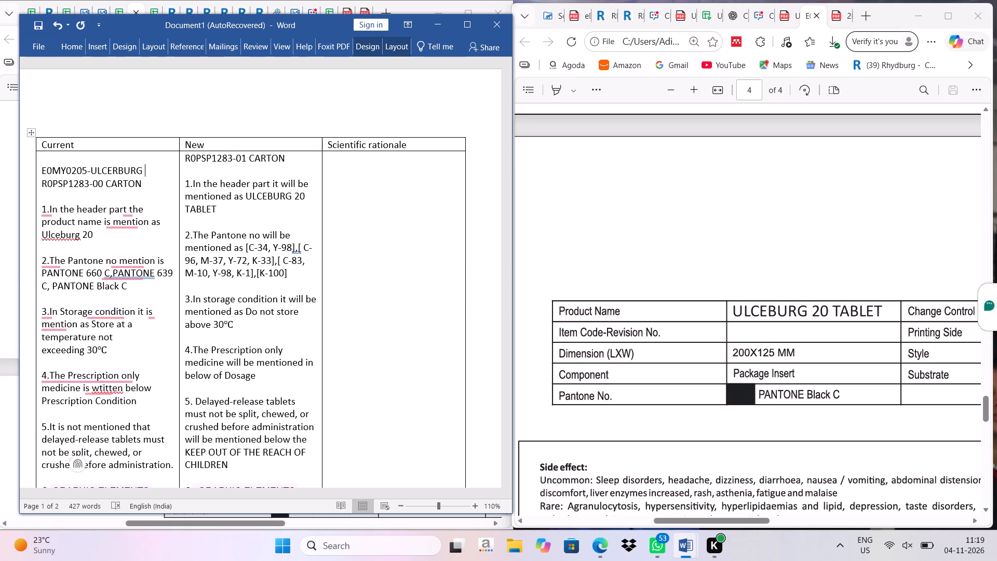
{"action": "key", "text": "2"}
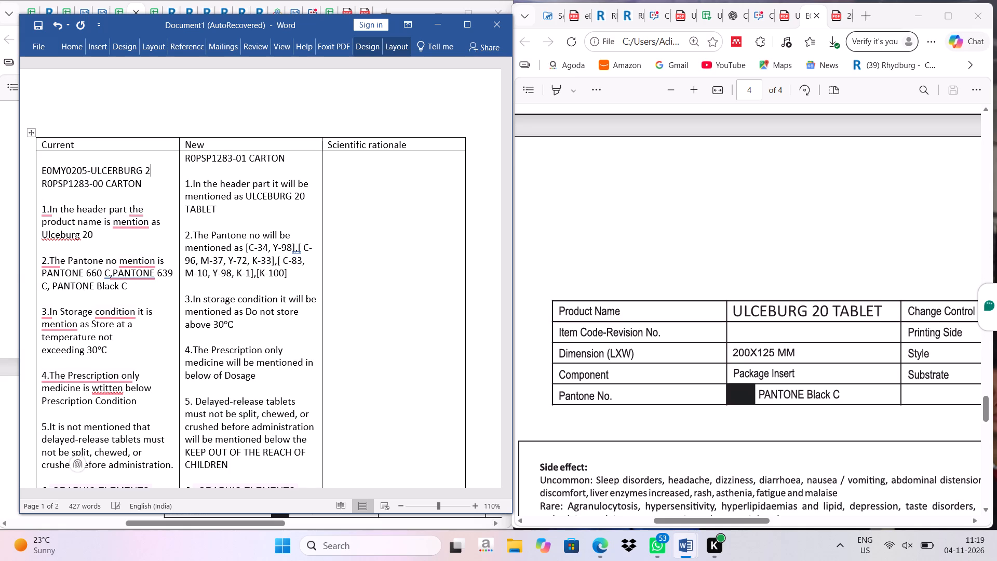
{"action": "key", "text": "0"}
{"action": "key", "text": "space"}
{"action": "type", "text": "TABLET"}
{"action": "key", "text": "Return"}
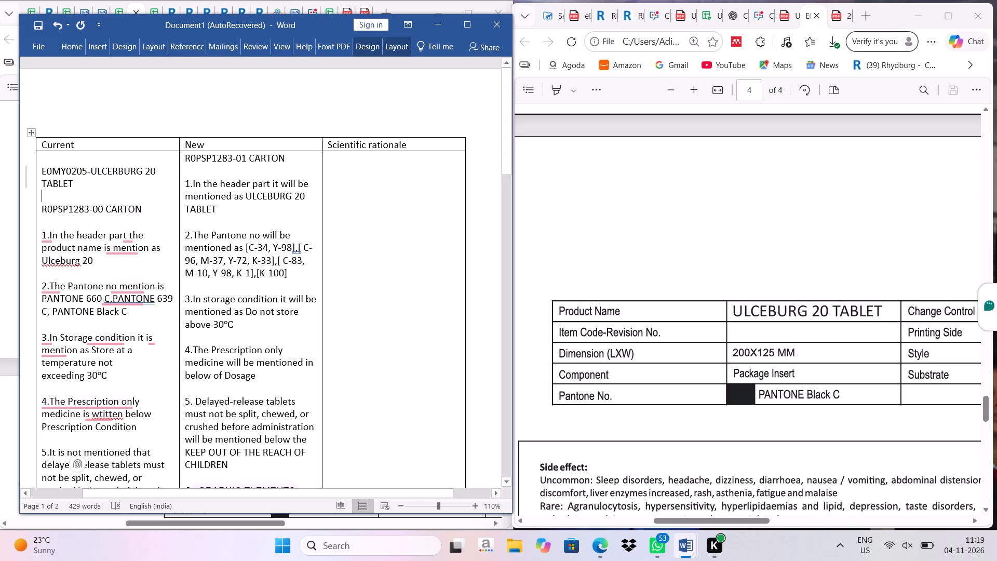
Copy the E0MY0205-ULCERBURG 20 TABLET heading to the New column above R0PSP1283-01 CARTON, with blank lines around it matching the Current column.
{"action": "left_click_drag", "start_coordinate": [44, 171], "coordinate": [88, 188]}
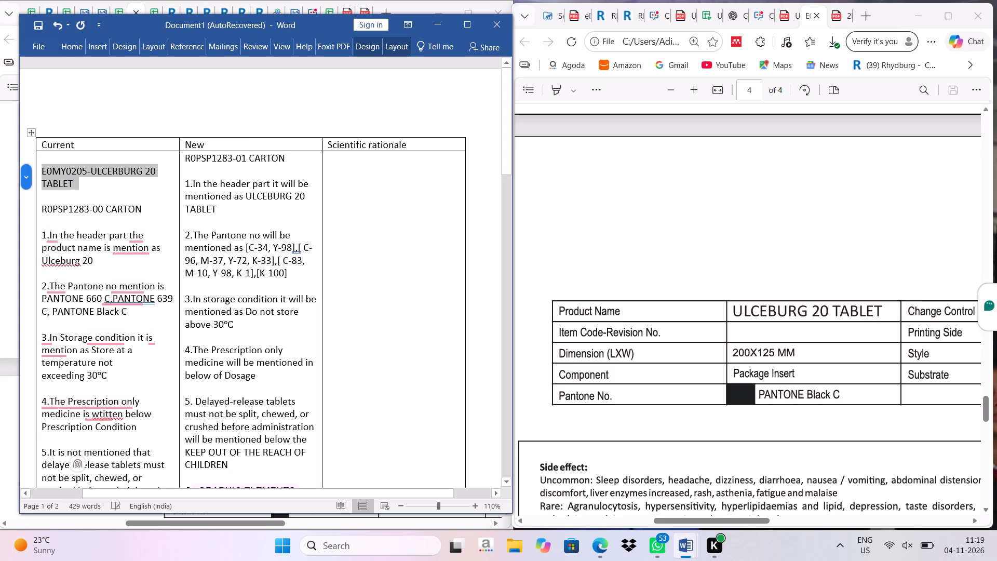
{"action": "key", "text": "ctrl+c"}
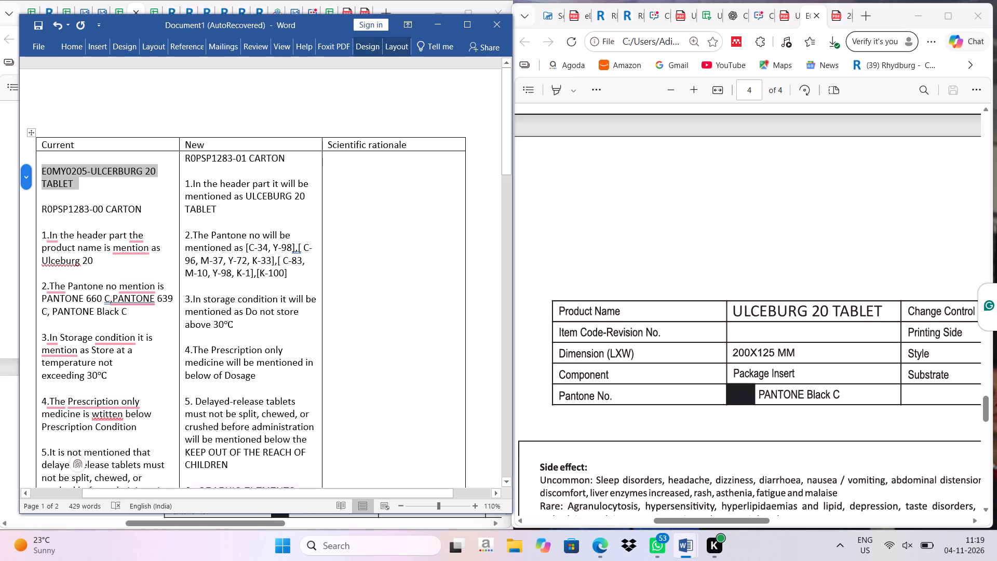
{"action": "left_click", "coordinate": [185, 159]}
{"action": "key", "text": "Return"}
{"action": "key", "text": "Return"}
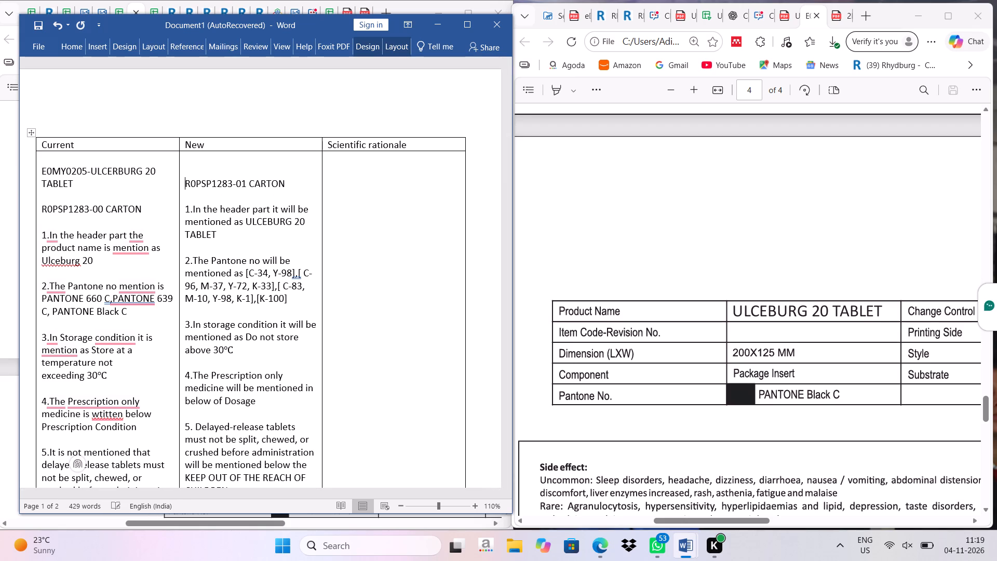
{"action": "left_click", "coordinate": [185, 159]}
{"action": "key", "text": "Return"}
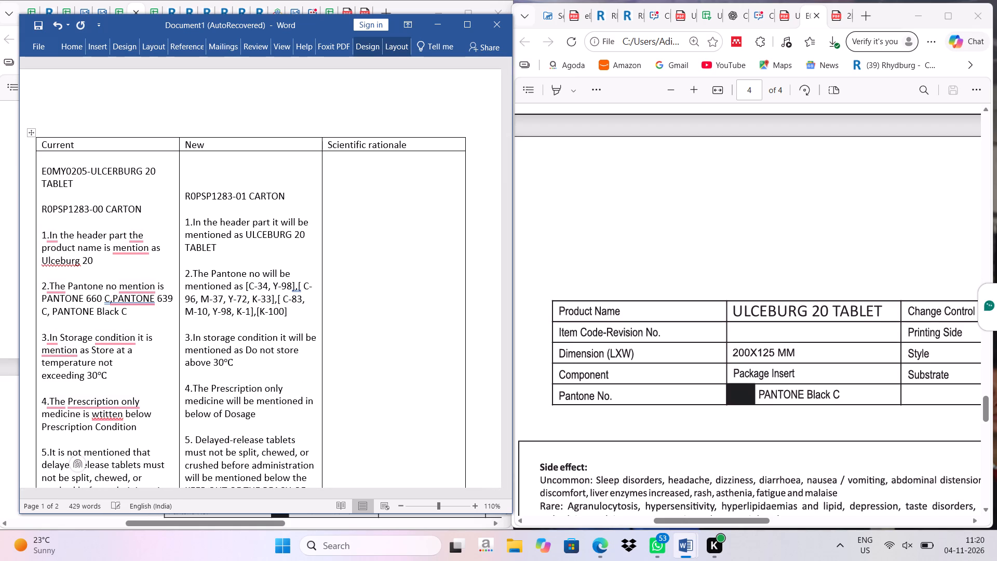
{"action": "key", "text": "ctrl+v"}
{"action": "key", "text": "BackSpace"}
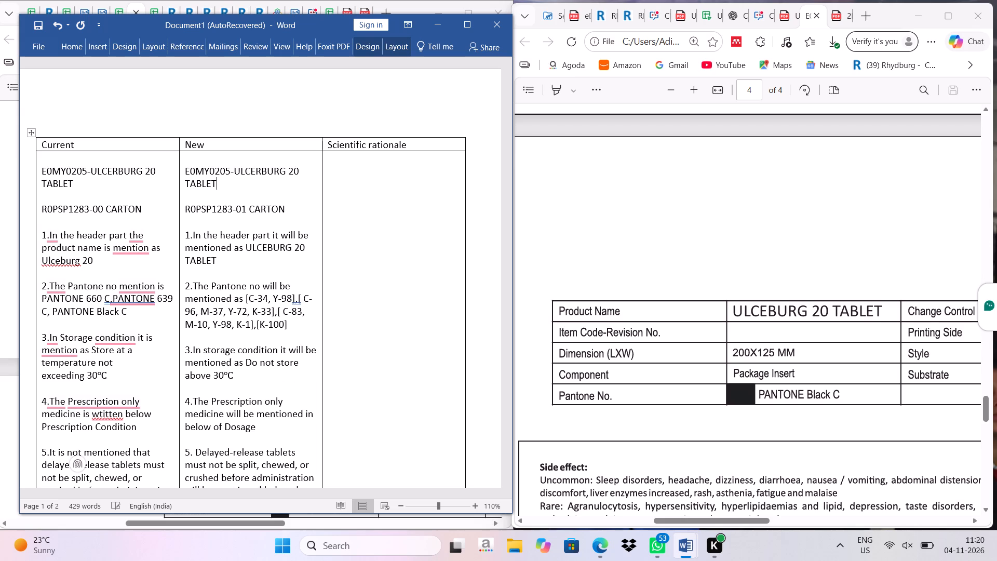
Enter under Scientific rationale: "The justification is done as per the customer requirements in which the header part,Pantone & storage condition is being revised".
{"action": "left_click", "coordinate": [373, 173]}
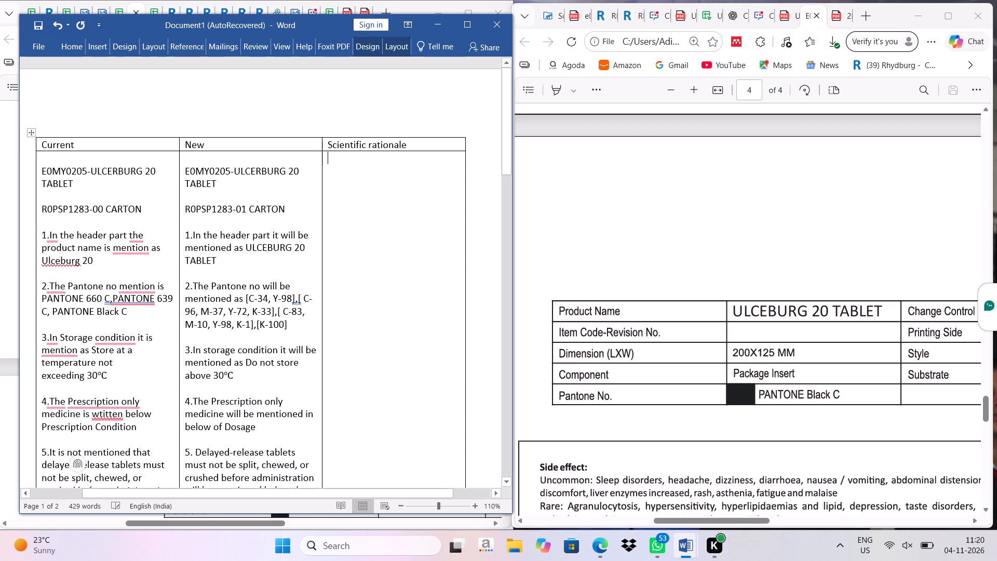
{"action": "type", "text": "The justifiv"}
{"action": "key", "text": "BackSpace"}
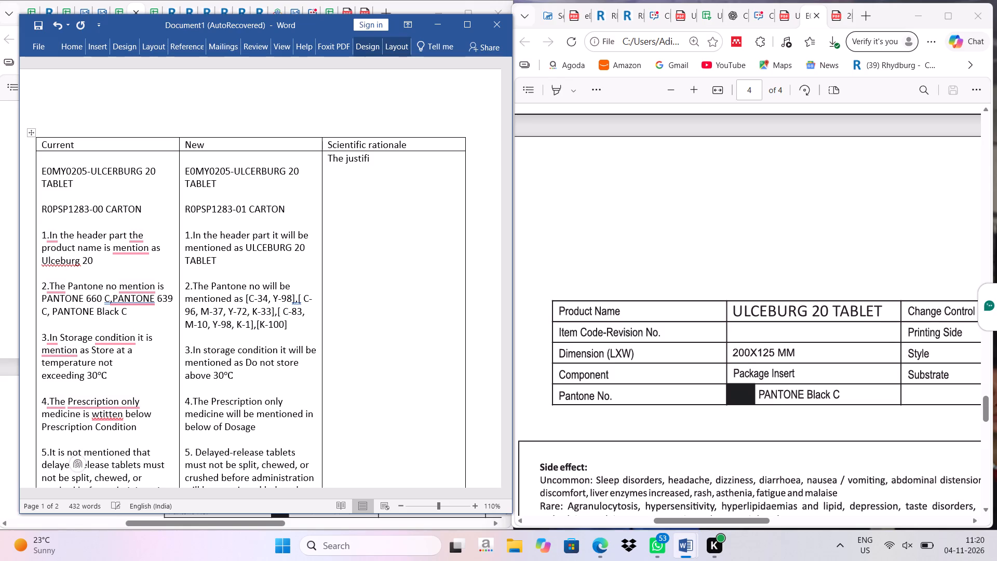
{"action": "type", "text": "cation is done as per the c"}
{"action": "type", "text": "usti"}
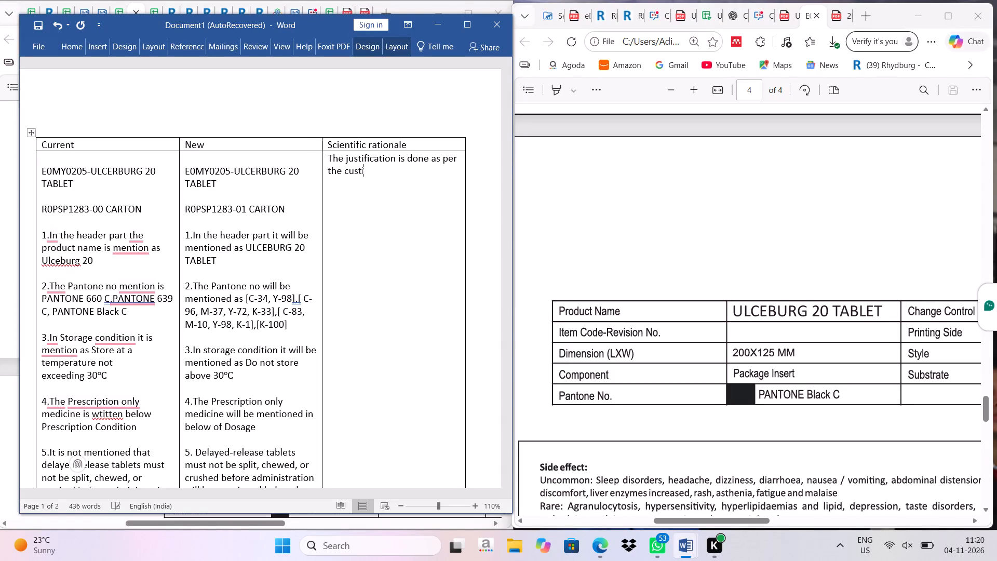
{"action": "key", "text": "BackSpace"}
{"action": "type", "text": "omer require"}
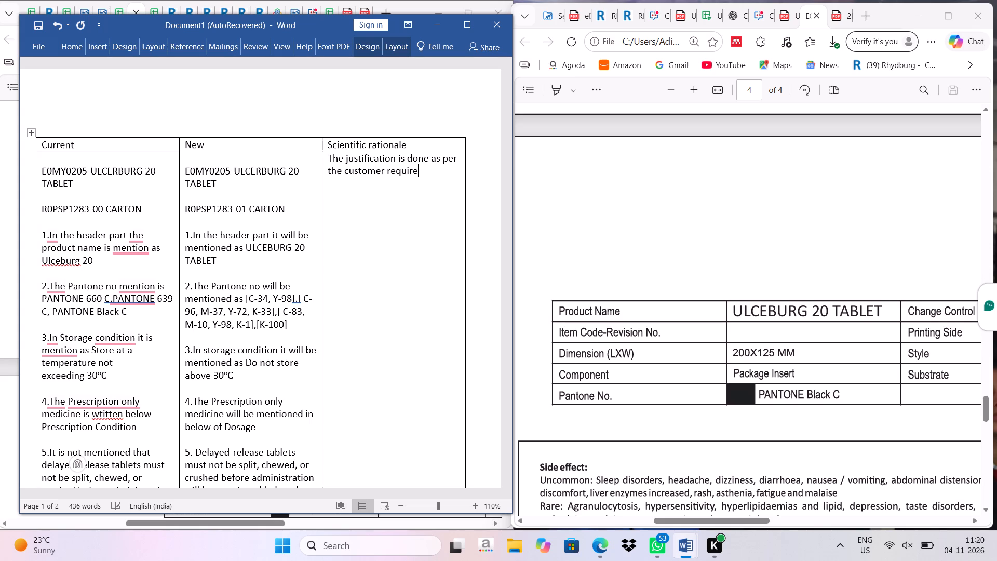
{"action": "key", "text": "m"}
{"action": "type", "text": "ents in which"}
{"action": "key", "text": "space"}
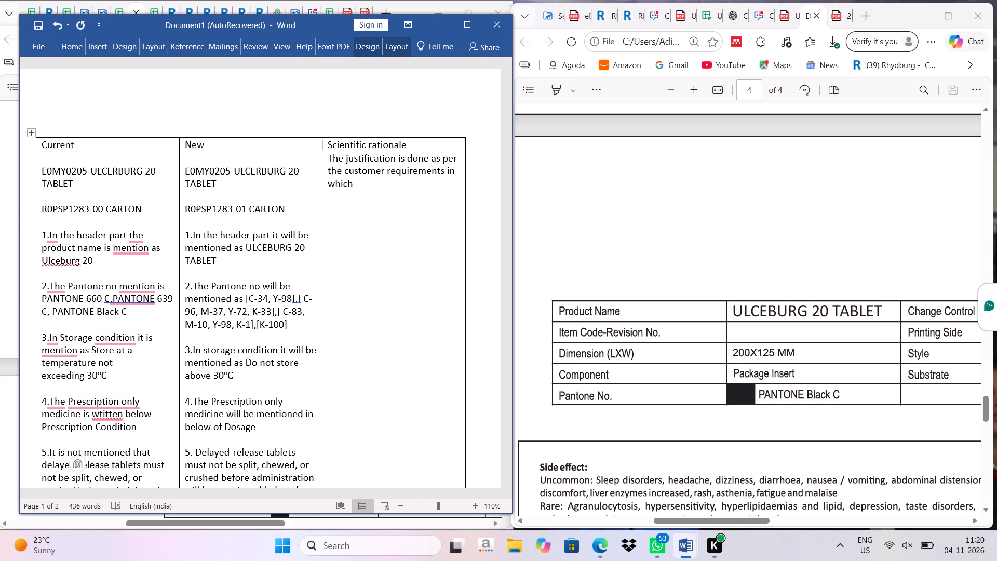
{"action": "type", "text": "the g"}
{"action": "key", "text": "BackSpace"}
{"action": "type", "text": "header part"}
{"action": "key", "text": "comma"}
{"action": "type", "text": "Pan"}
{"action": "type", "text": "tone"}
{"action": "key", "text": "space"}
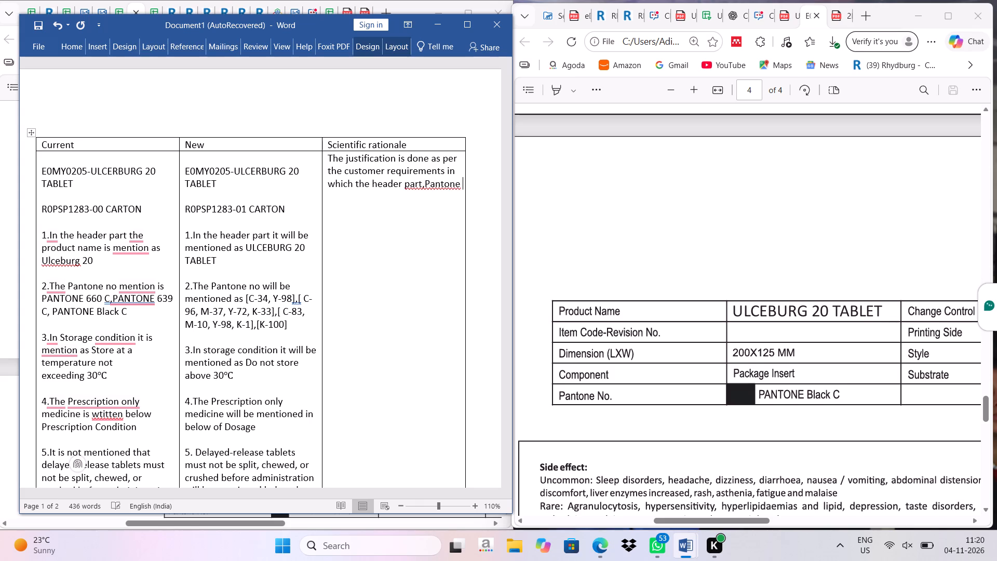
{"action": "type", "text": "& stora"}
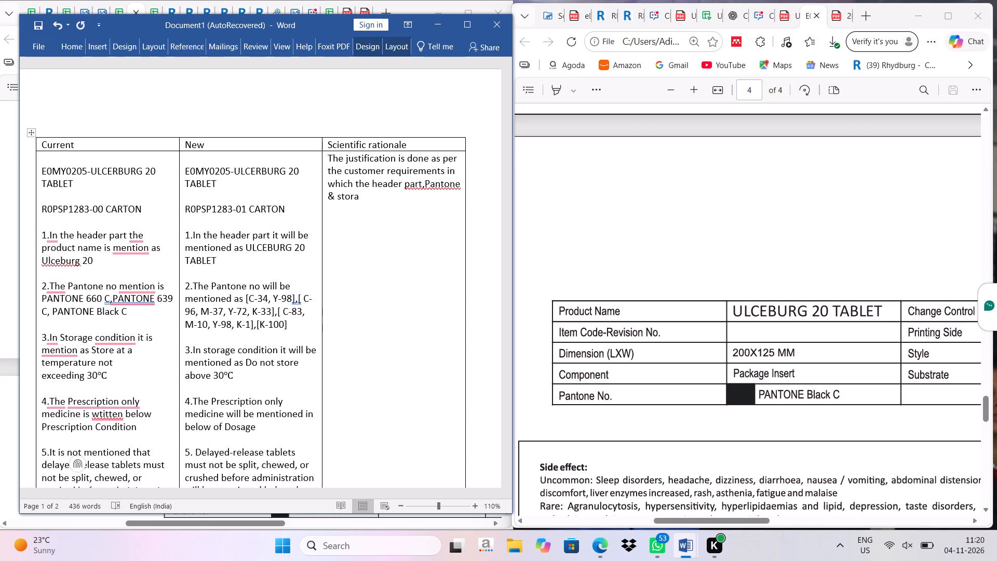
{"action": "type", "text": "ge condition is bee"}
{"action": "key", "text": "BackSpace"}
{"action": "type", "text": "ing revised"}
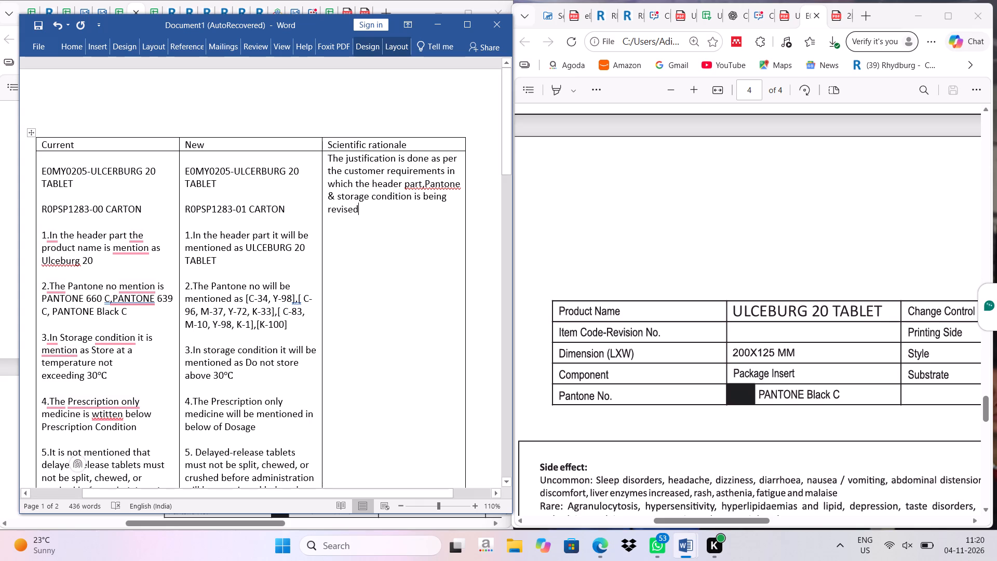
Copy the full text of the Current column's content cell.
{"action": "left_click_drag", "start_coordinate": [43, 164], "coordinate": [48, 169]}
{"action": "left_click", "coordinate": [41, 160]}
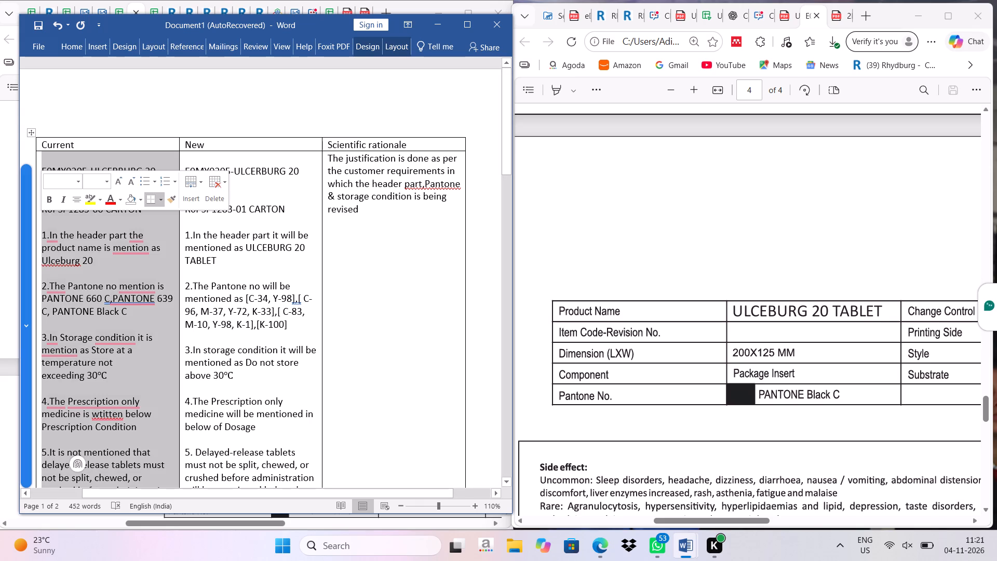
{"action": "key", "text": "ctrl+c"}
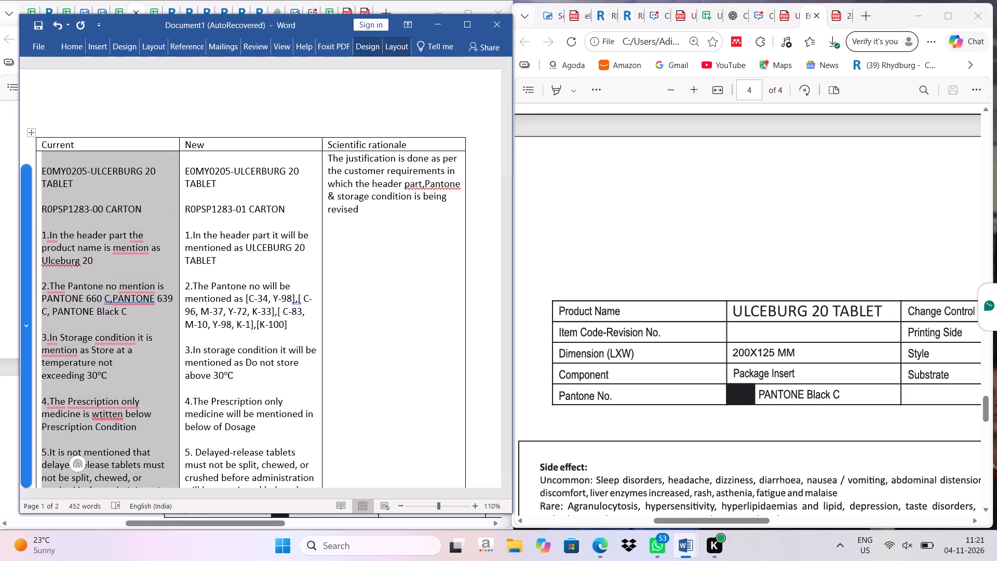
Switch to Edge in full-size view, close the CL10213 record in the change control list, and bring up a blank Change Control request form.
{"action": "left_click", "coordinate": [447, 24]}
{"action": "left_click", "coordinate": [461, 14]}
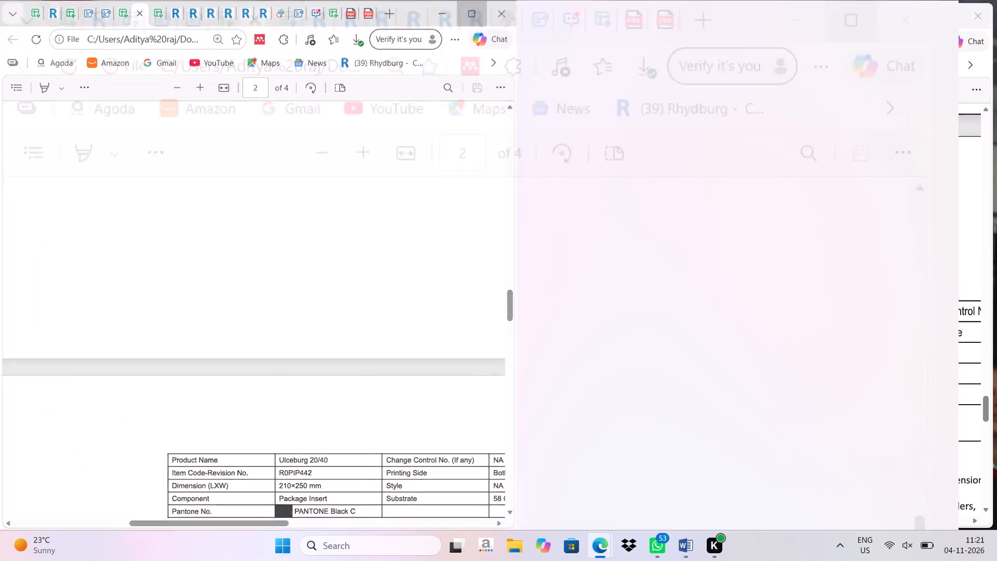
{"action": "left_click", "coordinate": [385, 10]}
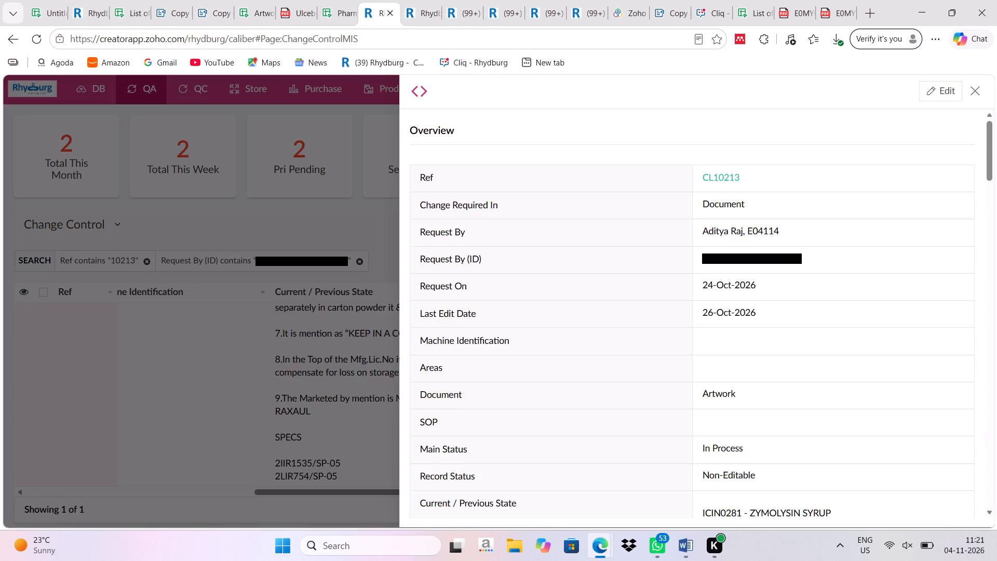
{"action": "left_click", "coordinate": [974, 91]}
{"action": "left_click", "coordinate": [675, 157]}
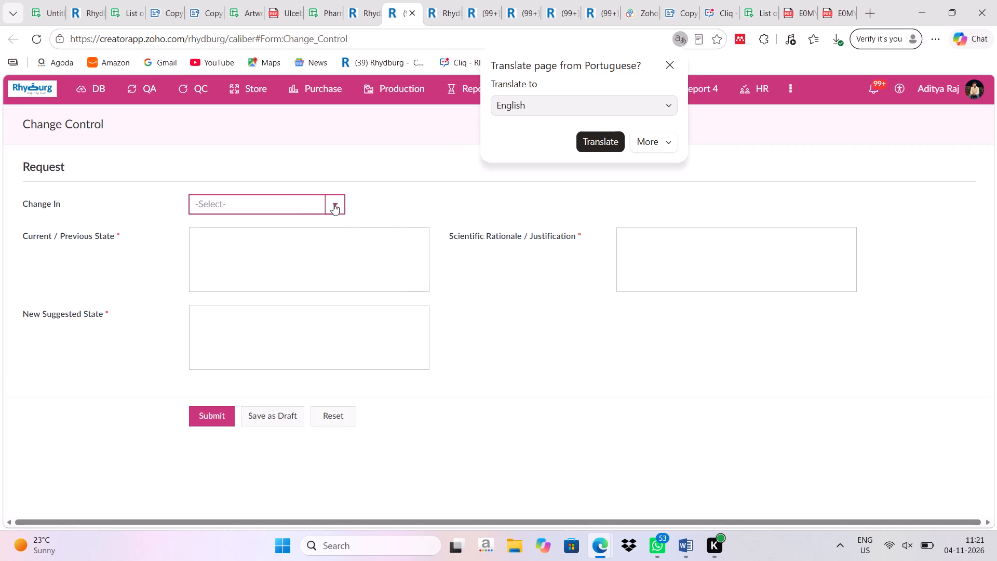
Set Change In to Document on the Change Control request form.
{"action": "left_click", "coordinate": [338, 204]}
{"action": "left_click", "coordinate": [258, 245]}
Paste the copied Current column text into Current / Previous State and remove the trailing blank line after R0PIP442/SP-00.
{"action": "left_click", "coordinate": [256, 254]}
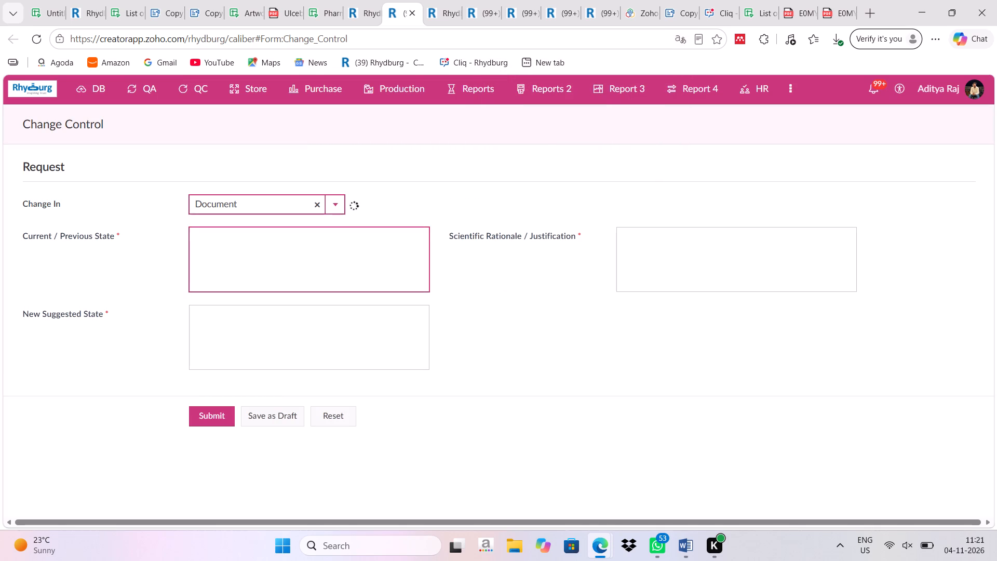
{"action": "key", "text": "ctrl+v"}
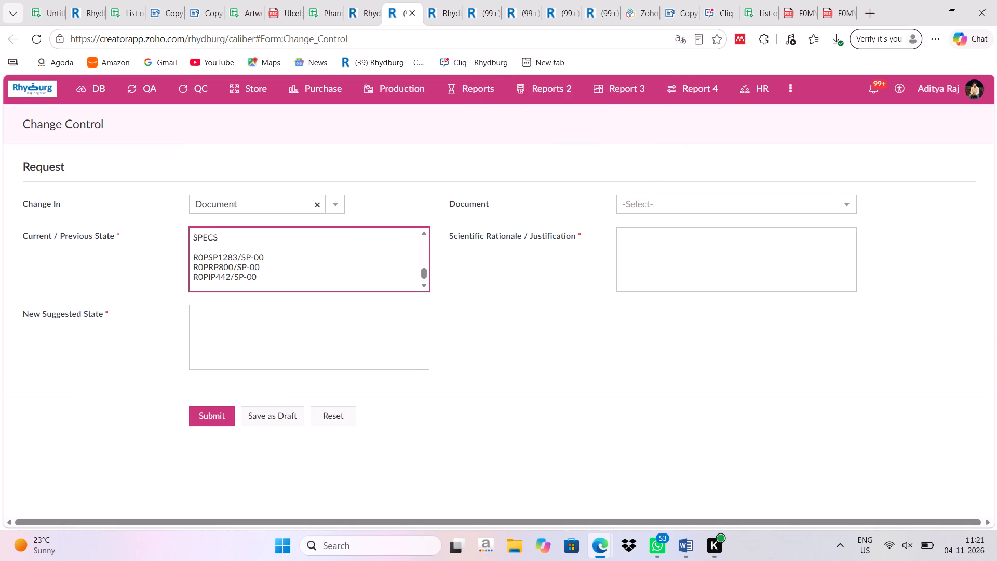
{"action": "key", "text": "BackSpace"}
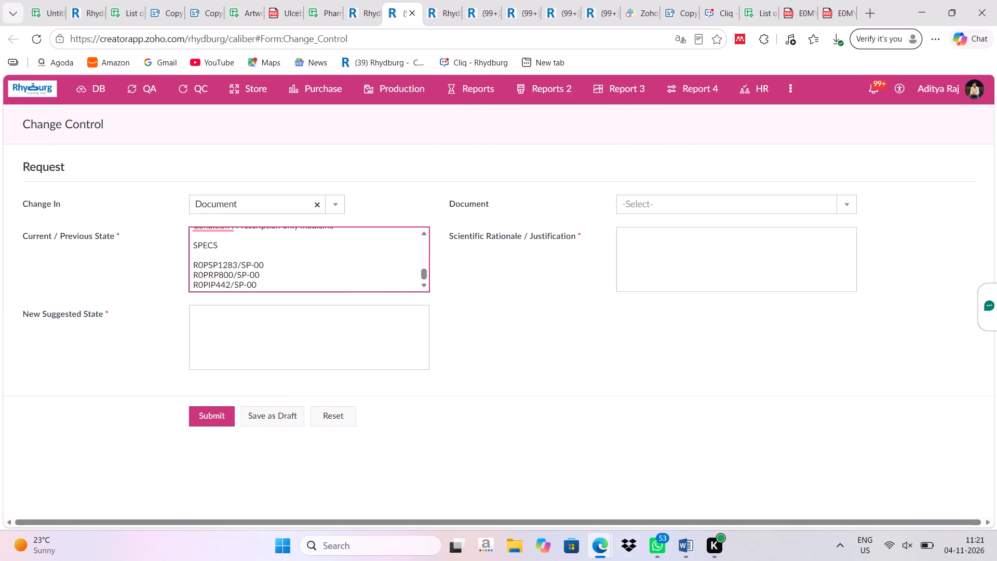
Copy the content cell of the New column in the Word table and paste it into New Suggested State on the Change Control form.
{"action": "left_click", "coordinate": [776, 479]}
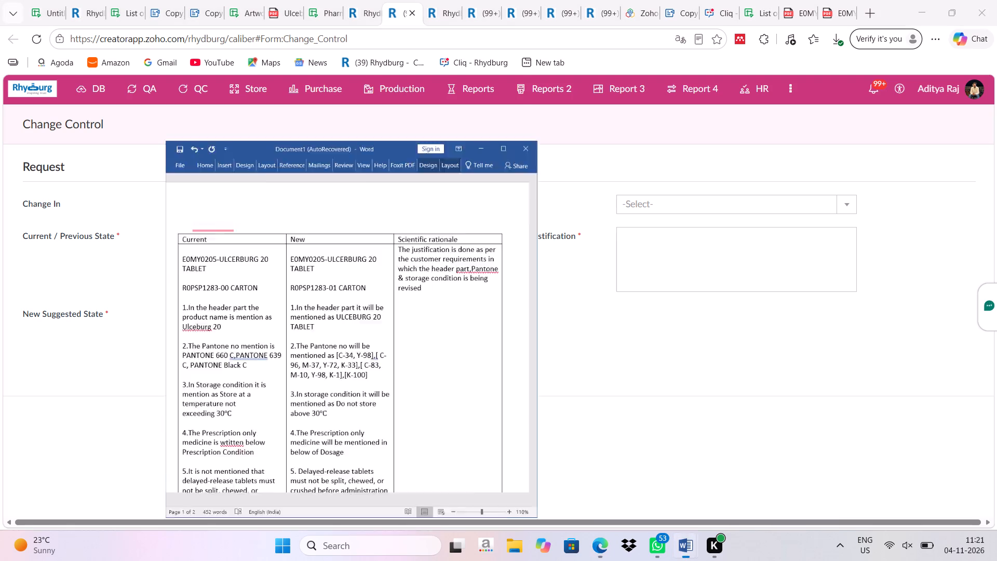
{"action": "left_click", "coordinate": [180, 159]}
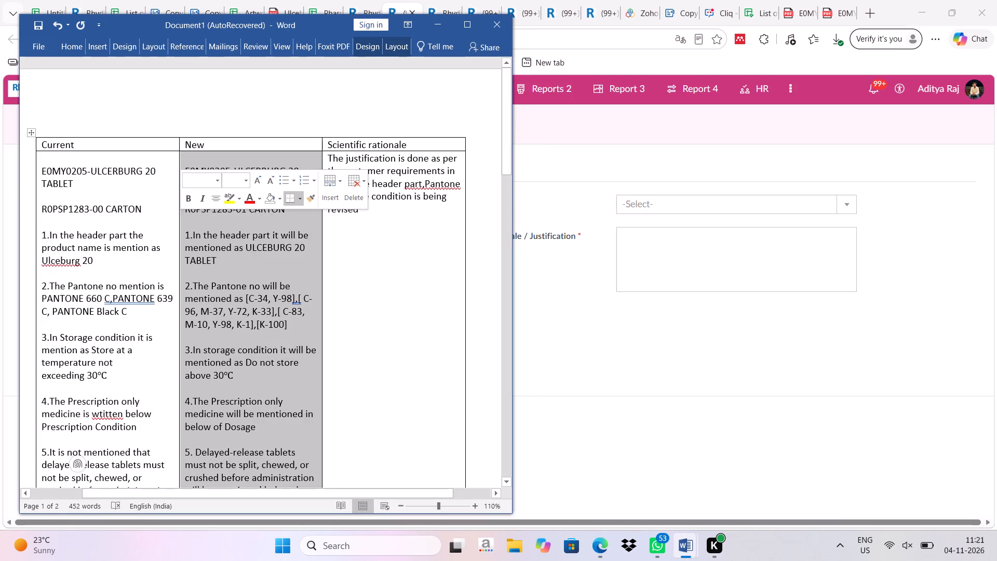
{"action": "key", "text": "ctrl+c"}
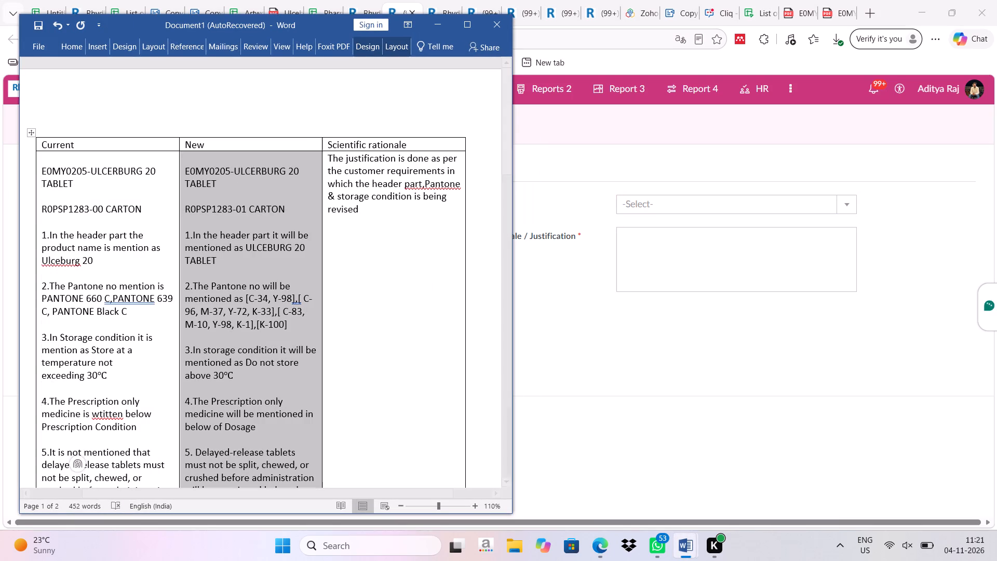
{"action": "left_click", "coordinate": [438, 25]}
{"action": "left_click", "coordinate": [226, 333]}
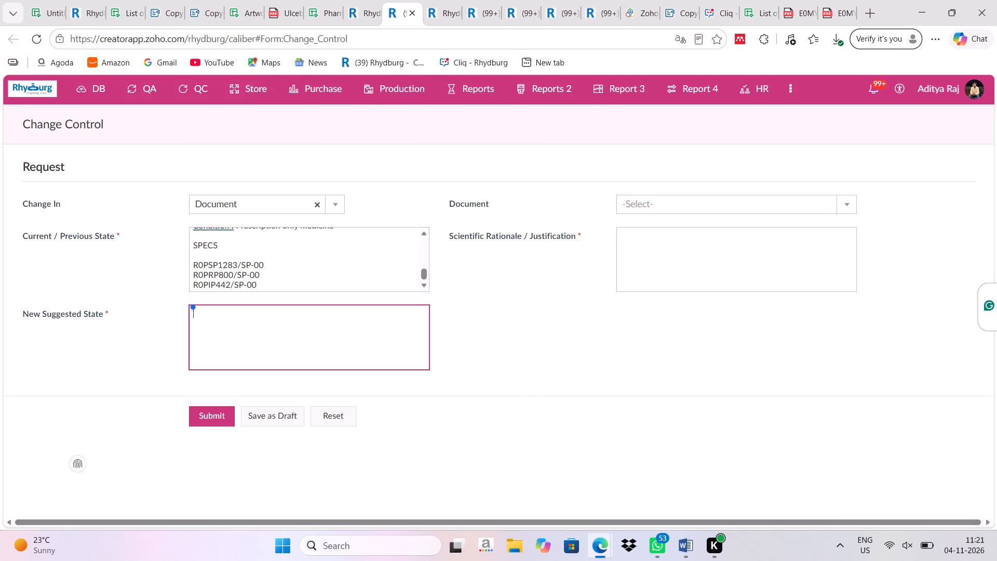
{"action": "key", "text": "ctrl+v"}
Set Document to Artwork on the Change Control request form.
{"action": "left_click", "coordinate": [847, 202]}
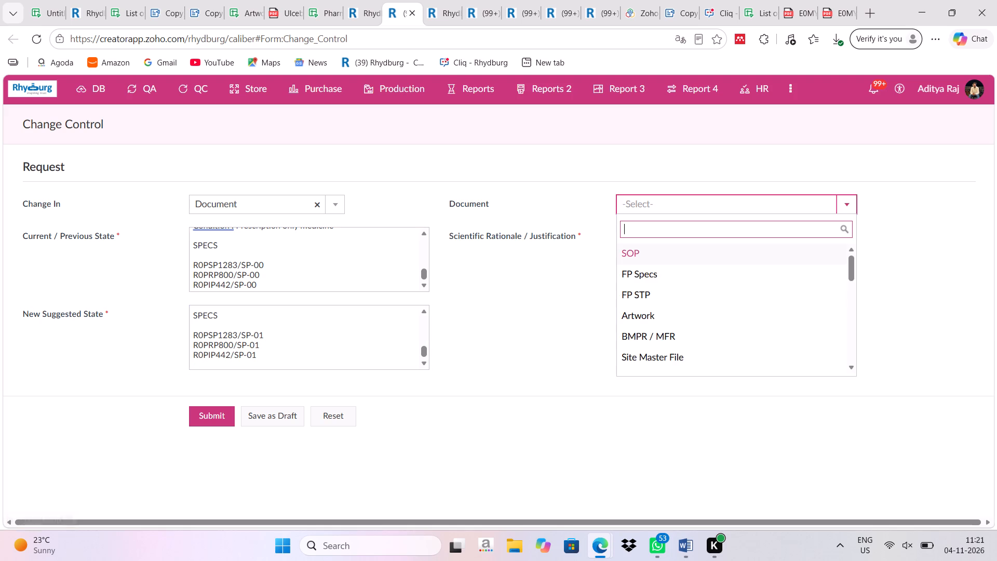
{"action": "left_click", "coordinate": [641, 313]}
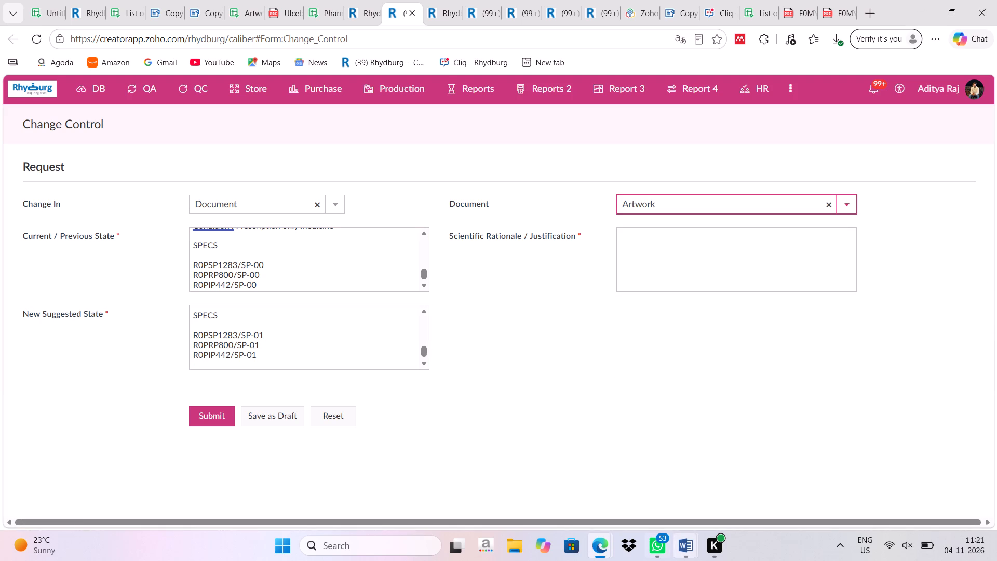
Copy the Scientific rationale cell from the Word table into Scientific Rationale / Justification and delete the pasted text's last character.
{"action": "left_click", "coordinate": [764, 504]}
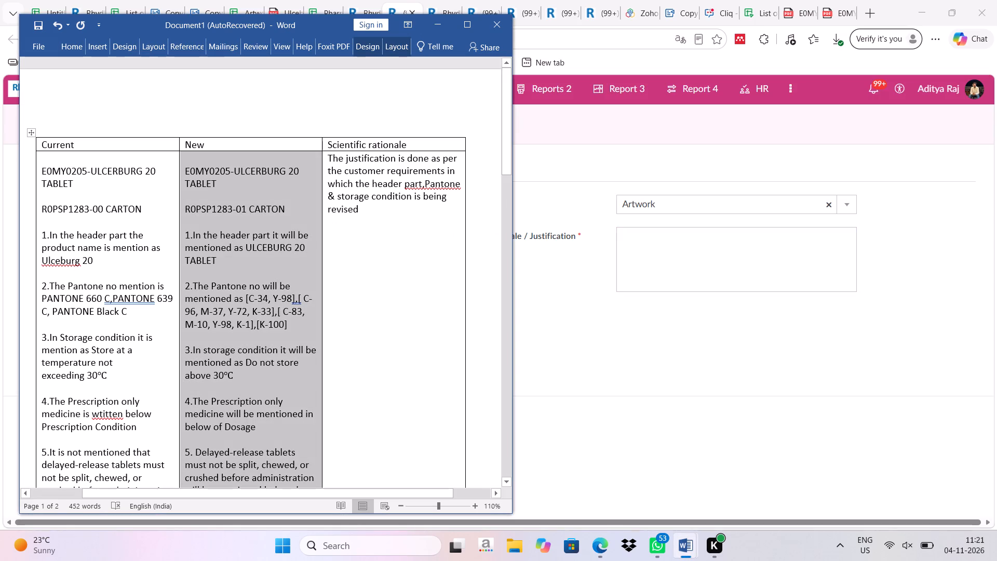
{"action": "left_click", "coordinate": [326, 162]}
{"action": "key", "text": "ctrl+c"}
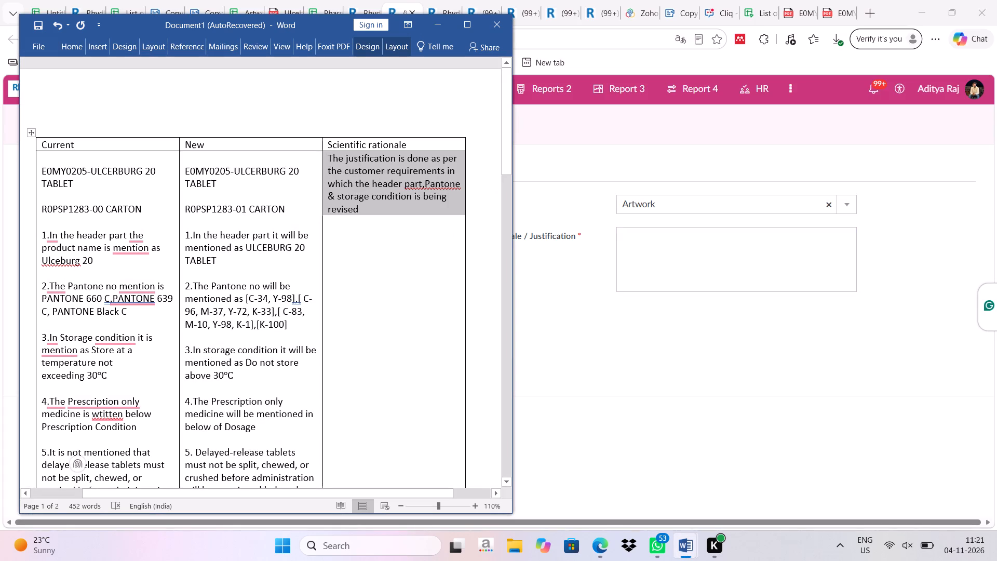
{"action": "left_click", "coordinate": [438, 26]}
{"action": "left_click", "coordinate": [637, 230]}
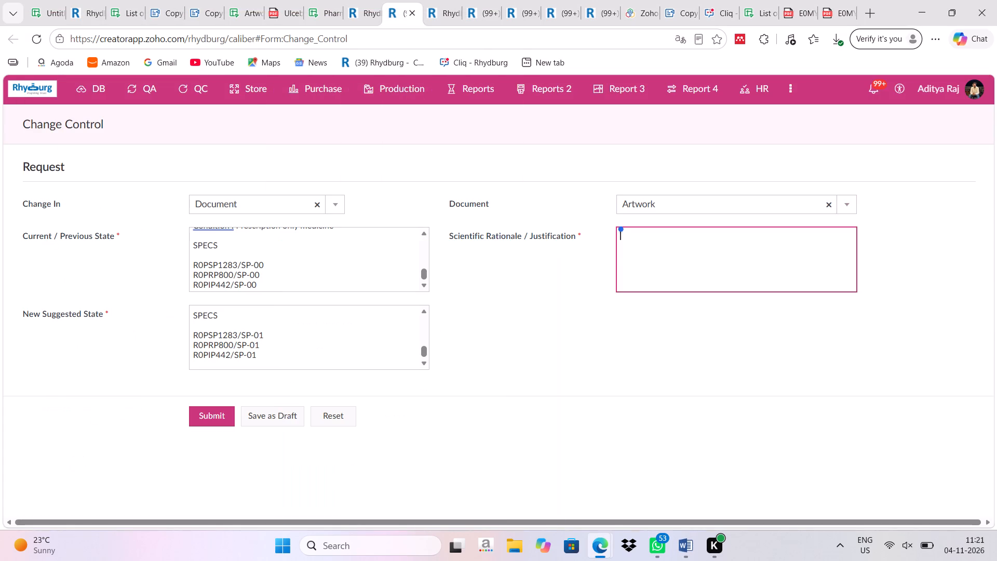
{"action": "key", "text": "ctrl+v"}
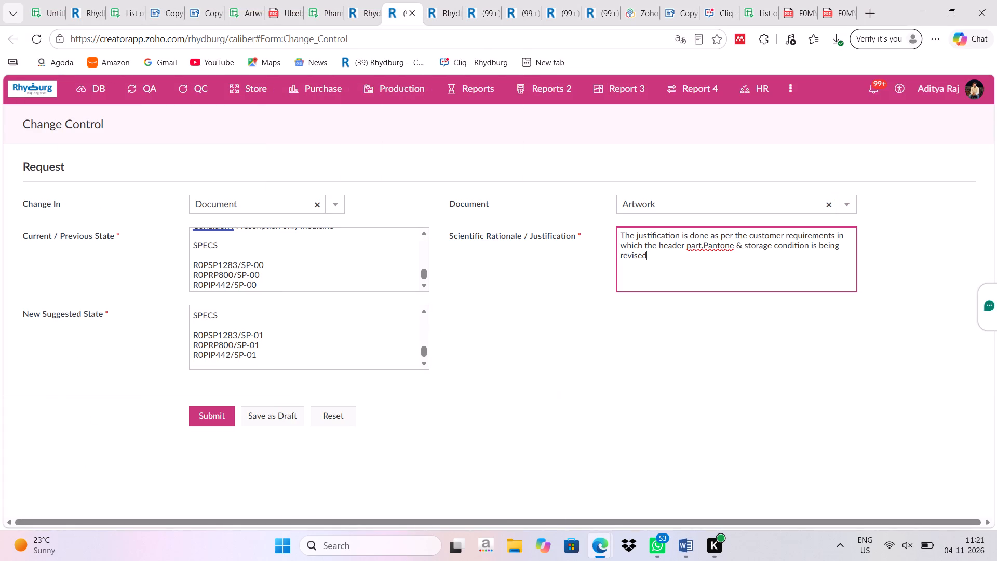
{"action": "key", "text": "BackSpace"}
Remove the trailing blank line after R0PIP442/SP-01 in New Suggested State.
{"action": "left_click", "coordinate": [209, 367]}
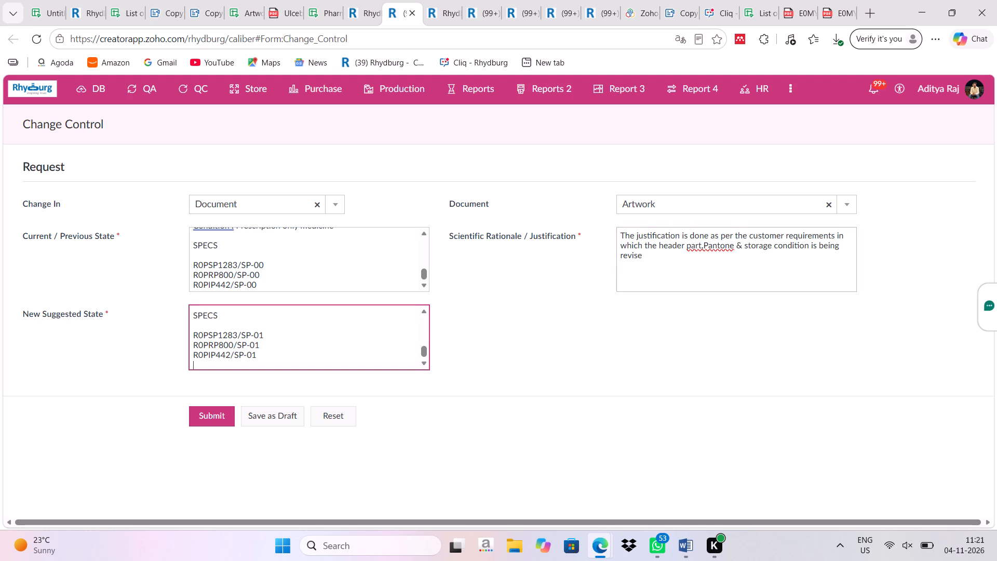
{"action": "key", "text": "BackSpace"}
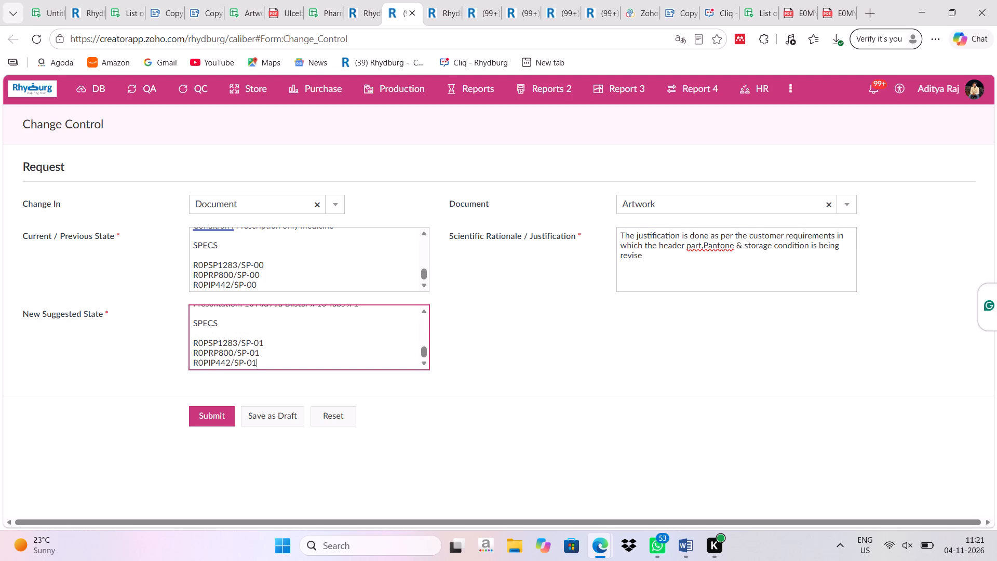
Check the beginning of the Current / Previous State and New Suggested State texts and submit the Change Control request.
{"action": "scroll", "coordinate": [297, 285], "scroll_direction": "up", "scroll_amount": 16}
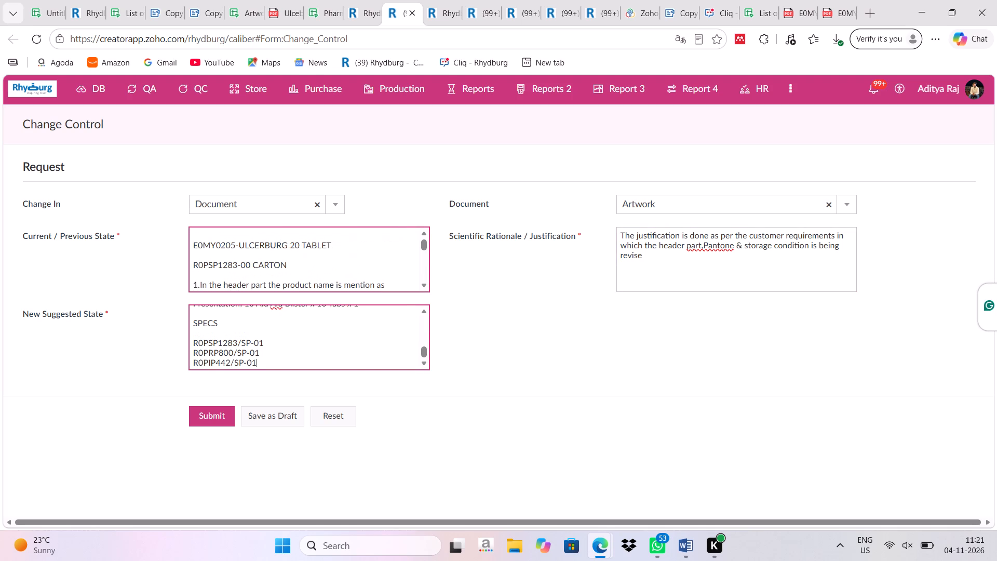
{"action": "scroll", "coordinate": [361, 353], "scroll_direction": "up", "scroll_amount": 16}
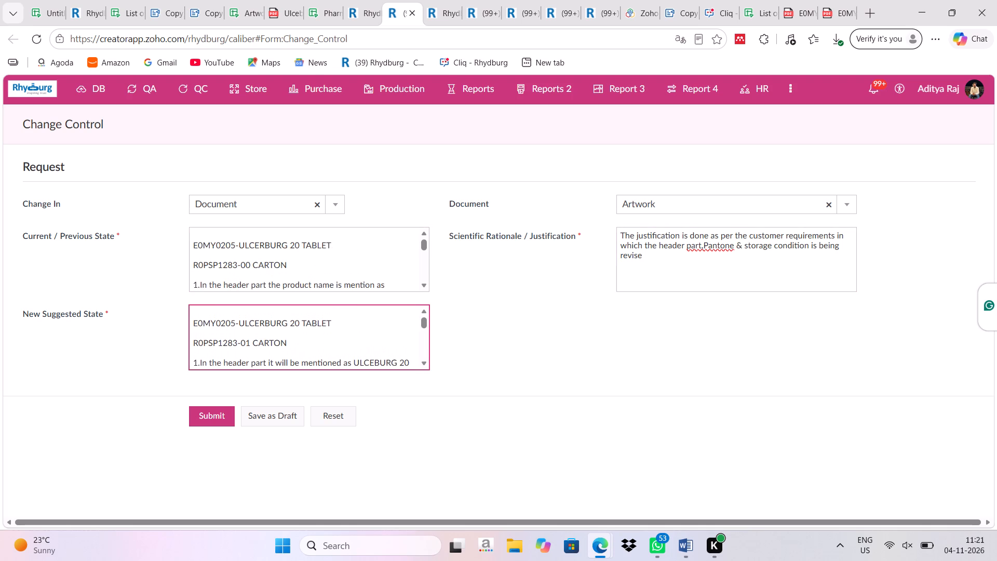
{"action": "left_click_drag", "start_coordinate": [215, 416], "coordinate": [224, 418]}
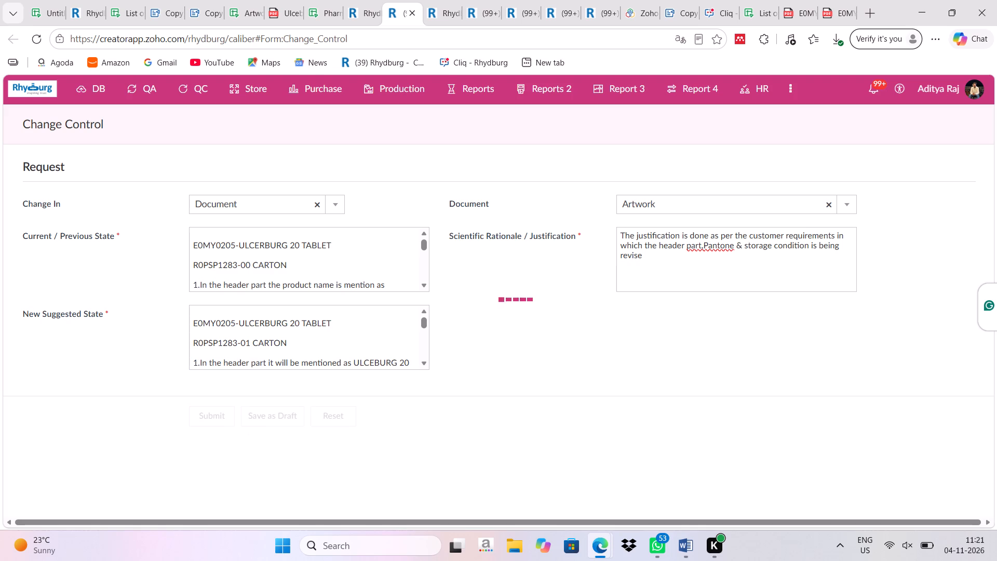
Bring up the E0MY0112 ULCEBURG 40 TABLET artwork PDF in a half-width window and examine its carton specification table.
{"action": "left_click", "coordinate": [796, 10]}
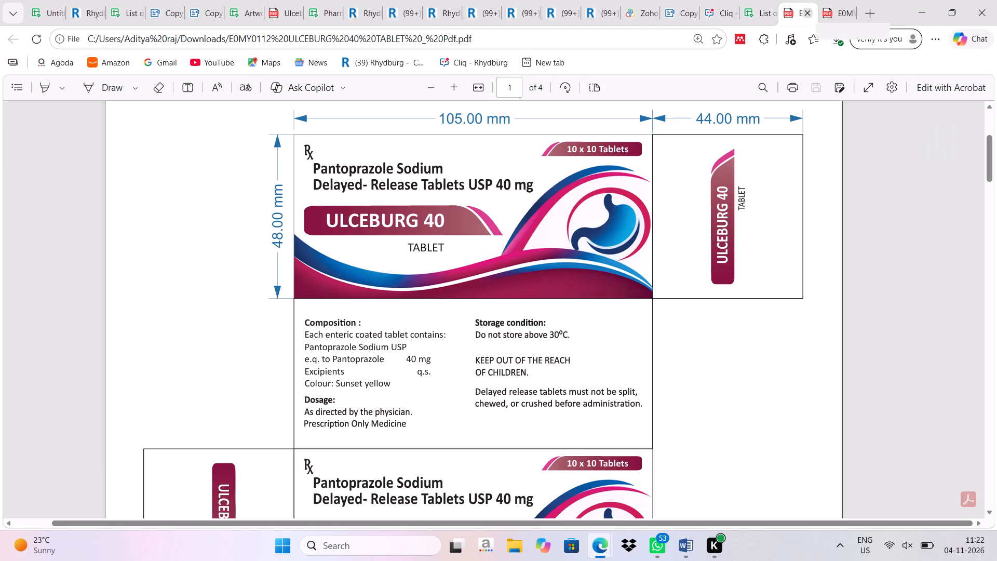
{"action": "left_click", "coordinate": [836, 7]}
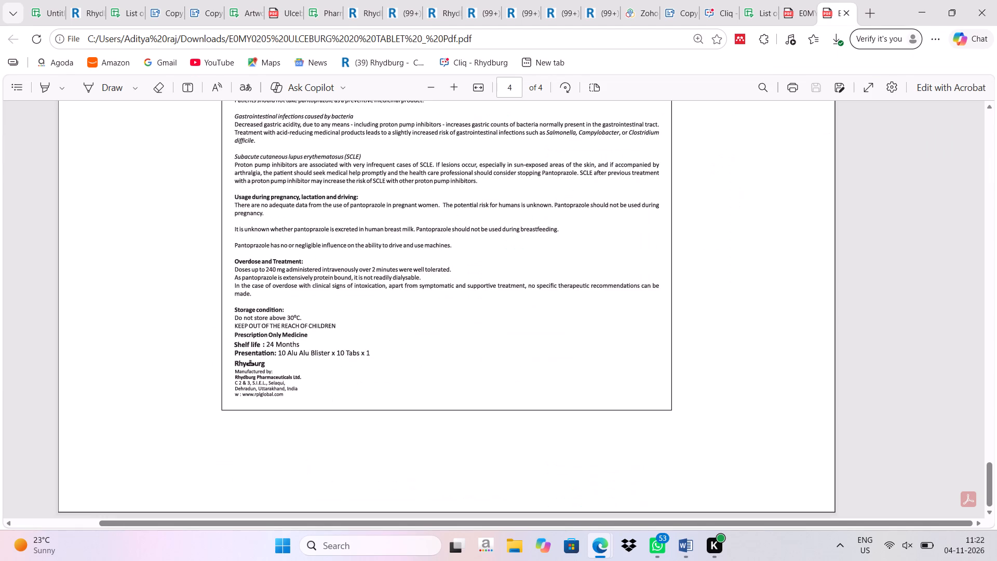
{"action": "scroll", "coordinate": [739, 284], "scroll_direction": "up", "scroll_amount": 6}
{"action": "scroll", "coordinate": [762, 293], "scroll_direction": "up", "scroll_amount": 20}
{"action": "scroll", "coordinate": [762, 293], "scroll_direction": "up", "scroll_amount": 13}
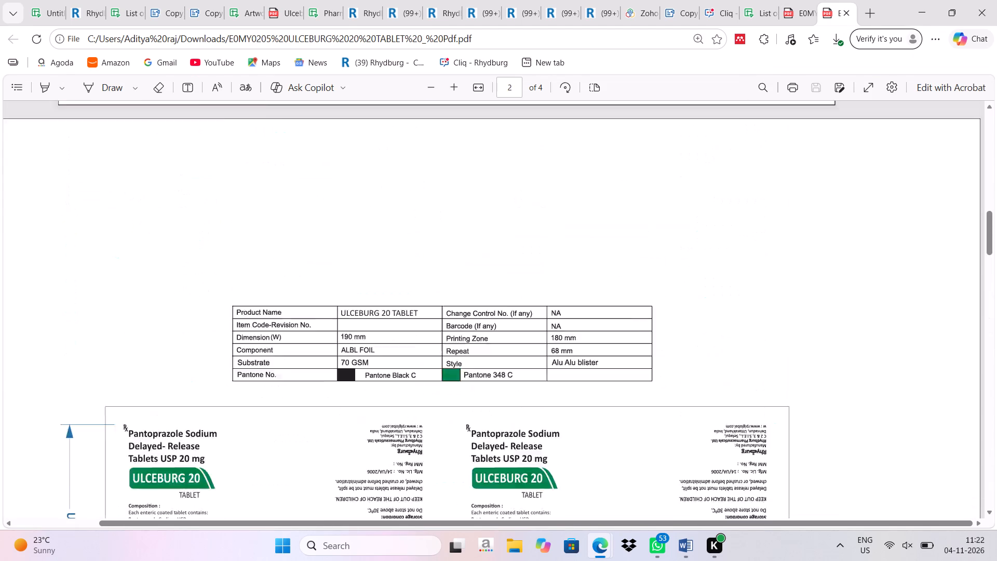
{"action": "left_click", "coordinate": [797, 9]}
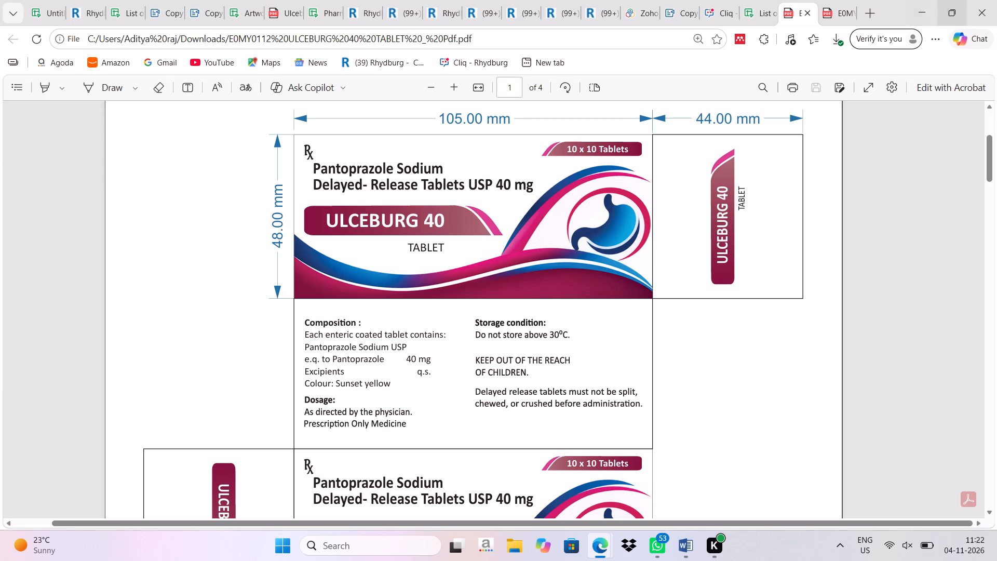
{"action": "left_click", "coordinate": [954, 11]}
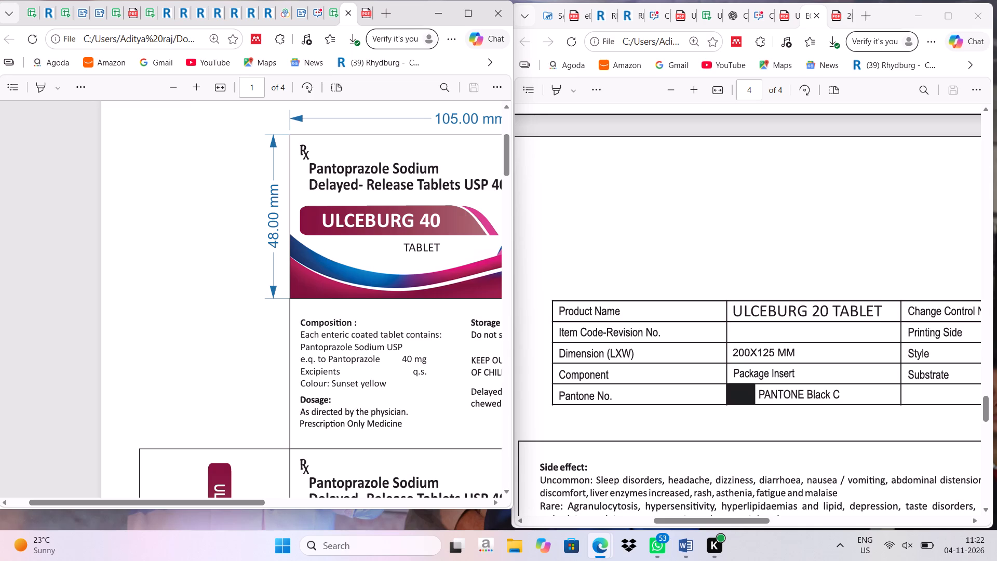
{"action": "scroll", "coordinate": [224, 390], "scroll_direction": "up", "scroll_amount": 10}
{"action": "scroll", "coordinate": [224, 390], "scroll_direction": "left", "scroll_amount": 1}
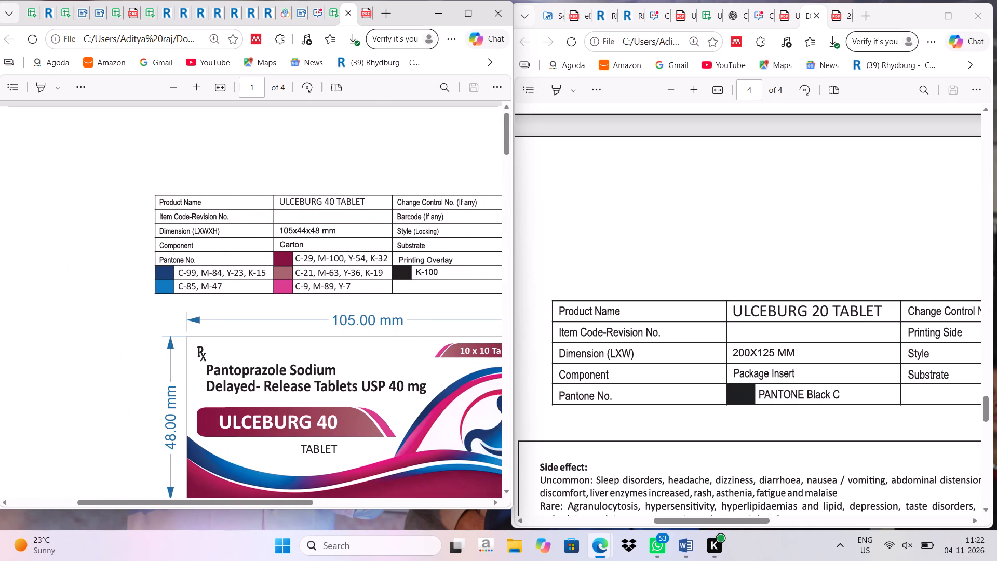
{"action": "scroll", "coordinate": [224, 390], "scroll_direction": "left", "scroll_amount": 1}
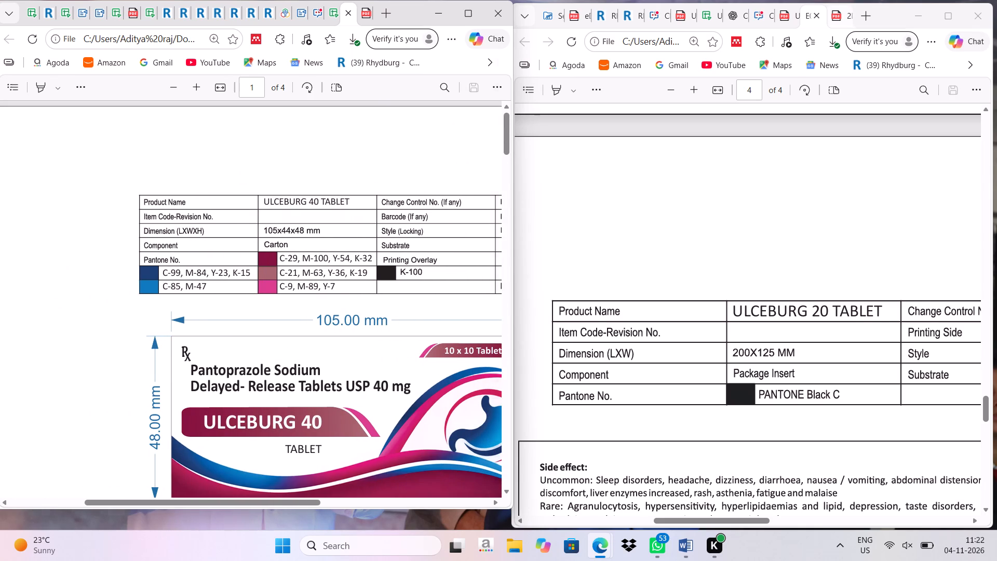
Look through the artwork PDFs open in the other Edge window for the existing Ulceburg 40 carton to compare.
{"action": "left_click", "coordinate": [840, 16]}
{"action": "scroll", "coordinate": [827, 296], "scroll_direction": "up", "scroll_amount": 1}
{"action": "scroll", "coordinate": [827, 296], "scroll_direction": "left", "scroll_amount": 1}
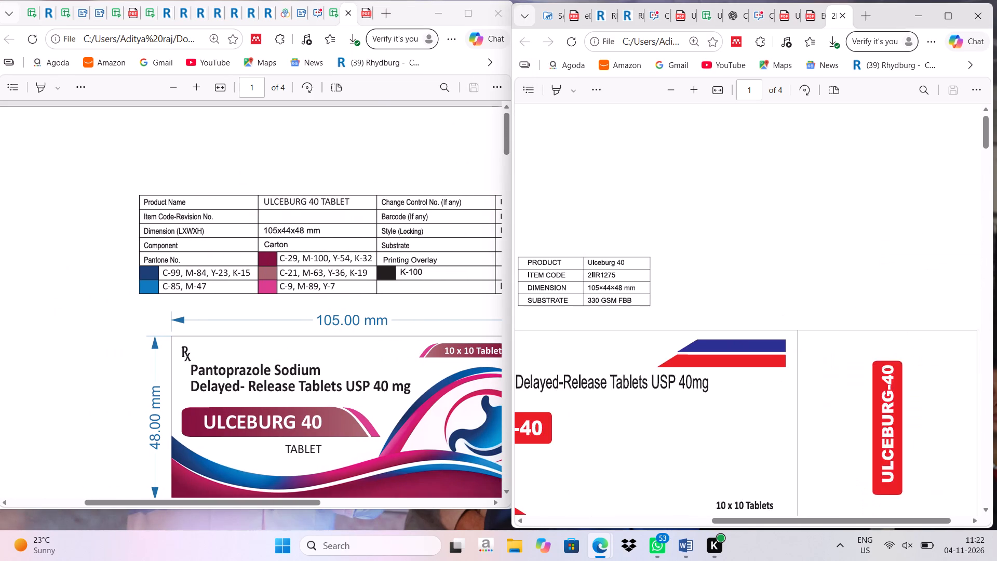
{"action": "scroll", "coordinate": [827, 296], "scroll_direction": "left", "scroll_amount": 1}
{"action": "scroll", "coordinate": [827, 296], "scroll_direction": "down", "scroll_amount": 1}
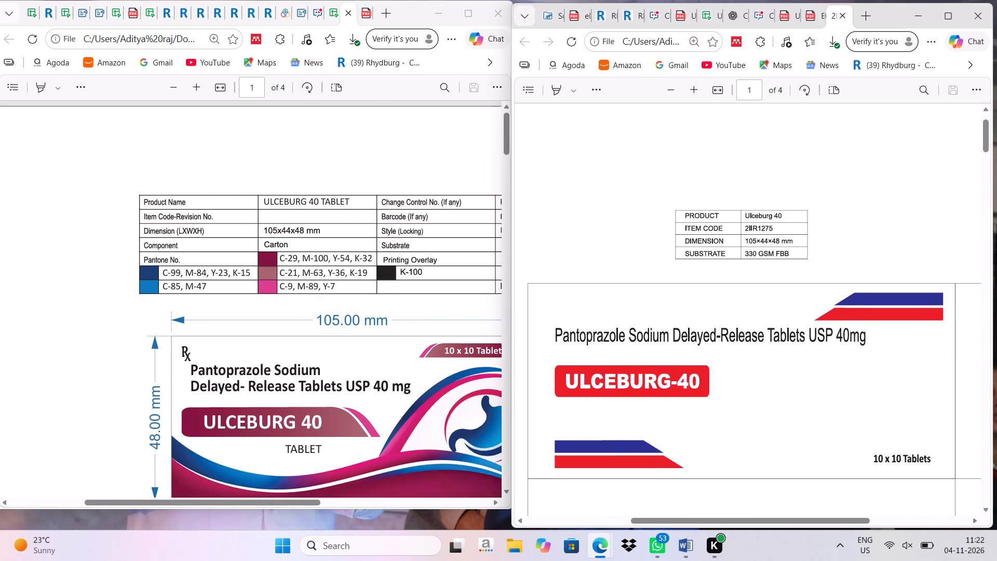
{"action": "left_click", "coordinate": [811, 12]}
{"action": "left_click", "coordinate": [793, 11]}
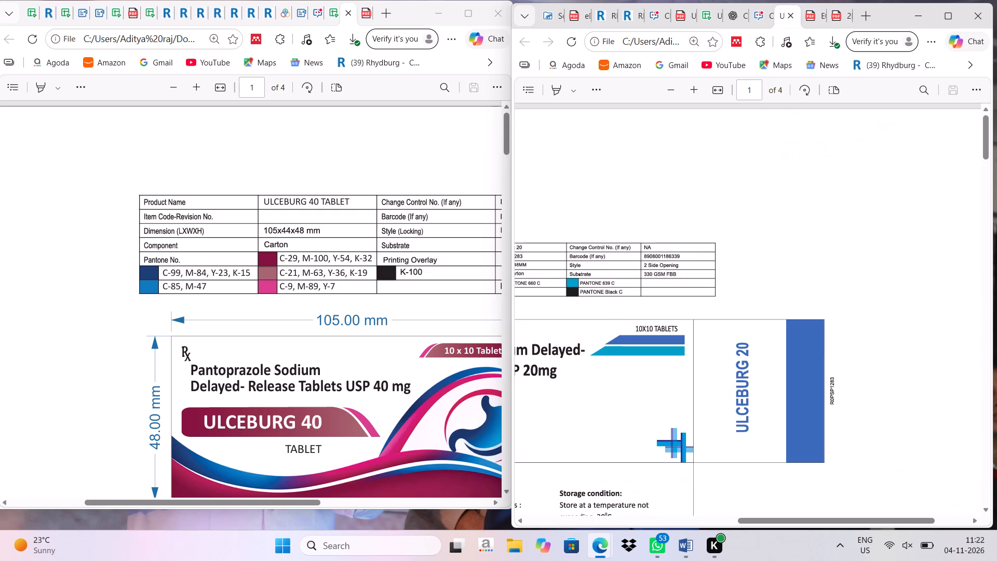
{"action": "scroll", "coordinate": [789, 216], "scroll_direction": "right", "scroll_amount": 3}
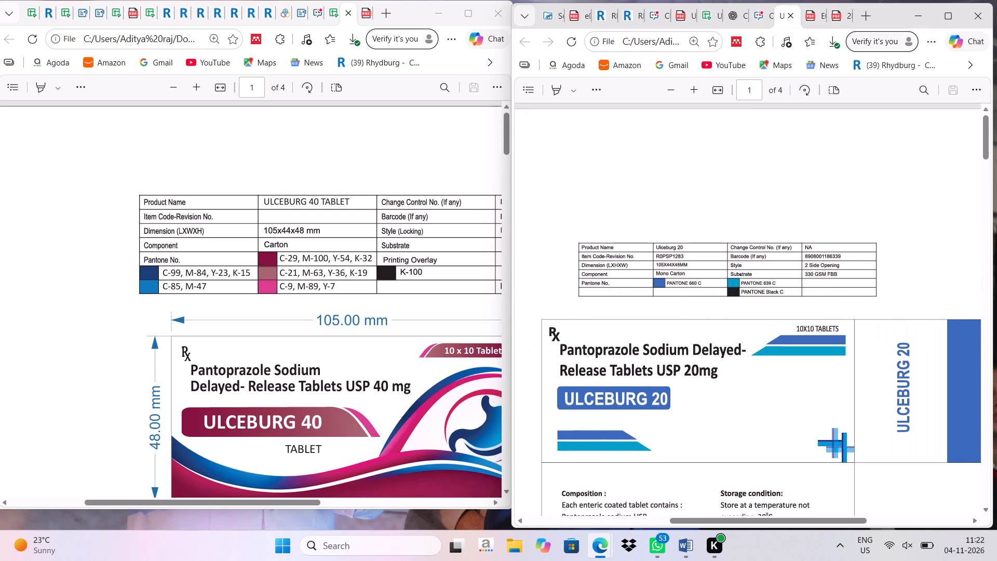
Find the 2IIR1275-02 2IIR1274-02 2HIR62-01 E0MY0112 Ulceburg-40 PDF in the colleague's Cliq chat that holds the artwork files and download it.
{"action": "left_click", "coordinate": [659, 10]}
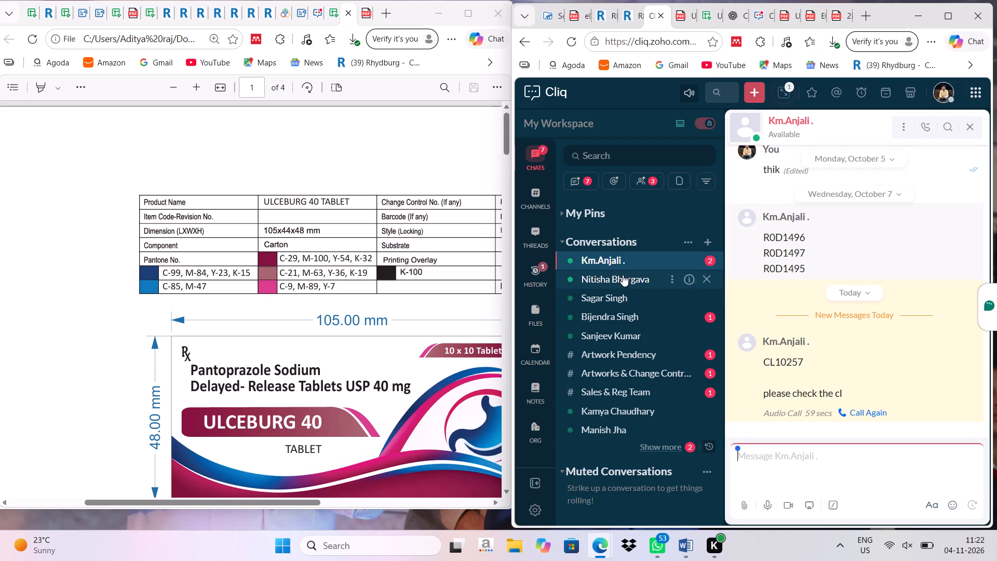
{"action": "left_click", "coordinate": [616, 340]}
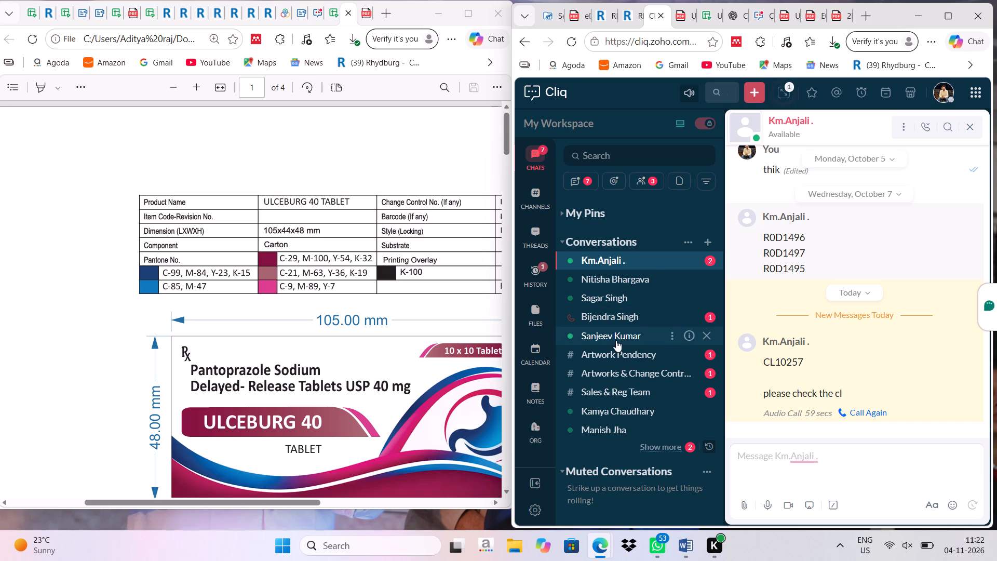
{"action": "scroll", "coordinate": [851, 351], "scroll_direction": "down", "scroll_amount": 13}
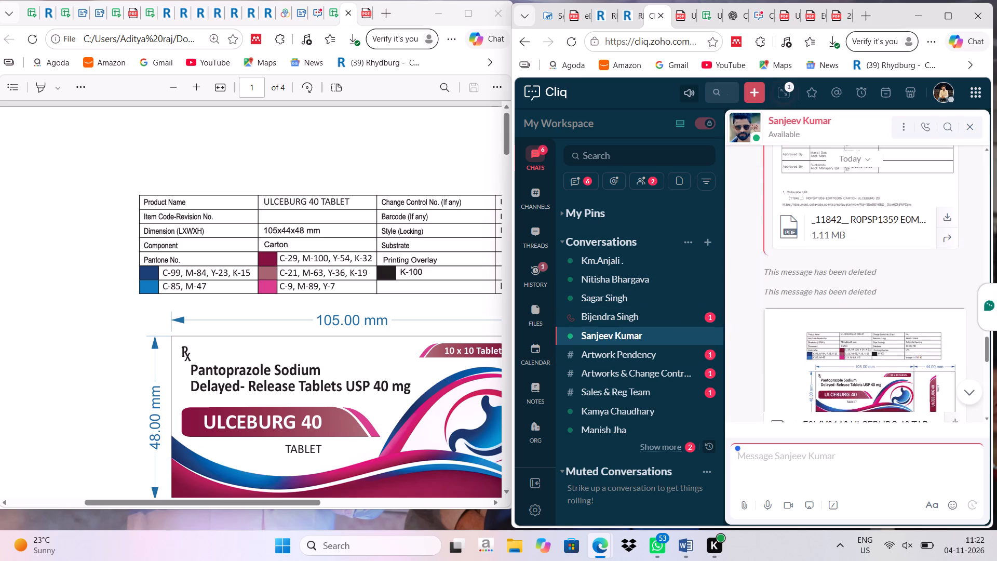
{"action": "scroll", "coordinate": [849, 322], "scroll_direction": "down", "scroll_amount": 12}
{"action": "scroll", "coordinate": [846, 330], "scroll_direction": "up", "scroll_amount": 1}
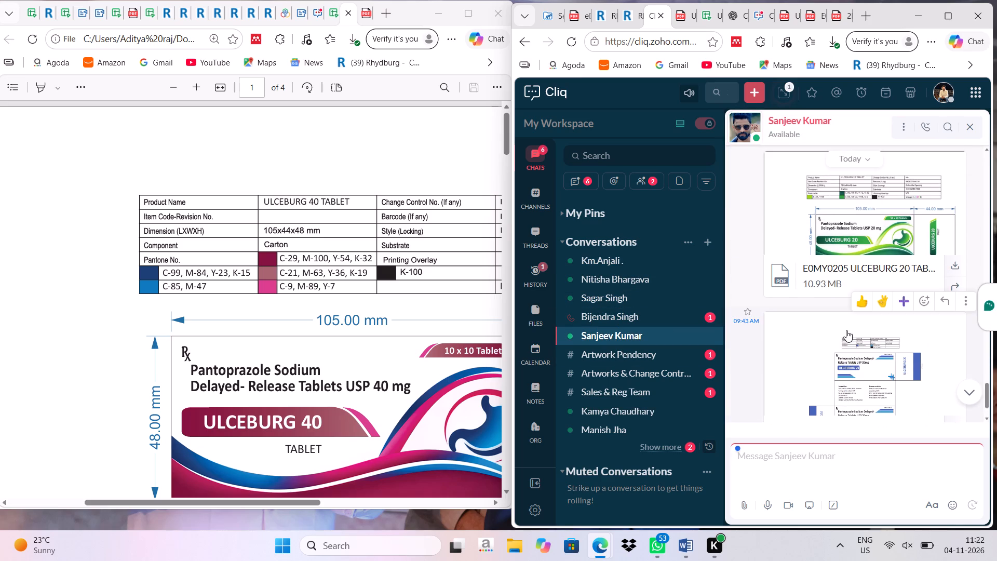
{"action": "scroll", "coordinate": [846, 330], "scroll_direction": "up", "scroll_amount": 4}
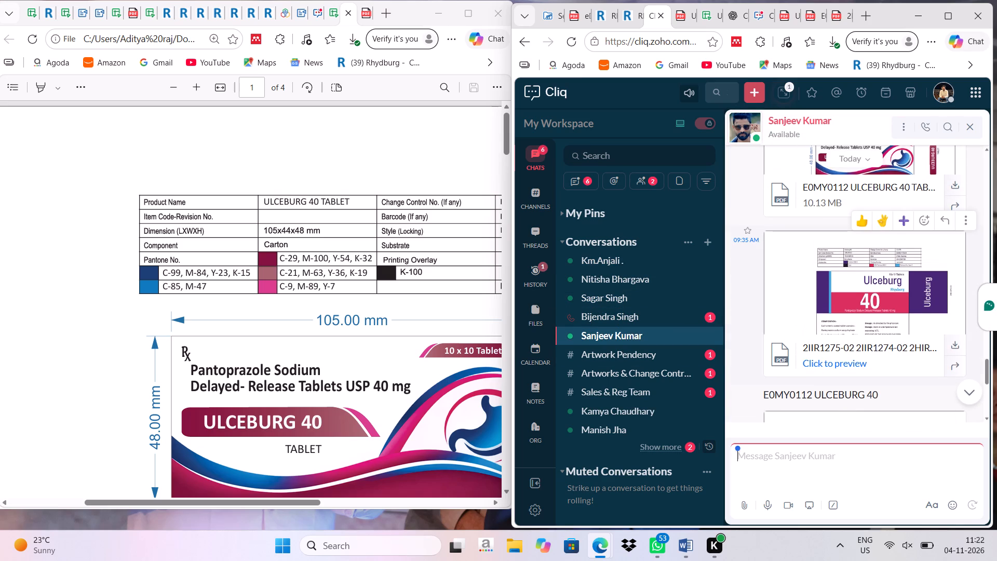
{"action": "left_click", "coordinate": [952, 340]}
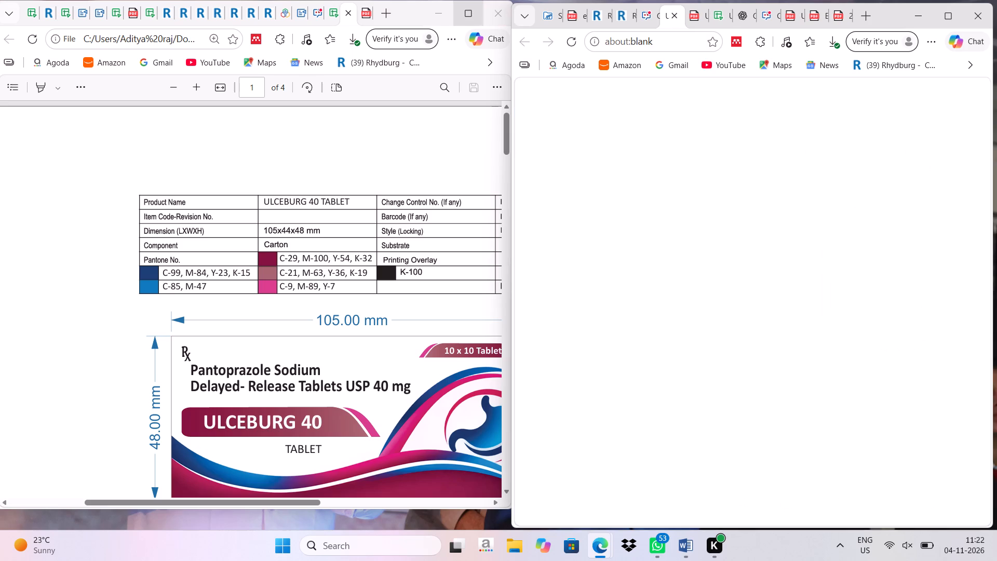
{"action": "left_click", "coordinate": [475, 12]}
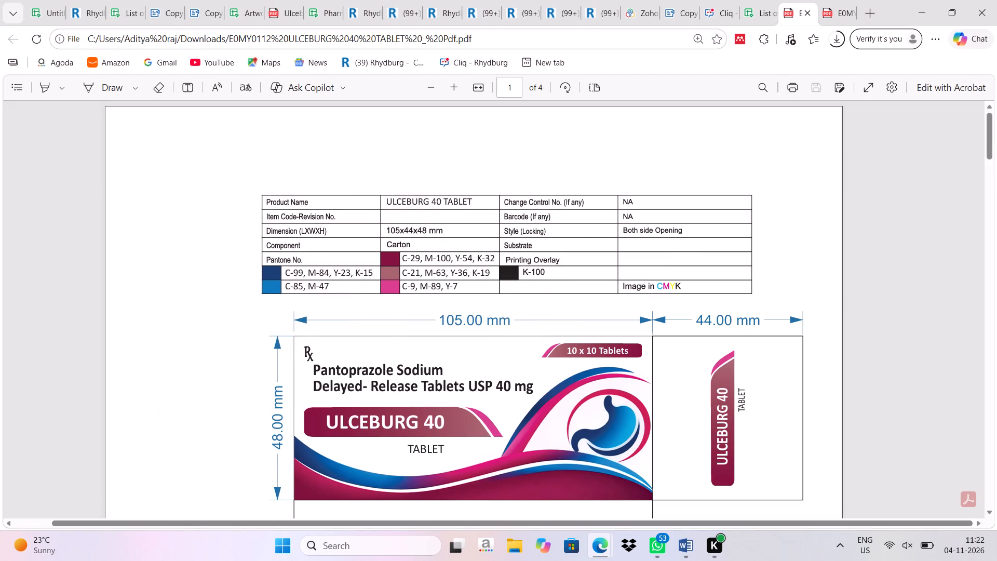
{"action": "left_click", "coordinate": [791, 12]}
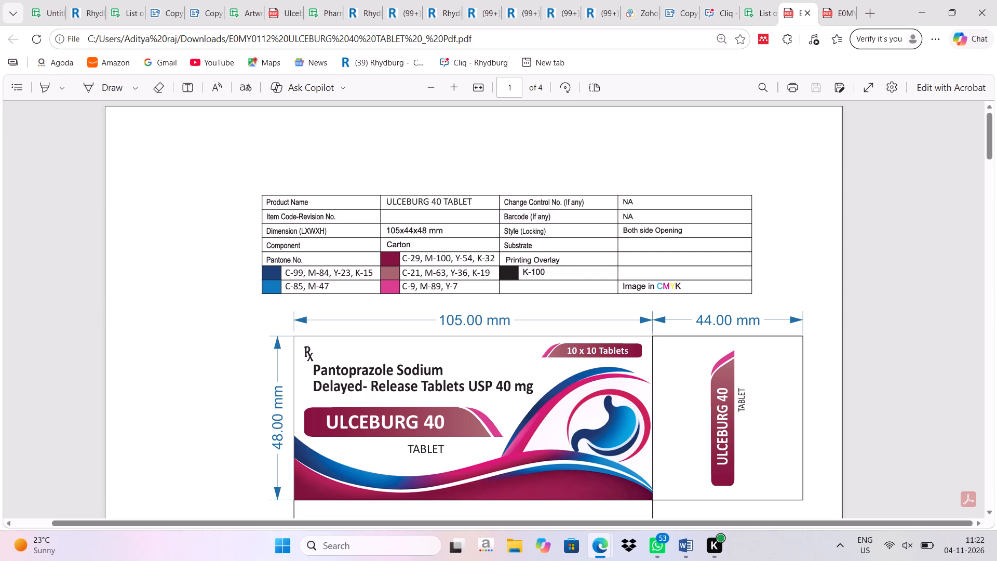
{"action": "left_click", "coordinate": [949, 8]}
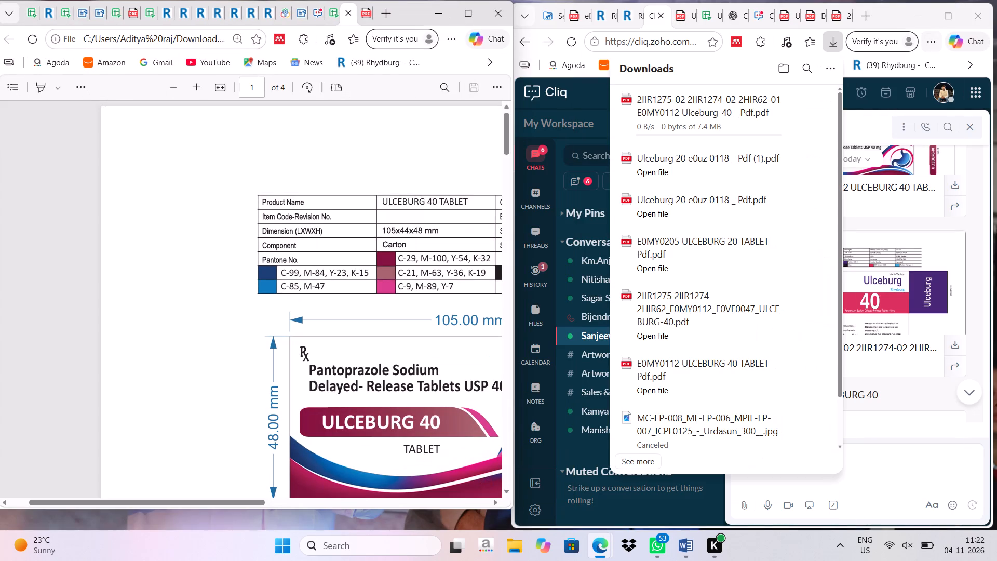
Open the downloaded 2IIR1275-02 2IIR1274-02 2HIR62-01 E0MY0112 Ulceburg-40 PDF and view its carton beside the new ULCEBURG 40 TABLET artwork.
{"action": "left_click", "coordinate": [931, 40]}
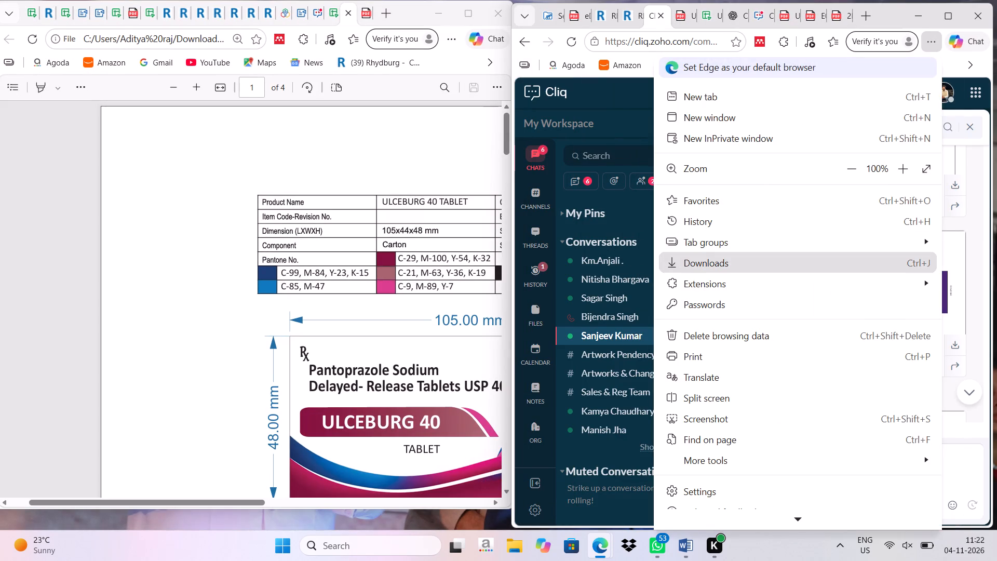
{"action": "left_click", "coordinate": [748, 265]}
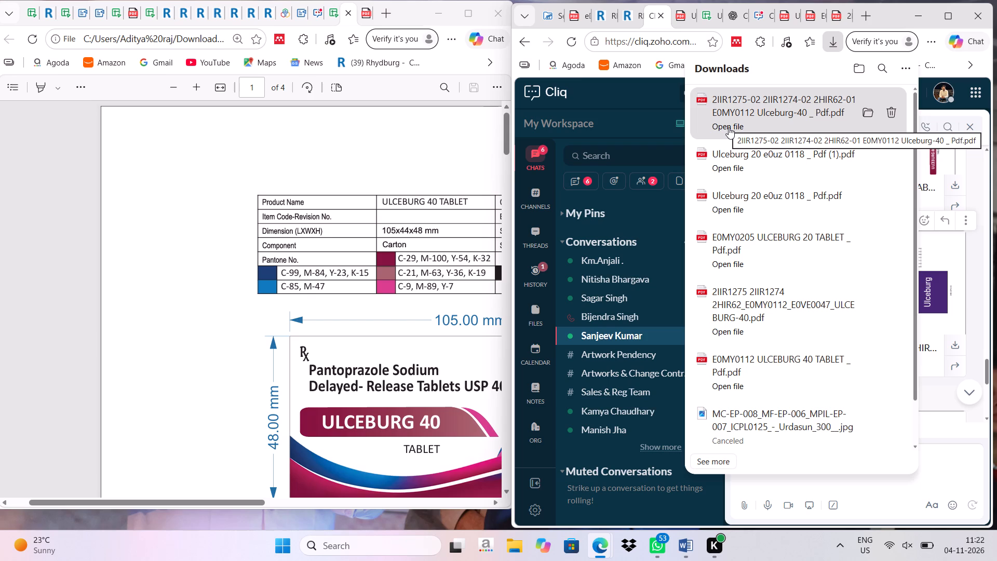
{"action": "left_click", "coordinate": [729, 127]}
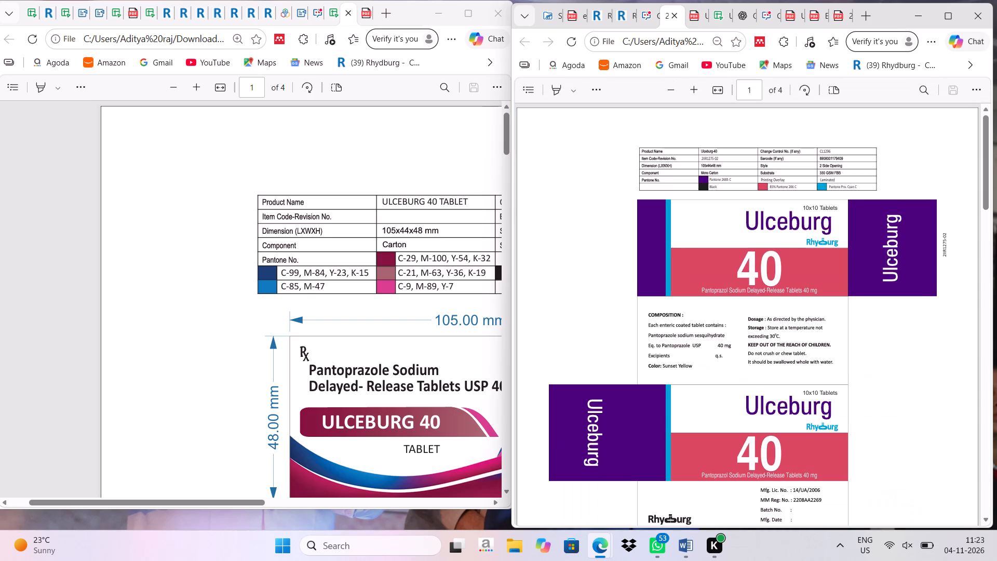
{"action": "scroll", "coordinate": [696, 284], "scroll_direction": "right", "scroll_amount": 1}
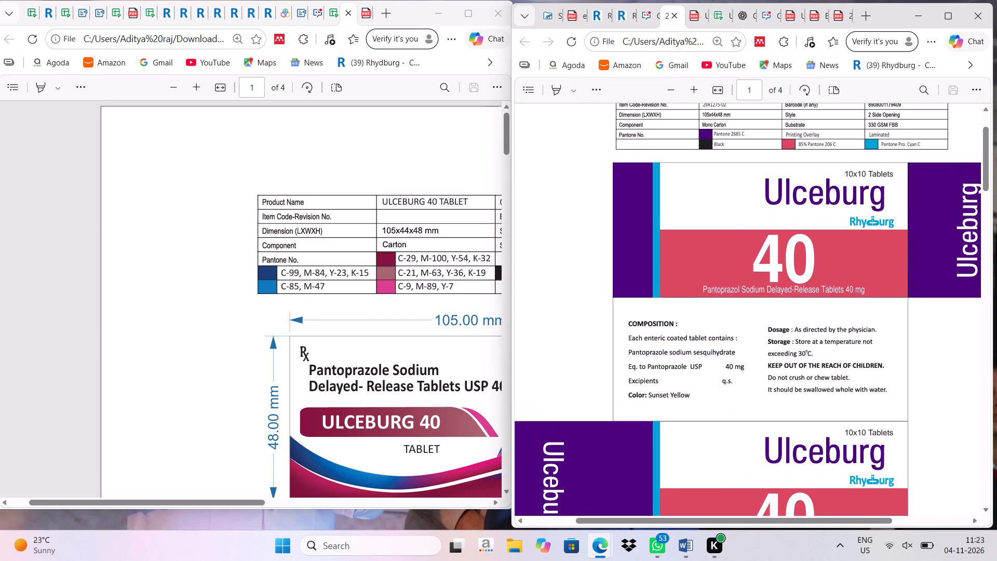
{"action": "scroll", "coordinate": [400, 305], "scroll_direction": "left", "scroll_amount": 2}
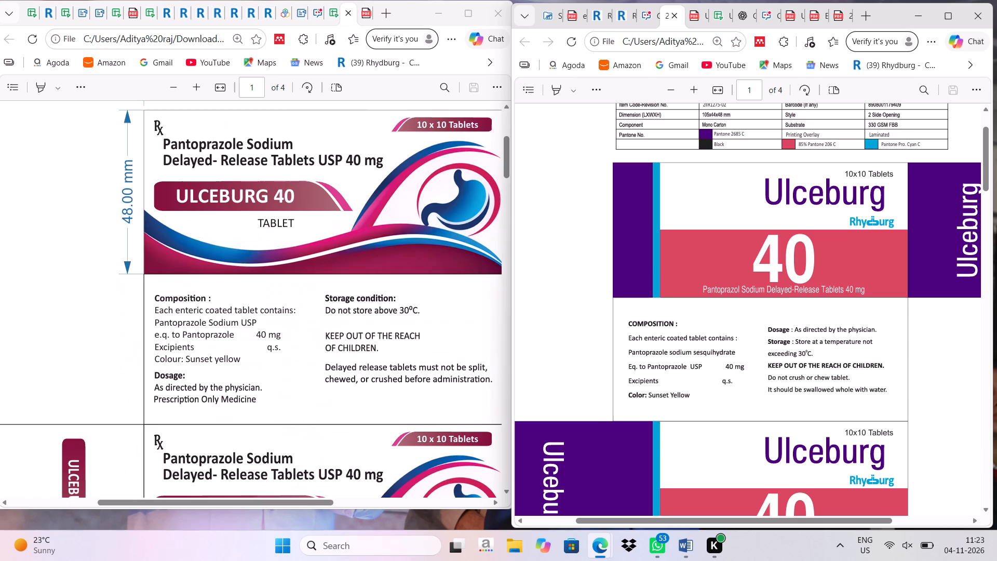
{"action": "scroll", "coordinate": [400, 306], "scroll_direction": "left", "scroll_amount": 2}
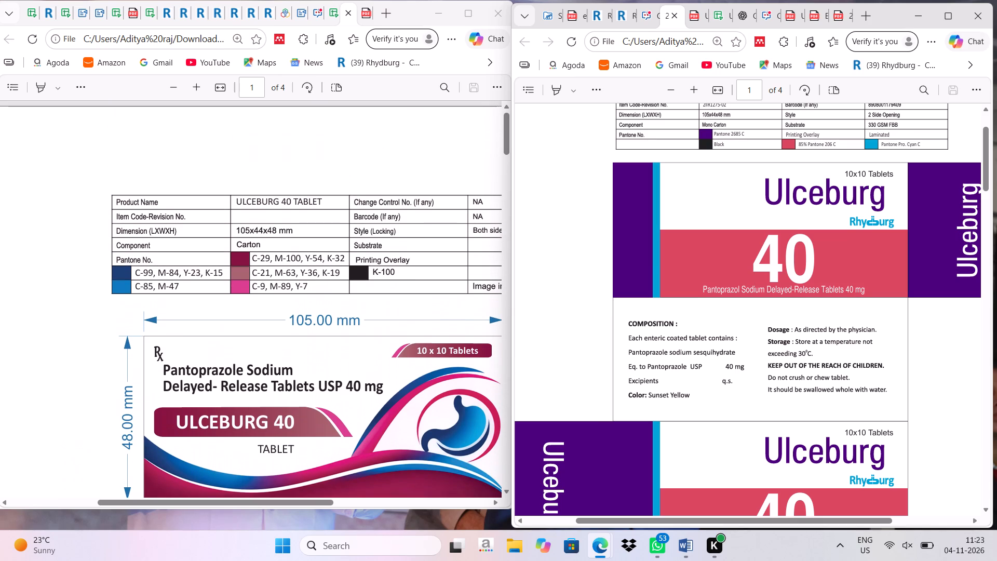
{"action": "scroll", "coordinate": [843, 260], "scroll_direction": "up", "scroll_amount": 2}
On the full-width artwork Comparison page, replace the first artwork with the 2IIR1275-02 2IIR1274-02 2HIR62-01 E0MY0112 Ulceburg-40 PDF.
{"action": "left_click", "coordinate": [951, 10]}
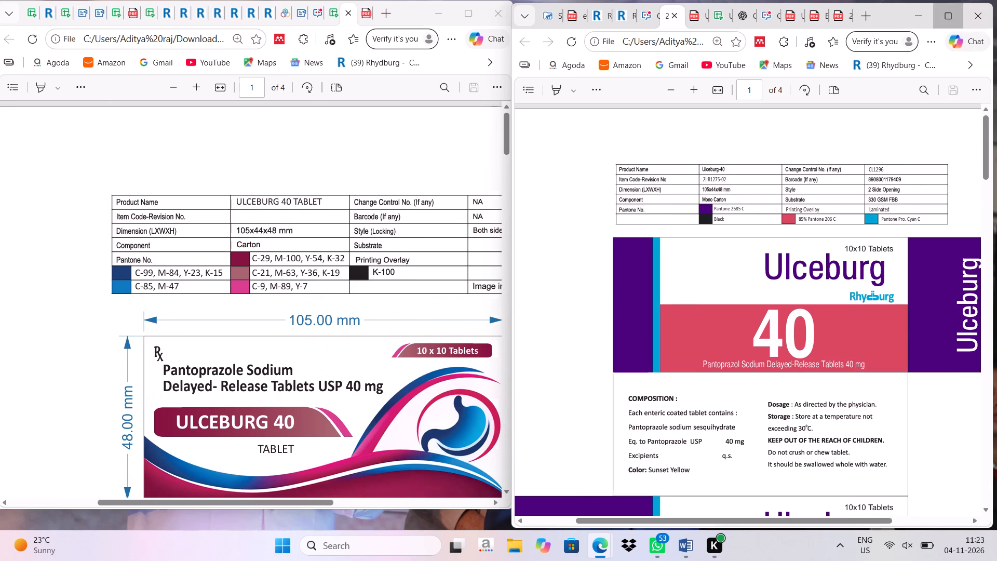
{"action": "left_click", "coordinate": [168, 15]}
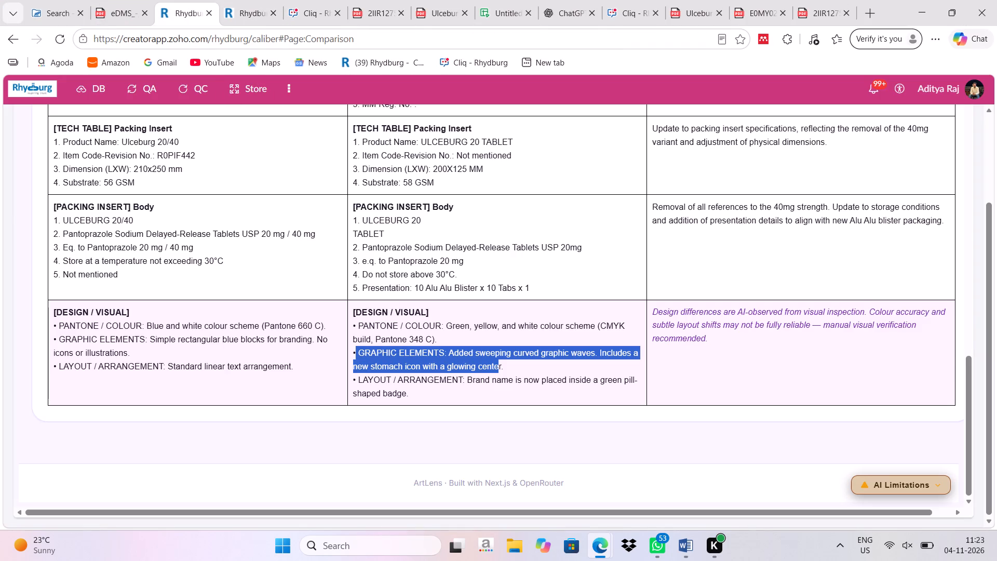
{"action": "scroll", "coordinate": [500, 273], "scroll_direction": "up", "scroll_amount": 20}
{"action": "scroll", "coordinate": [500, 273], "scroll_direction": "up", "scroll_amount": 4}
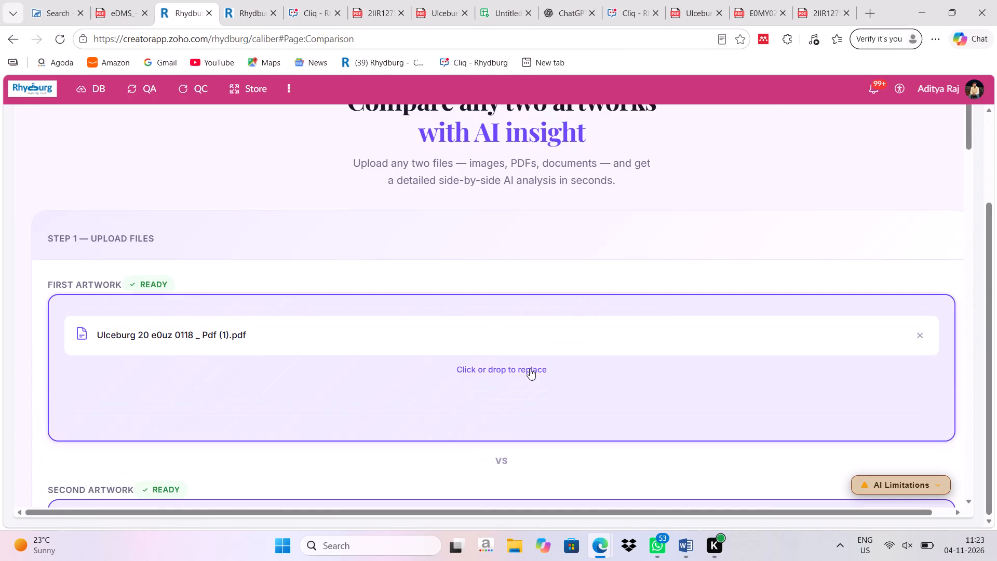
{"action": "left_click", "coordinate": [513, 371]}
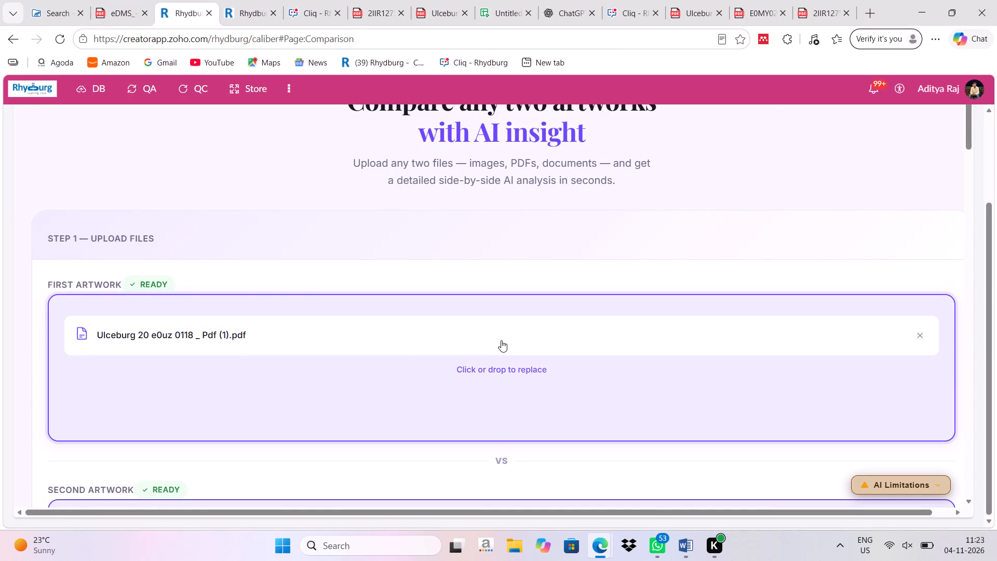
{"action": "left_click", "coordinate": [501, 340]}
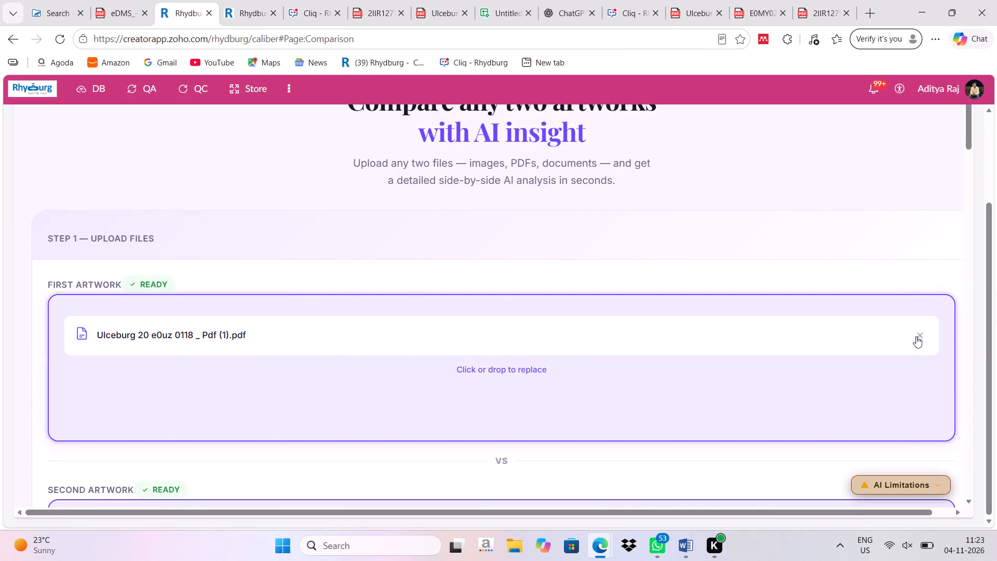
{"action": "left_click", "coordinate": [918, 337]}
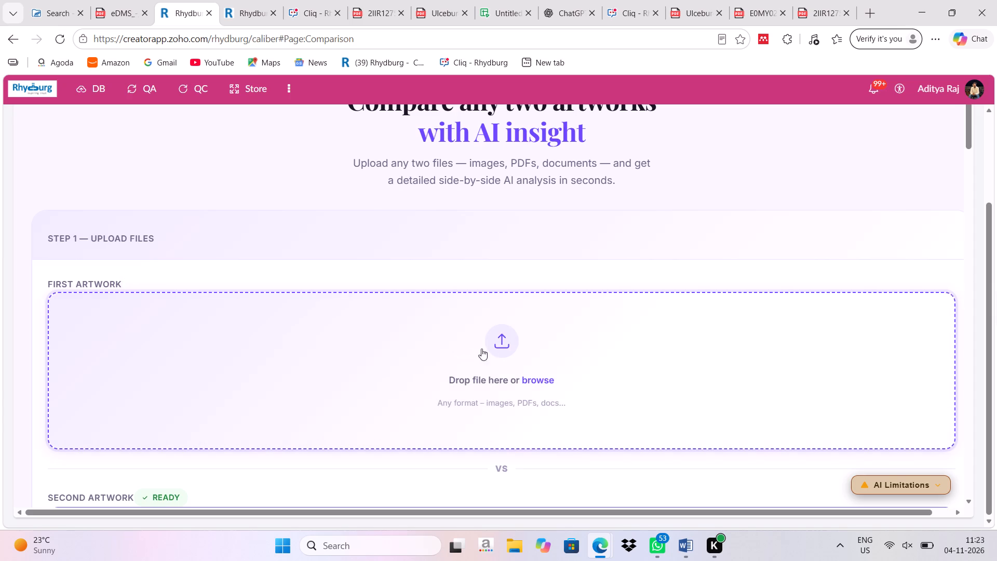
{"action": "left_click", "coordinate": [509, 344]}
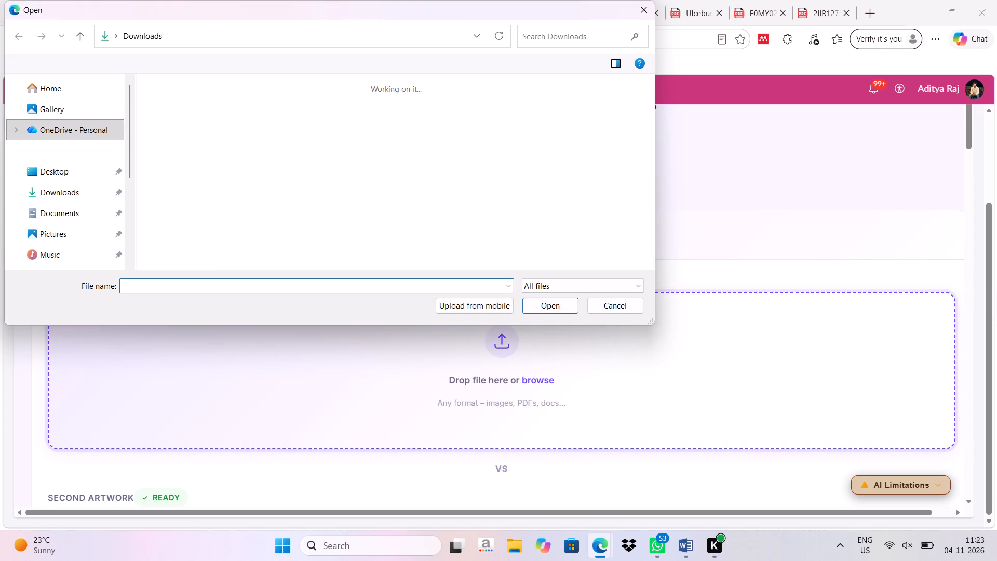
{"action": "double_click", "coordinate": [169, 136]}
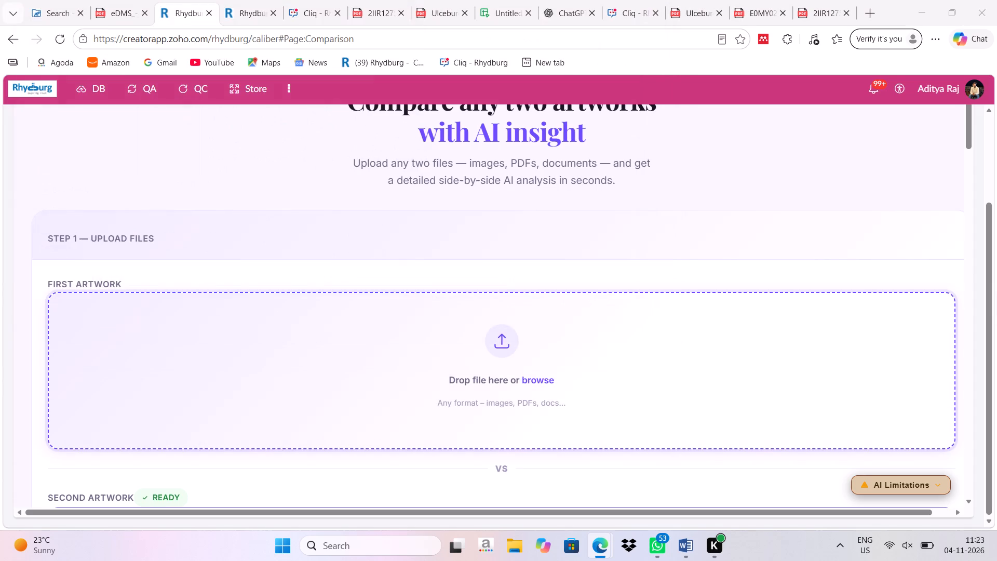
Replace the second artwork with E0MY0112 ULCEBURG 40 TABLET _ Pdf.pdf and start the artwork comparison.
{"action": "scroll", "coordinate": [621, 372], "scroll_direction": "down", "scroll_amount": 6}
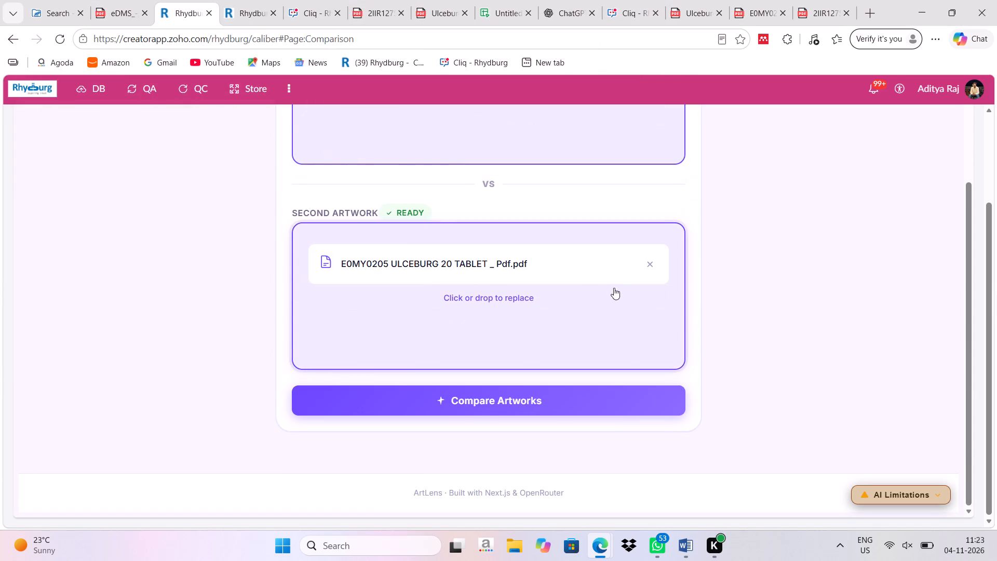
{"action": "left_click", "coordinate": [649, 264]}
{"action": "left_click", "coordinate": [487, 271]}
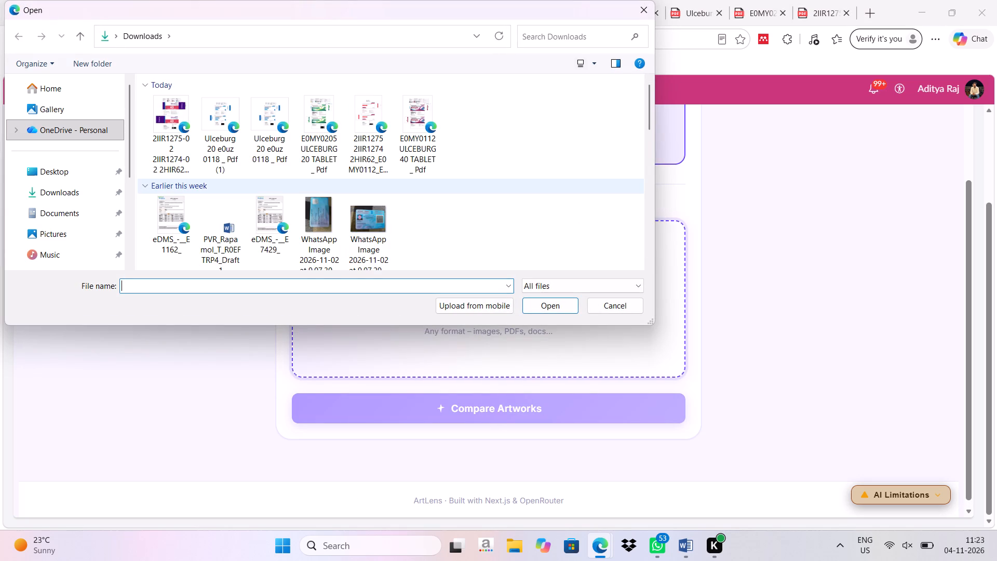
{"action": "double_click", "coordinate": [423, 127]}
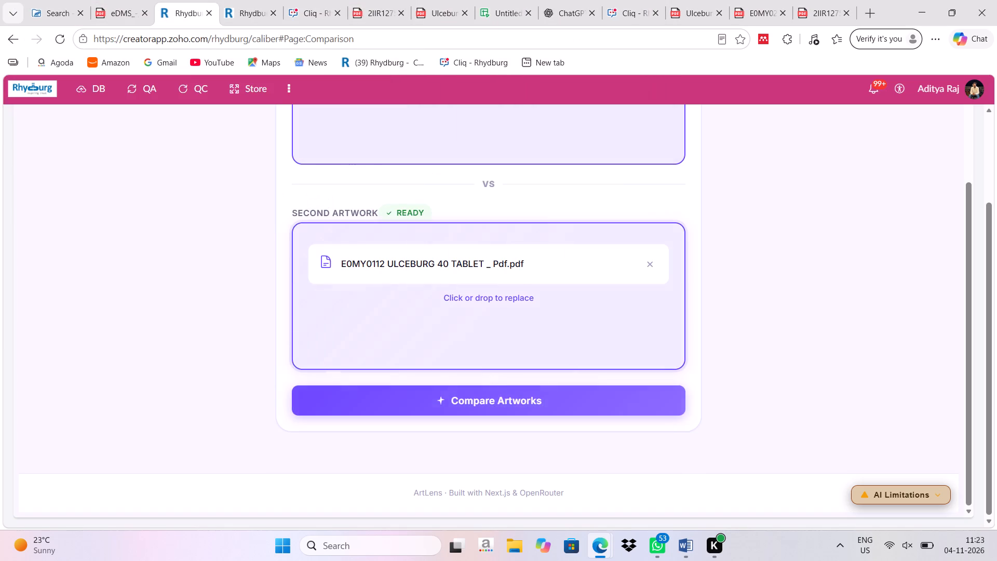
{"action": "left_click", "coordinate": [505, 394]}
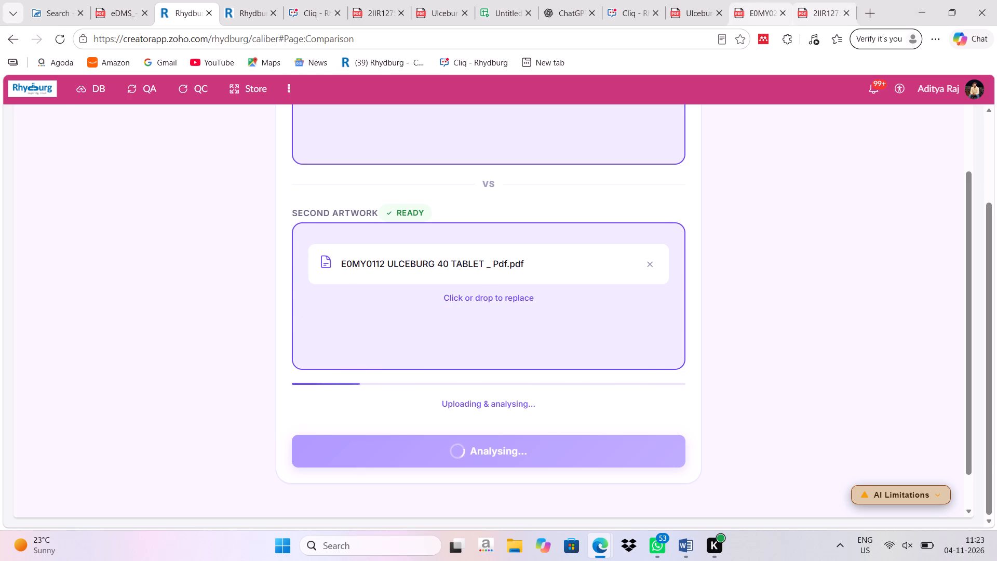
Arrange the two Edge windows side by side at half width and matching height, with an Ulceburg-40 PDF beside the new artwork.
{"action": "left_click", "coordinate": [827, 5]}
{"action": "left_click", "coordinate": [948, 14]}
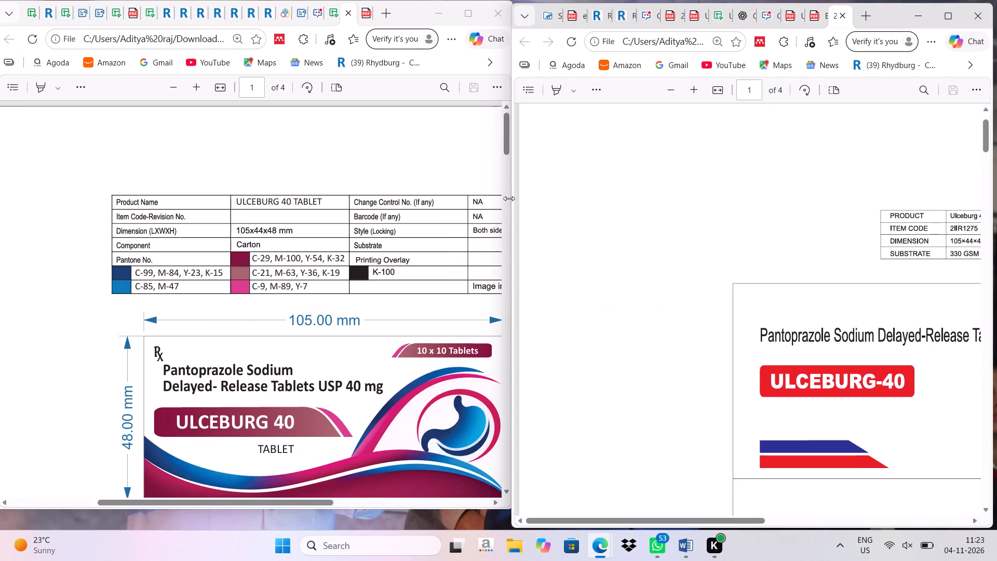
{"action": "left_click_drag", "start_coordinate": [508, 253], "coordinate": [511, 260]}
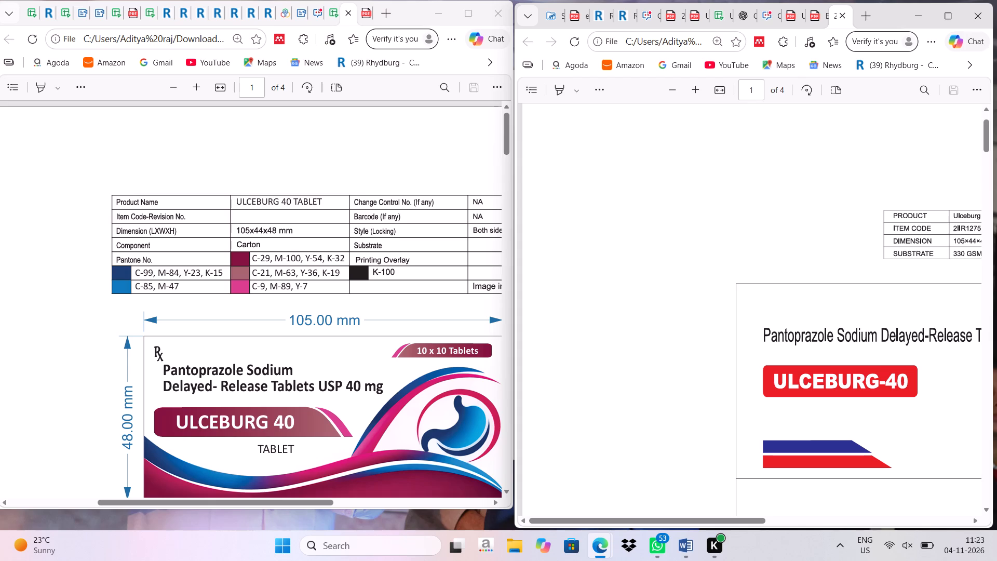
{"action": "left_click_drag", "start_coordinate": [425, 511], "coordinate": [424, 528]}
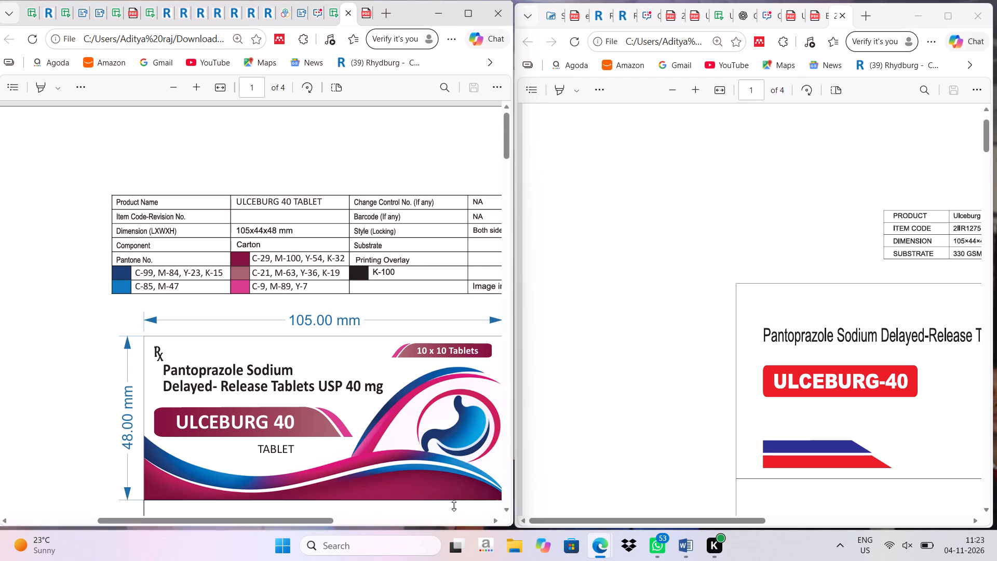
{"action": "scroll", "coordinate": [854, 326], "scroll_direction": "left", "scroll_amount": 1}
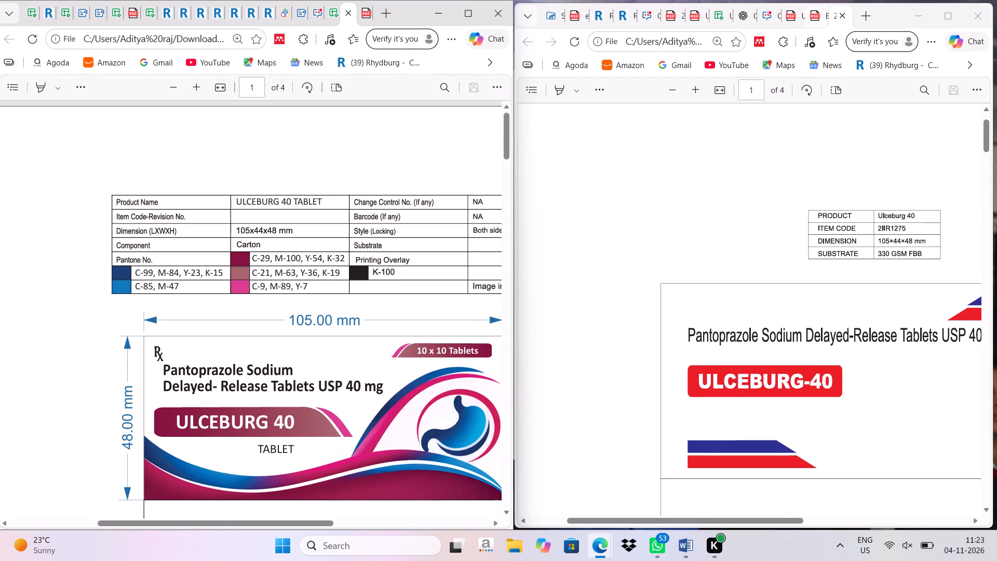
Look through the other open artwork PDFs and reopen the most recently downloaded 2IIR1275-02 Ulceburg-40 PDF in the half-width window.
{"action": "left_click", "coordinate": [815, 15]}
{"action": "left_click", "coordinate": [789, 14]}
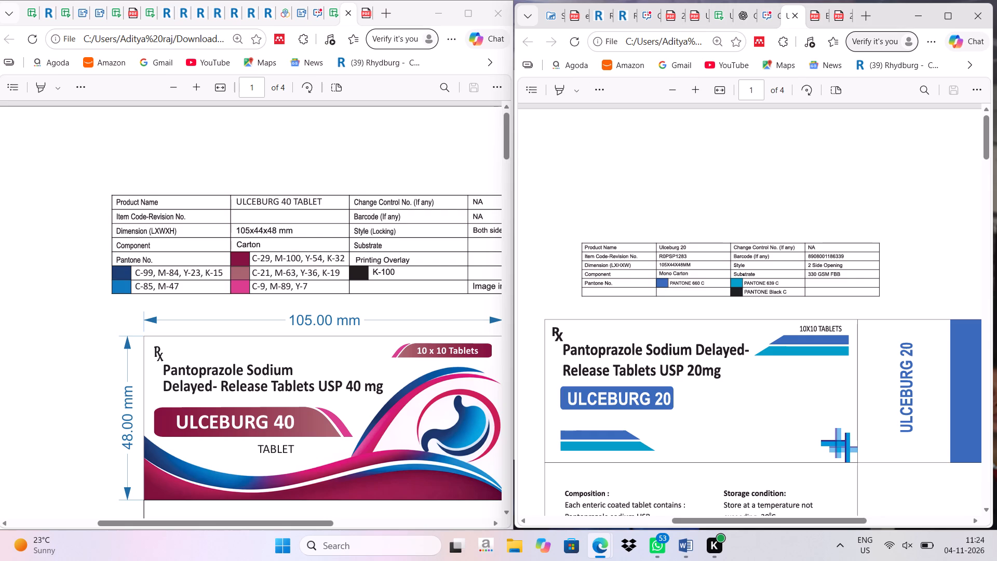
{"action": "left_click", "coordinate": [929, 39]}
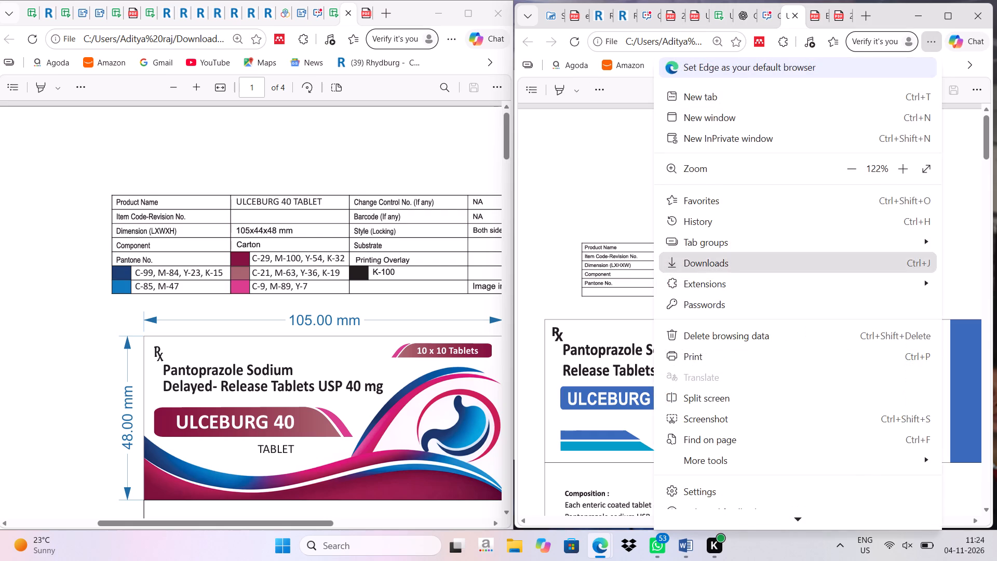
{"action": "left_click", "coordinate": [713, 261]}
{"action": "left_click", "coordinate": [732, 127]}
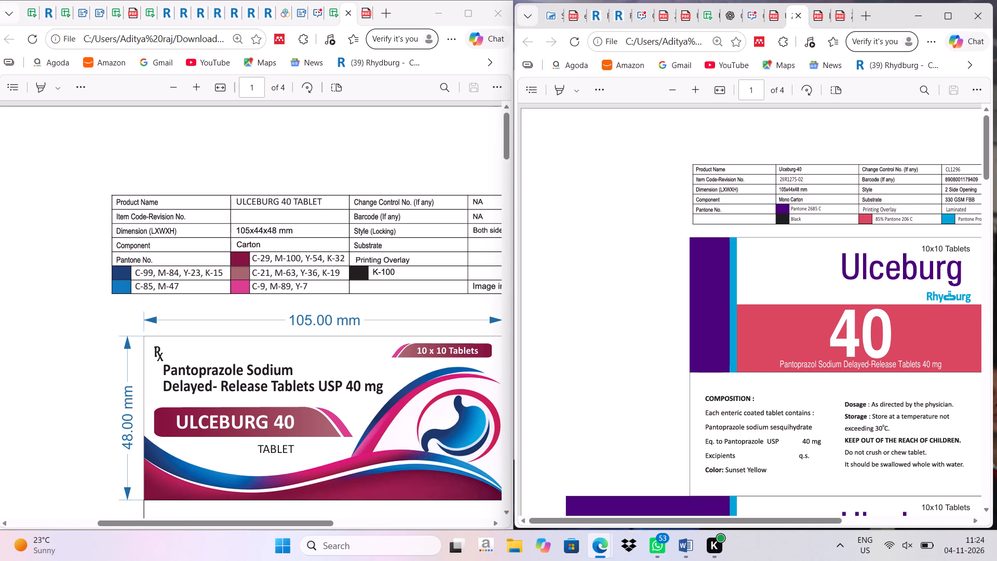
Examine the specification tables and front panels of the existing and new Ulceburg 40 cartons side by side.
{"action": "scroll", "coordinate": [840, 343], "scroll_direction": "down", "scroll_amount": 1}
{"action": "scroll", "coordinate": [860, 300], "scroll_direction": "left", "scroll_amount": 1}
{"action": "scroll", "coordinate": [860, 300], "scroll_direction": "up", "scroll_amount": 1}
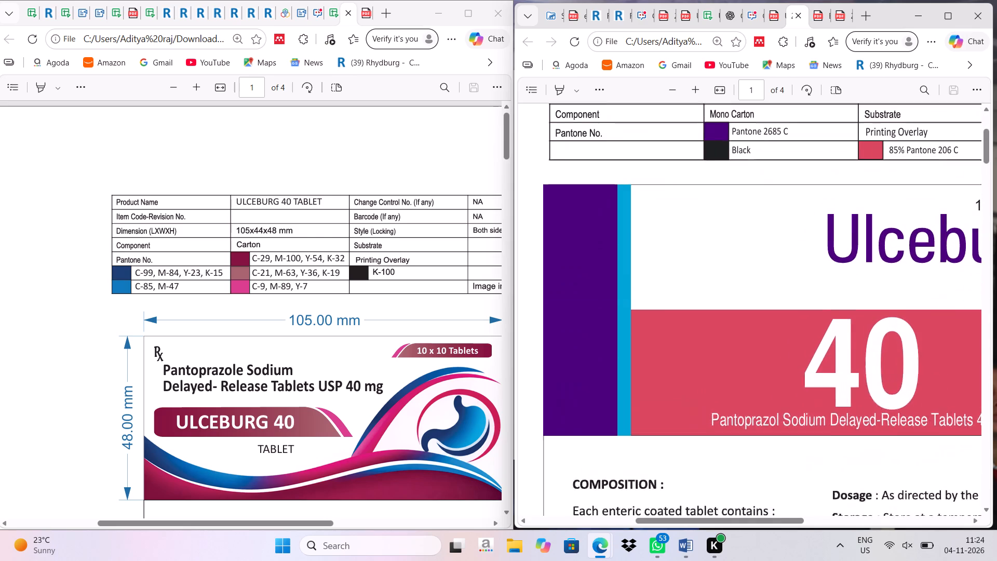
{"action": "scroll", "coordinate": [860, 300], "scroll_direction": "up", "scroll_amount": 1}
{"action": "scroll", "coordinate": [860, 300], "scroll_direction": "left", "scroll_amount": 1}
{"action": "scroll", "coordinate": [479, 282], "scroll_direction": "up", "scroll_amount": 1}
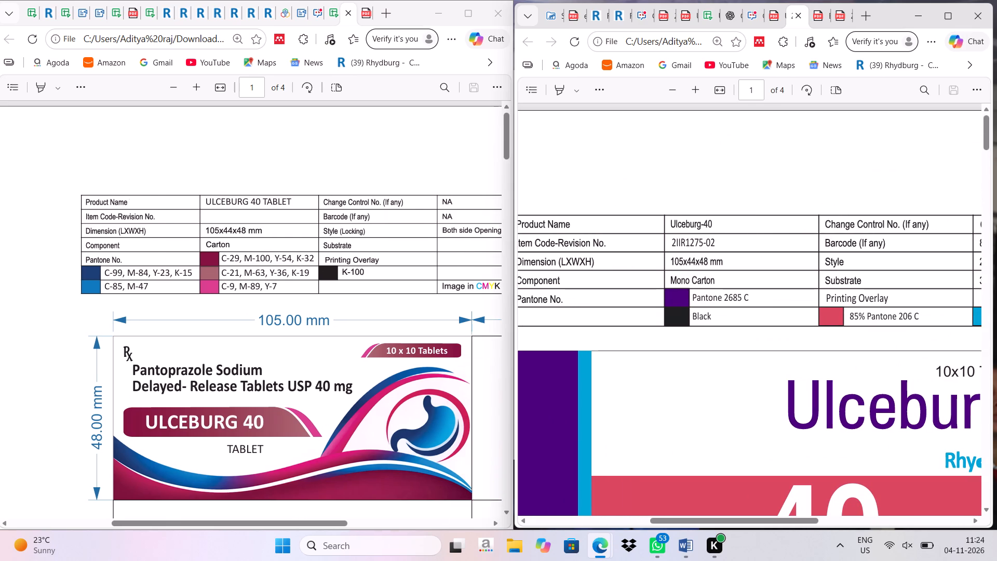
{"action": "scroll", "coordinate": [479, 282], "scroll_direction": "up", "scroll_amount": 1}
{"action": "scroll", "coordinate": [776, 348], "scroll_direction": "up", "scroll_amount": 1}
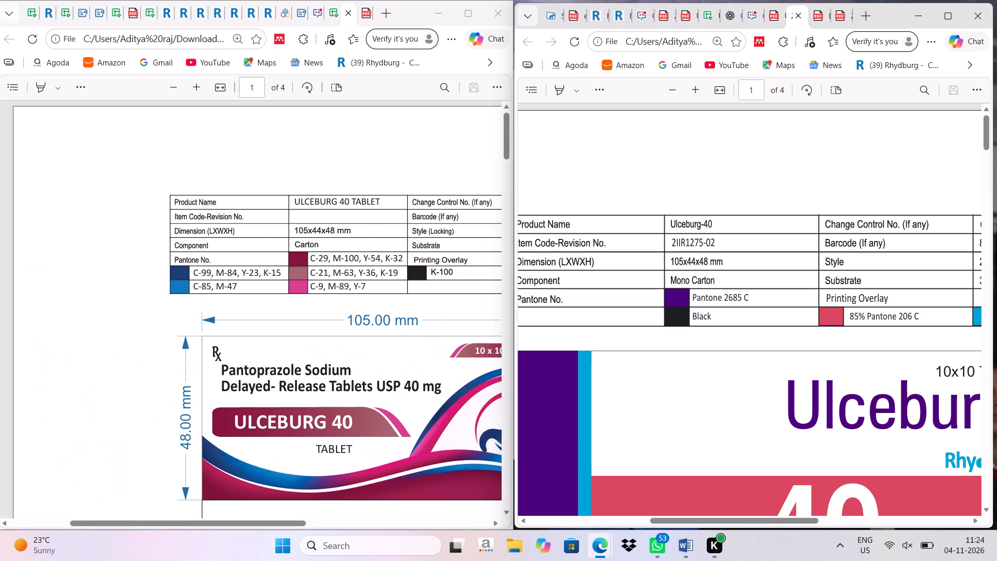
{"action": "scroll", "coordinate": [776, 348], "scroll_direction": "up", "scroll_amount": 1}
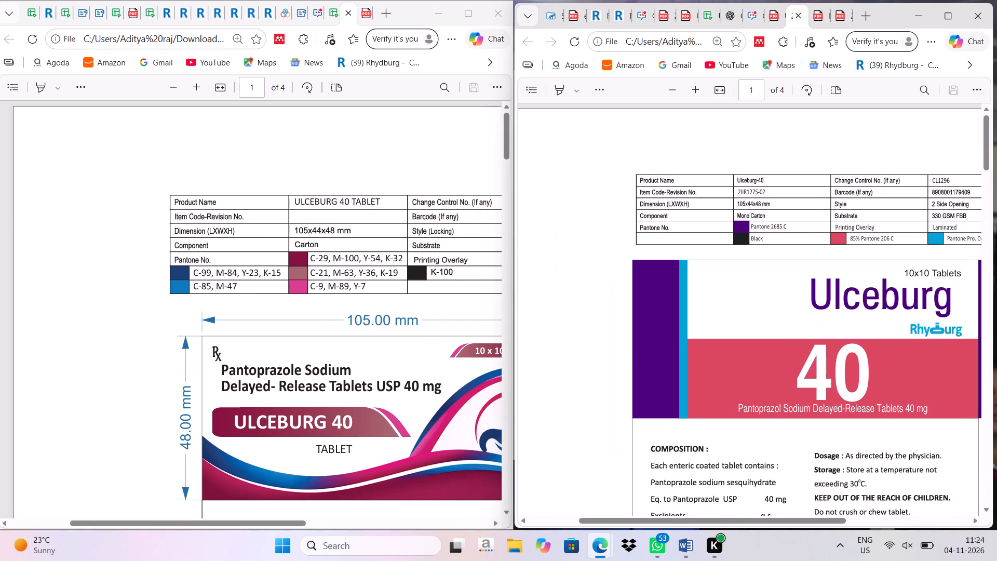
{"action": "scroll", "coordinate": [391, 318], "scroll_direction": "left", "scroll_amount": 3}
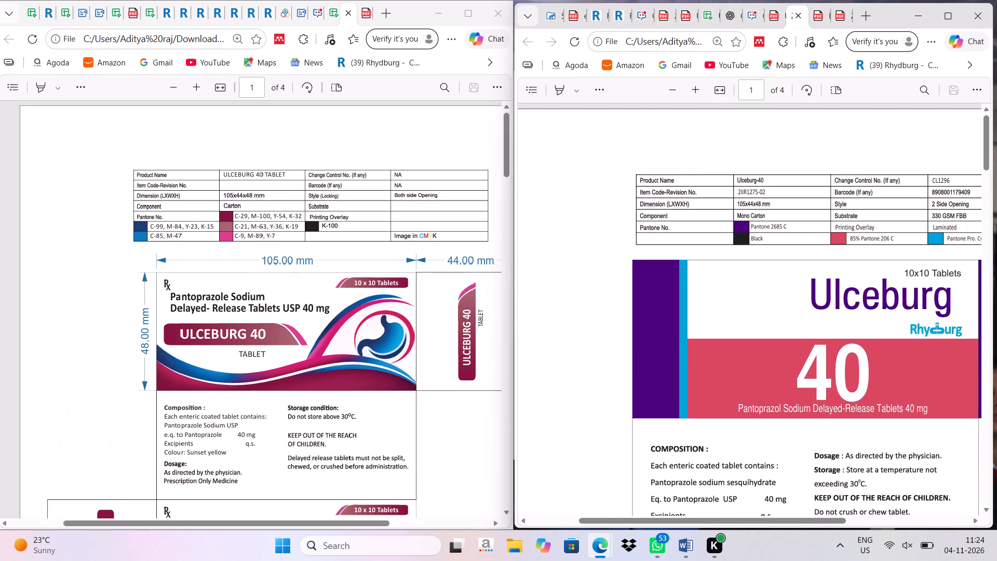
{"action": "scroll", "coordinate": [391, 318], "scroll_direction": "up", "scroll_amount": 3}
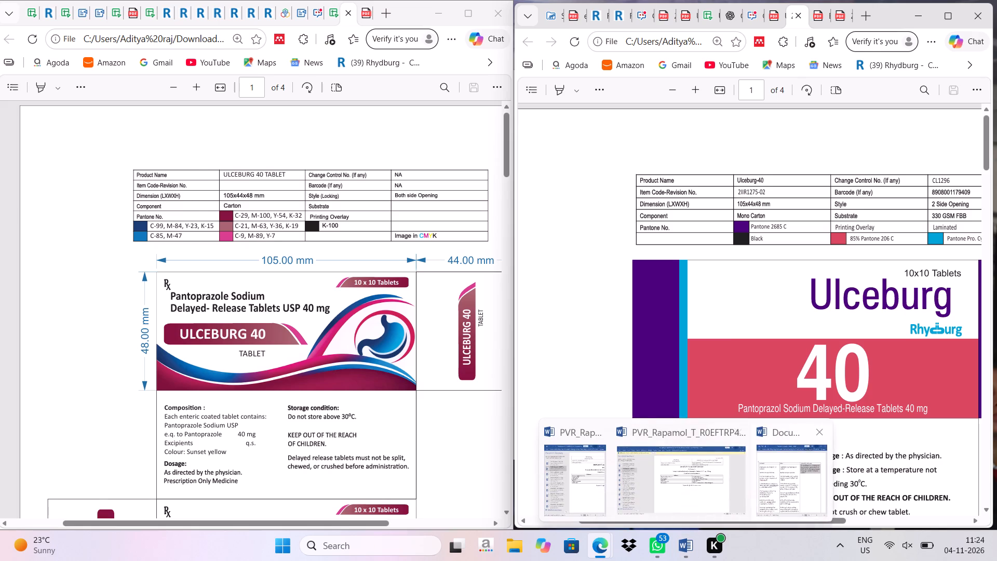
Switch to the Document1 change table in Word and clear the Ulceburg 20 text from the Current column.
{"action": "left_click", "coordinate": [779, 496]}
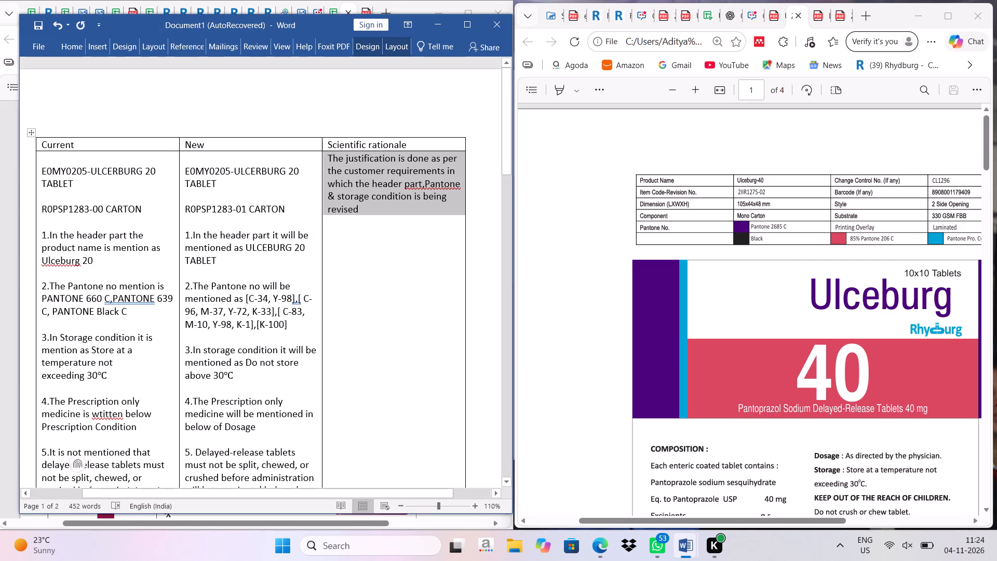
{"action": "left_click", "coordinate": [39, 161]}
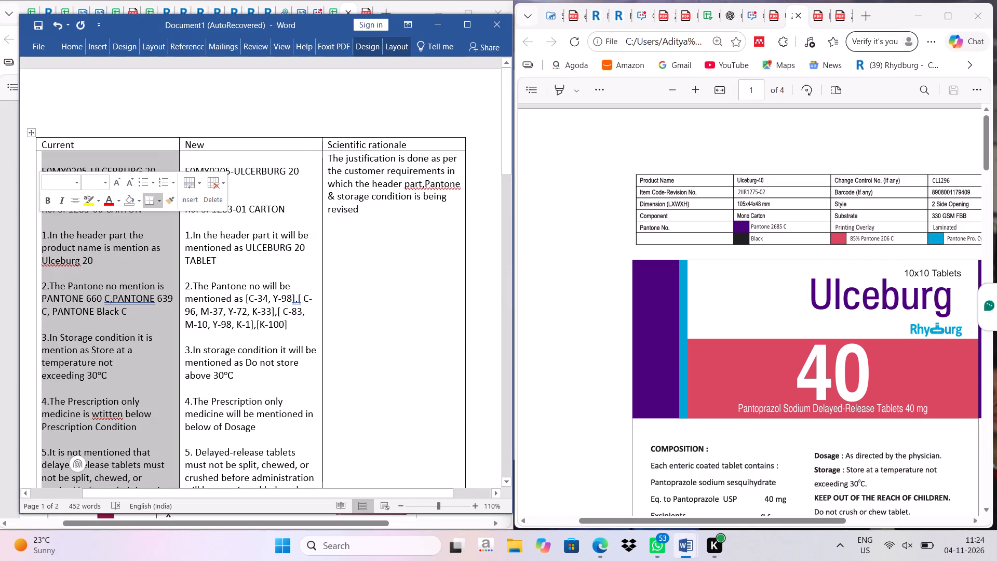
{"action": "key", "text": "Delete"}
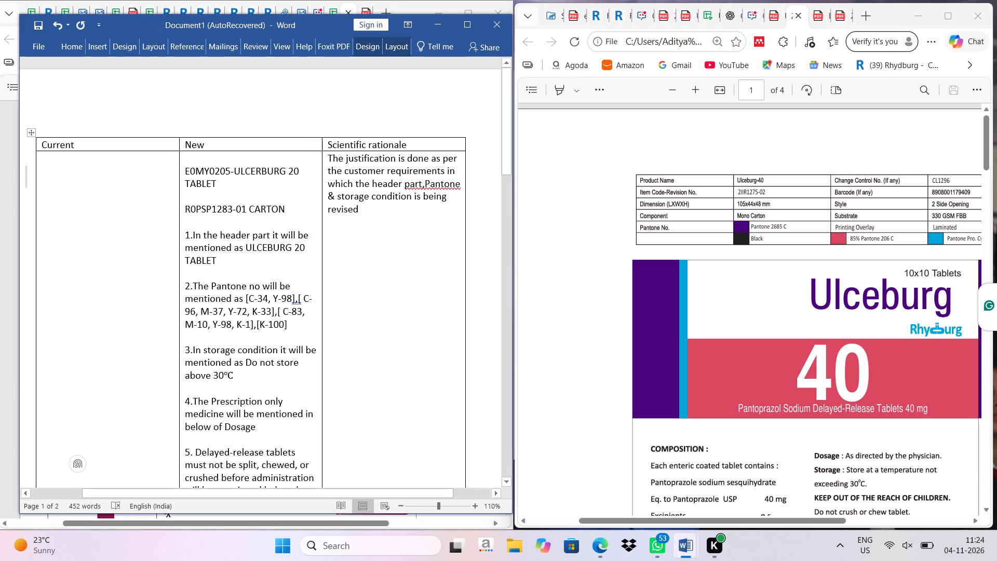
Clear the Ulceburg 20 text from the New column of the change table.
{"action": "left_click", "coordinate": [188, 167]}
{"action": "left_click", "coordinate": [182, 162]}
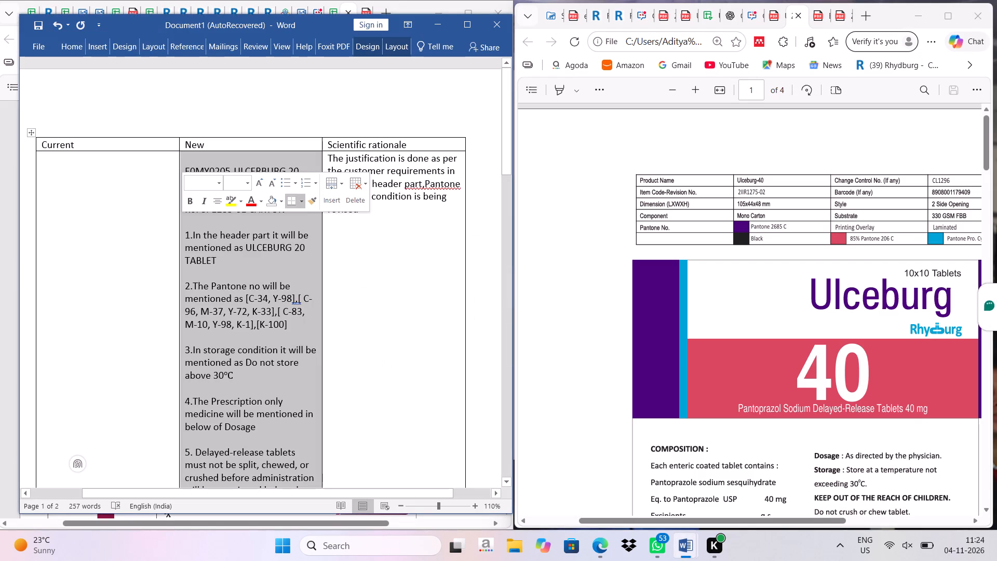
{"action": "key", "text": "Delete"}
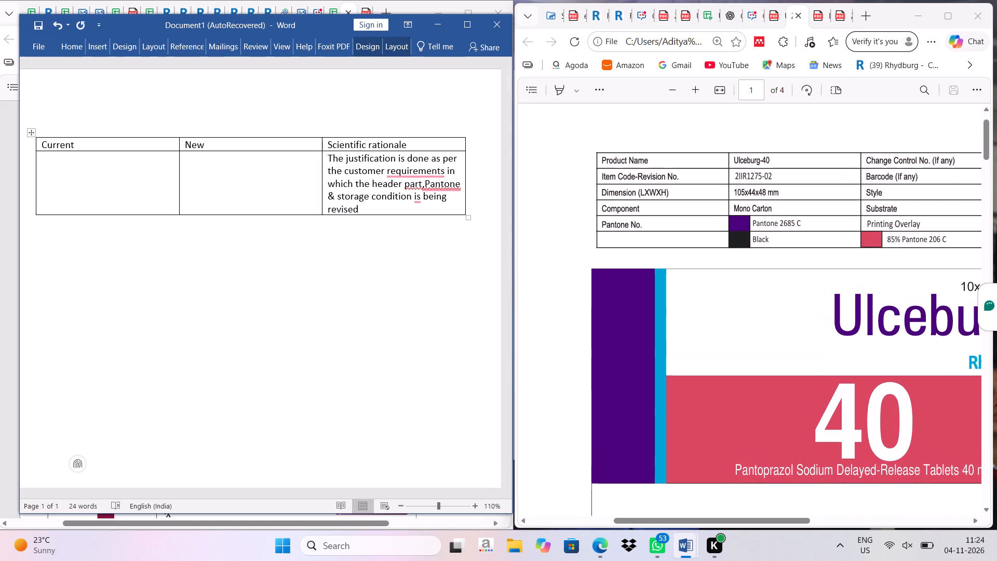
Copy item code 2IIR1275-02 from the Ulceburg-40 artwork PDF into the Word table's Current column and add "CARTON" after it.
{"action": "left_click_drag", "start_coordinate": [733, 177], "coordinate": [767, 175]}
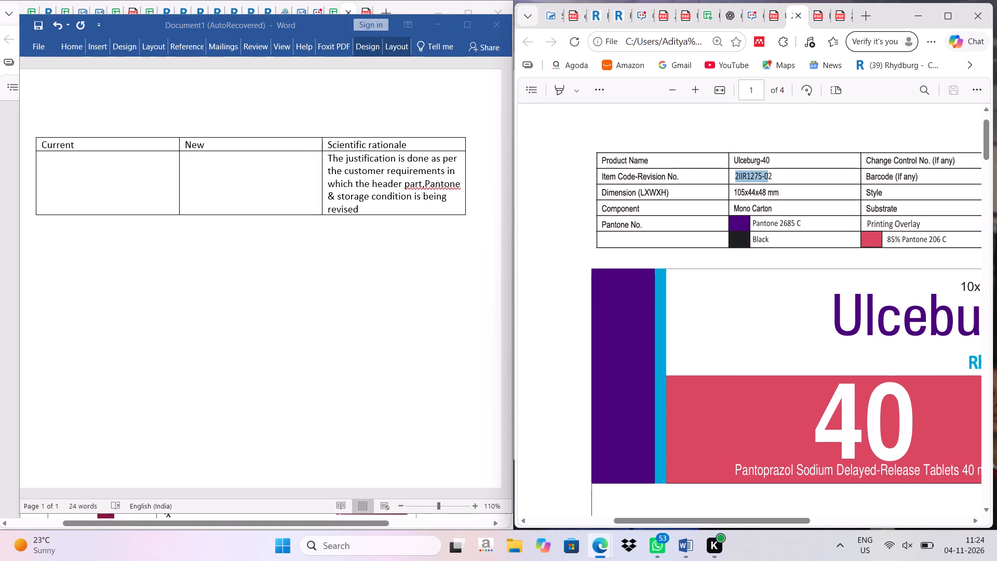
{"action": "left_click_drag", "start_coordinate": [767, 175], "coordinate": [770, 173]}
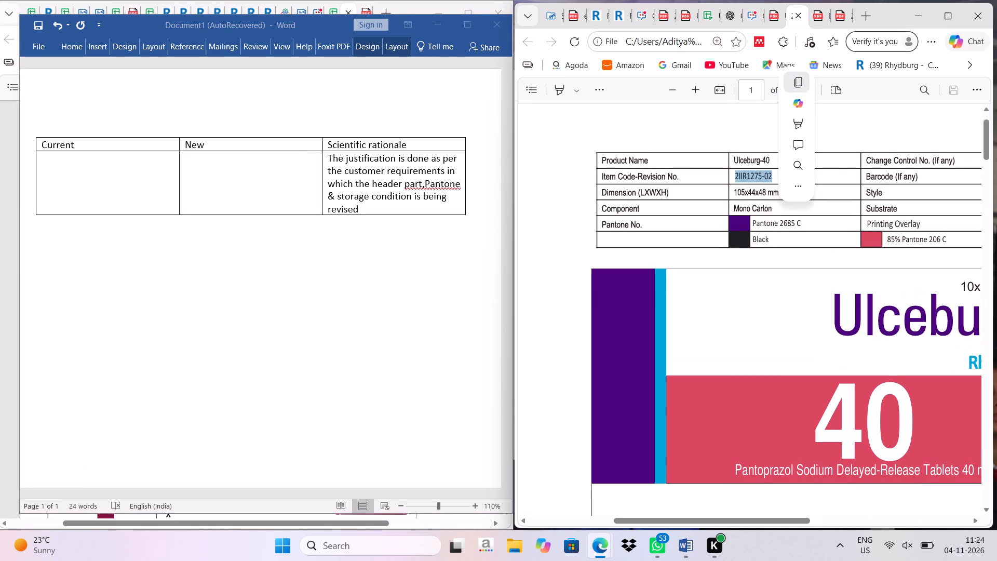
{"action": "left_click", "coordinate": [801, 82]}
{"action": "left_click", "coordinate": [107, 157]}
{"action": "left_click", "coordinate": [100, 163]}
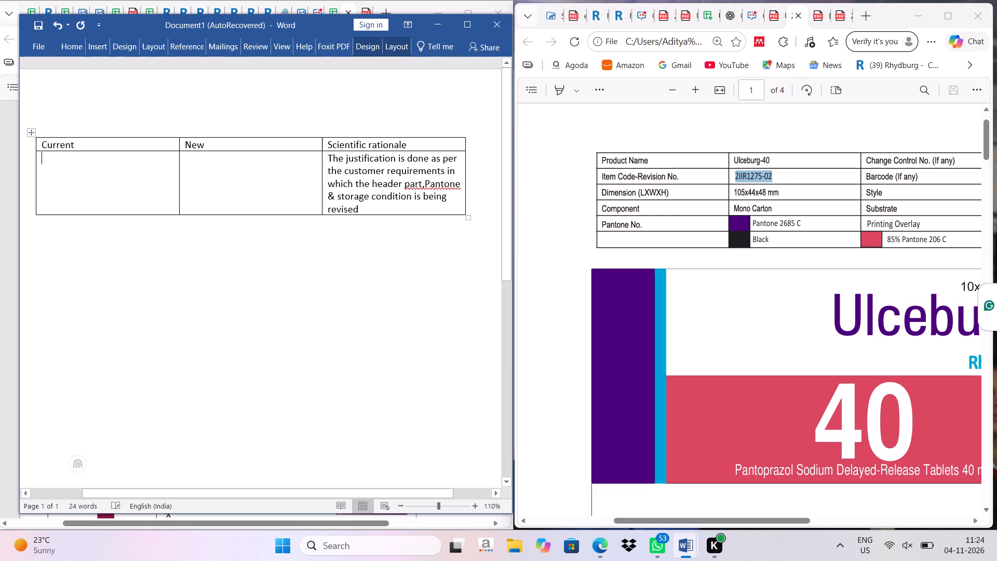
{"action": "key", "text": "ctrl+v"}
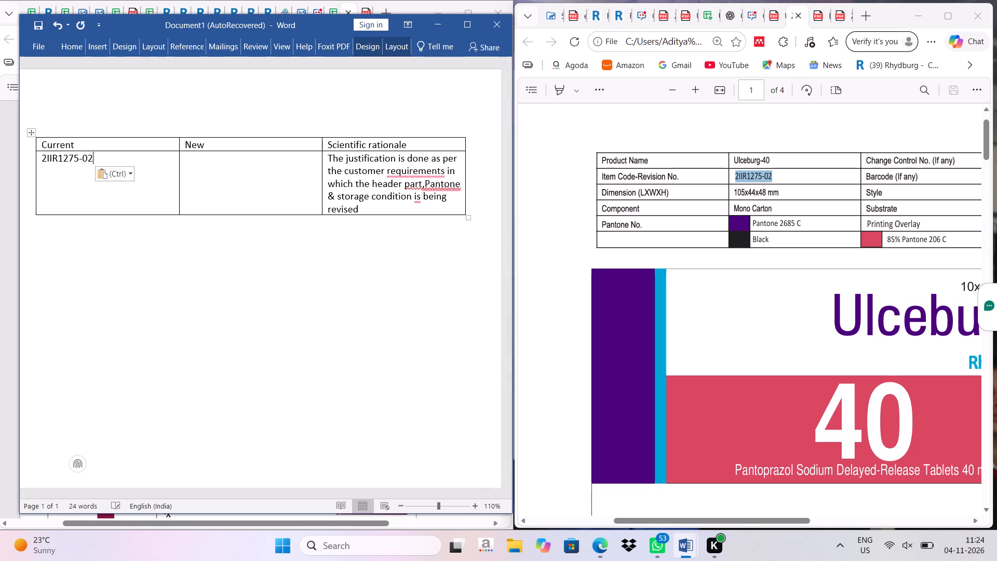
{"action": "key", "text": "space"}
{"action": "key", "text": "shift+c"}
{"action": "key", "text": "shift+a"}
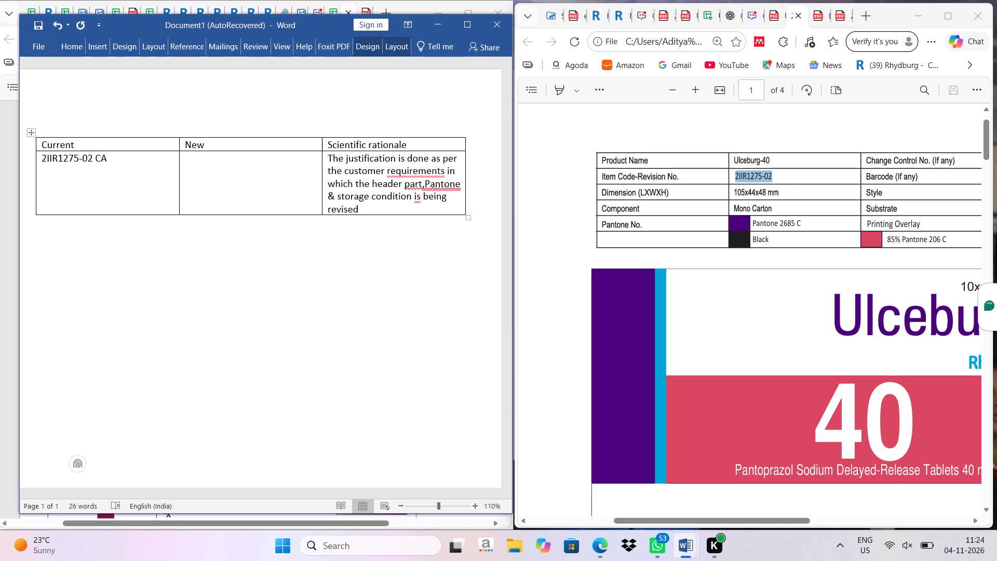
{"action": "type", "text": "RTON"}
Start a numbered list with "1." in the Current column, leaving a blank line below the carton code.
{"action": "key", "text": "Return"}
{"action": "key", "text": "1"}
{"action": "key", "text": "BackSpace"}
{"action": "key", "text": "Return"}
{"action": "key", "text": "1"}
{"action": "key", "text": "period"}
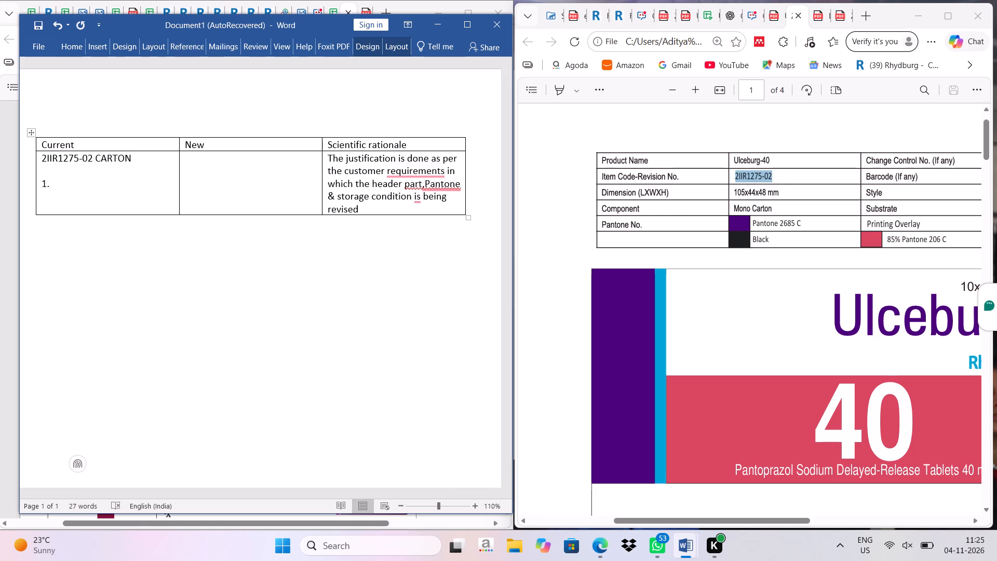